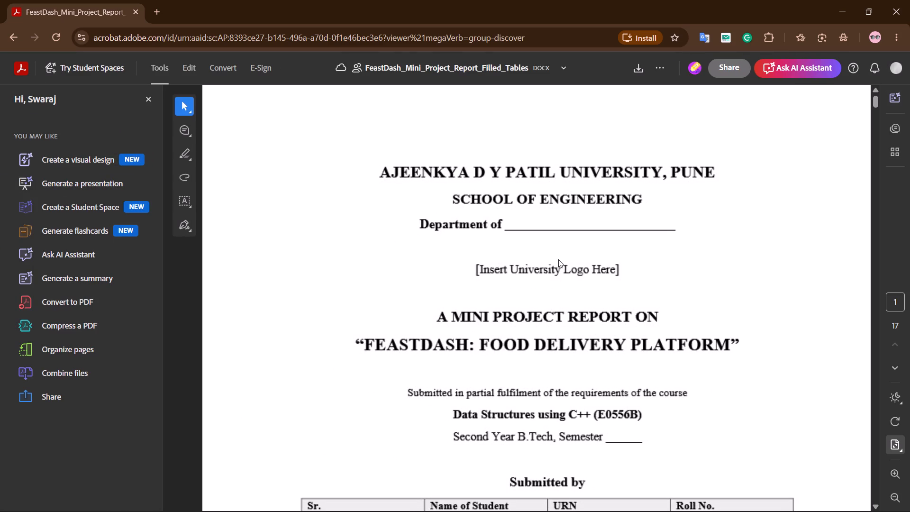
Close the tool suggestions and examine the report's cover page and certificate page for blank fields and placeholders.
{"action": "left_click", "coordinate": [148, 98]}
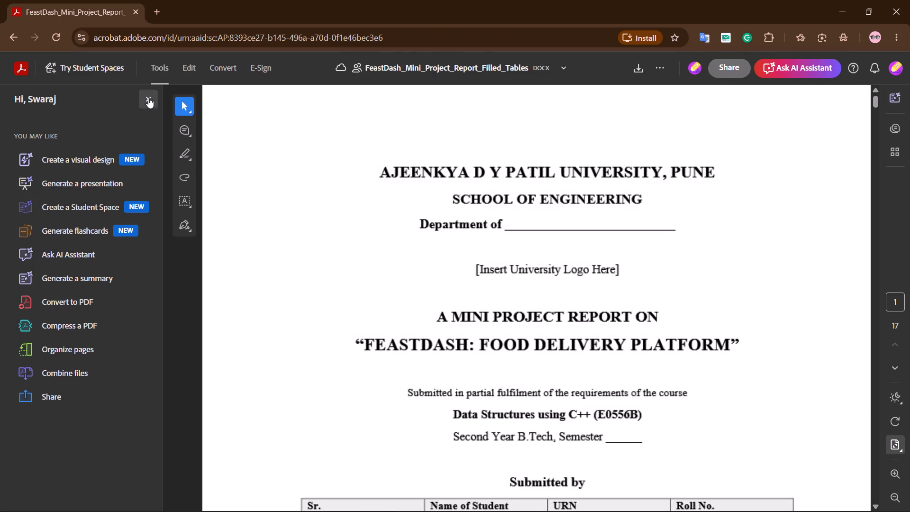
{"action": "left_click", "coordinate": [479, 256]}
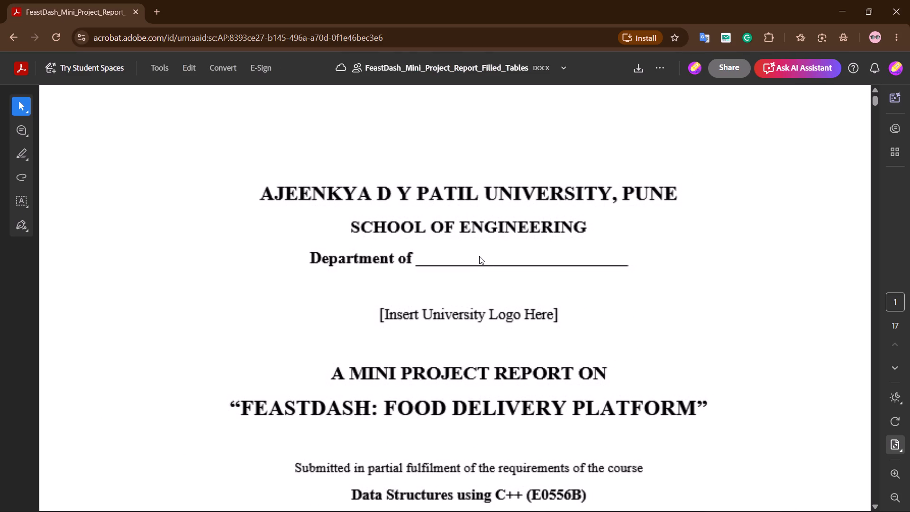
{"action": "scroll", "coordinate": [523, 277], "scroll_direction": "down", "scroll_amount": 5}
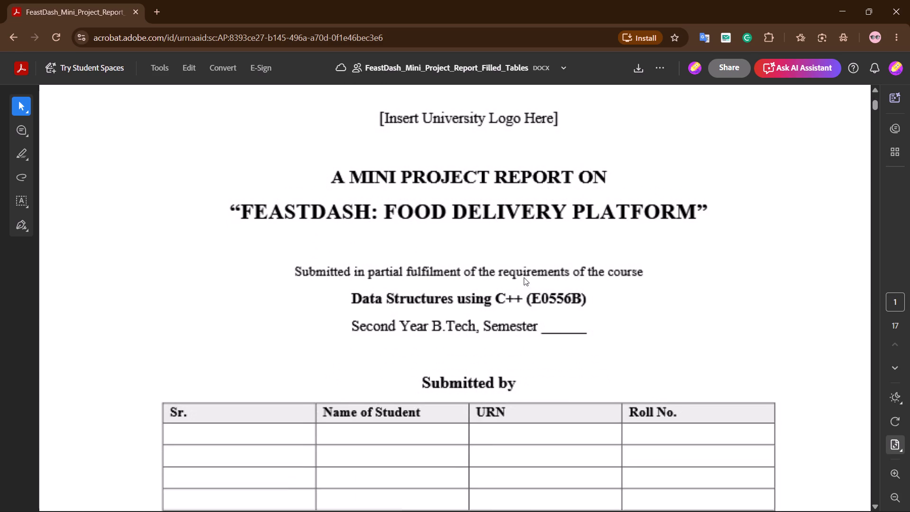
{"action": "scroll", "coordinate": [524, 277], "scroll_direction": "down", "scroll_amount": 2}
{"action": "scroll", "coordinate": [524, 277], "scroll_direction": "up", "scroll_amount": 5}
{"action": "scroll", "coordinate": [524, 277], "scroll_direction": "down", "scroll_amount": 15}
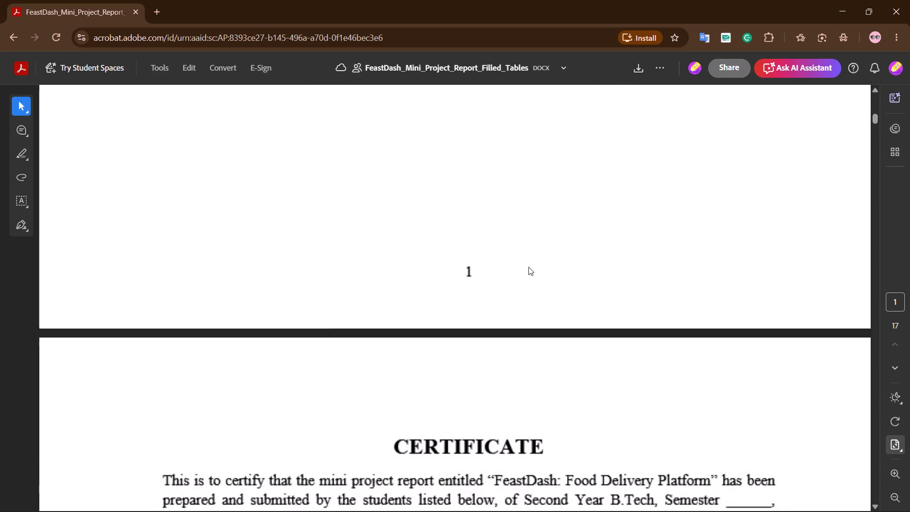
{"action": "scroll", "coordinate": [528, 267], "scroll_direction": "down", "scroll_amount": 14}
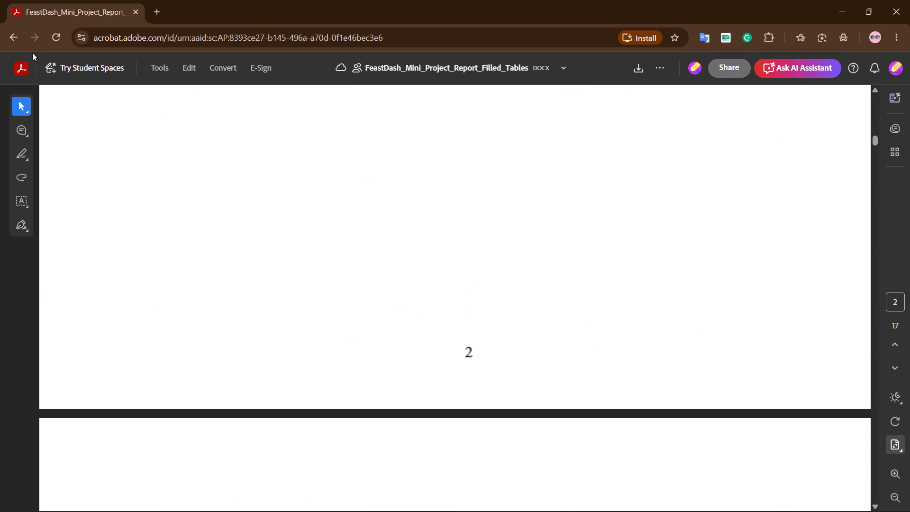
{"action": "left_click", "coordinate": [26, 109]}
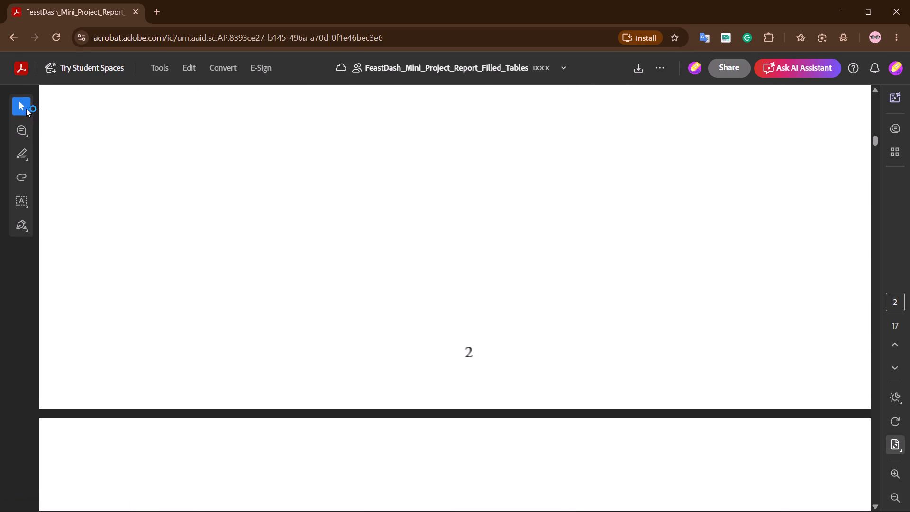
{"action": "left_click", "coordinate": [26, 109]}
Examine the report's declaration, acknowledgement, abstract and table of contents pages.
{"action": "scroll", "coordinate": [399, 205], "scroll_direction": "down", "scroll_amount": 4}
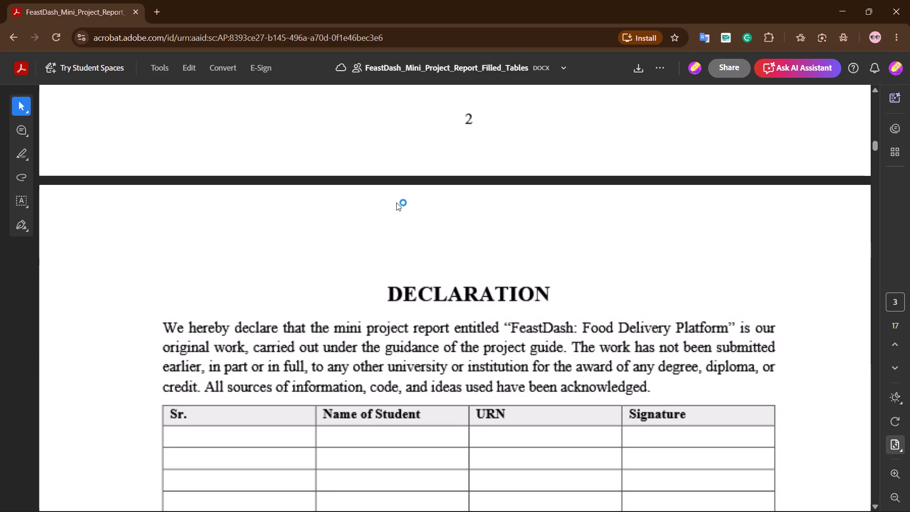
{"action": "scroll", "coordinate": [396, 202], "scroll_direction": "down", "scroll_amount": 6}
{"action": "scroll", "coordinate": [400, 200], "scroll_direction": "down", "scroll_amount": 18}
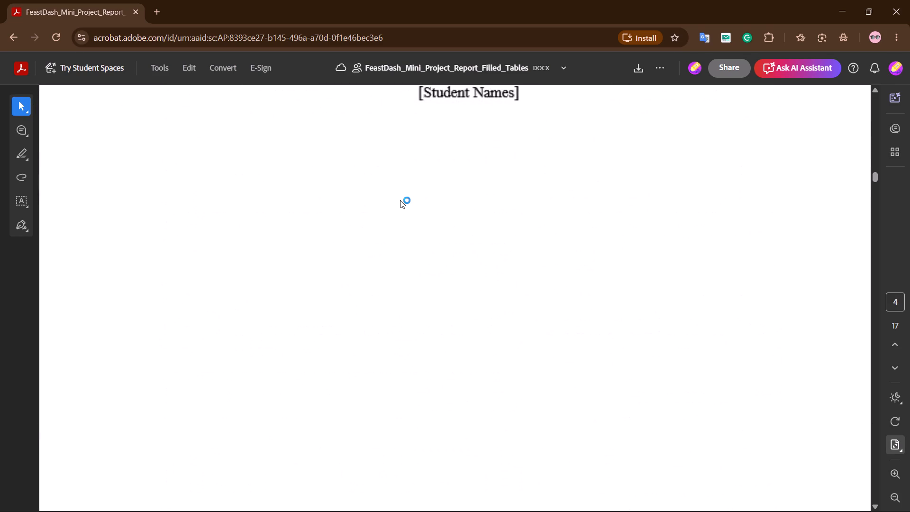
{"action": "scroll", "coordinate": [400, 200], "scroll_direction": "up", "scroll_amount": 4}
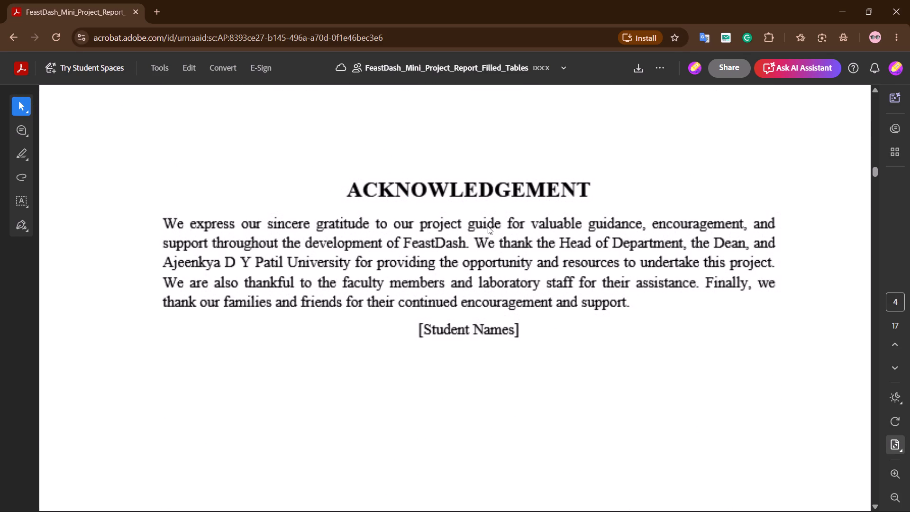
{"action": "scroll", "coordinate": [504, 320], "scroll_direction": "down", "scroll_amount": 7}
{"action": "scroll", "coordinate": [516, 268], "scroll_direction": "down", "scroll_amount": 11}
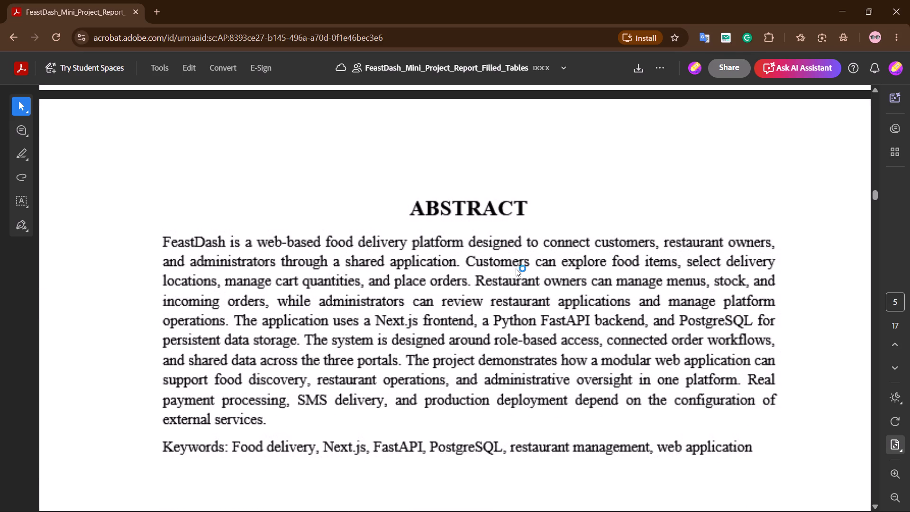
{"action": "scroll", "coordinate": [516, 268], "scroll_direction": "down", "scroll_amount": 4}
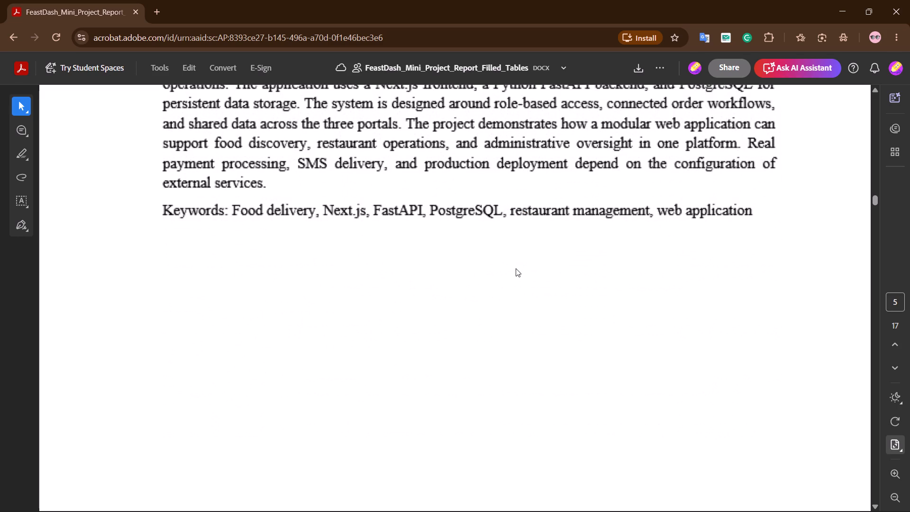
{"action": "scroll", "coordinate": [516, 268], "scroll_direction": "down", "scroll_amount": 12}
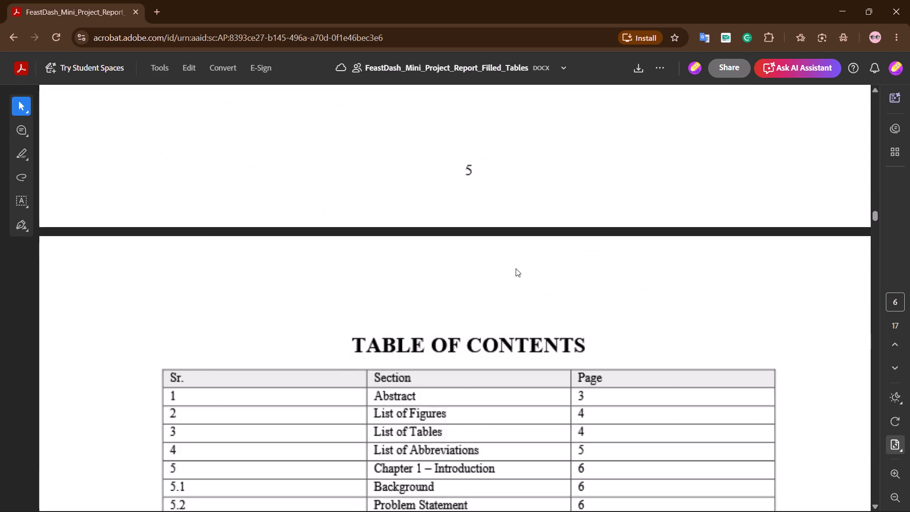
{"action": "scroll", "coordinate": [516, 268], "scroll_direction": "down", "scroll_amount": 5}
{"action": "scroll", "coordinate": [516, 268], "scroll_direction": "up", "scroll_amount": 14}
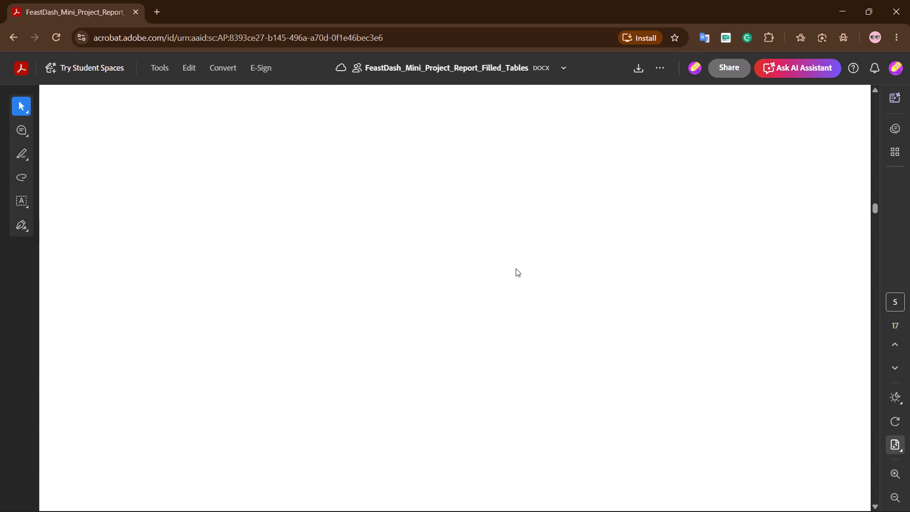
{"action": "scroll", "coordinate": [516, 268], "scroll_direction": "up", "scroll_amount": 20}
{"action": "scroll", "coordinate": [516, 268], "scroll_direction": "up", "scroll_amount": 6}
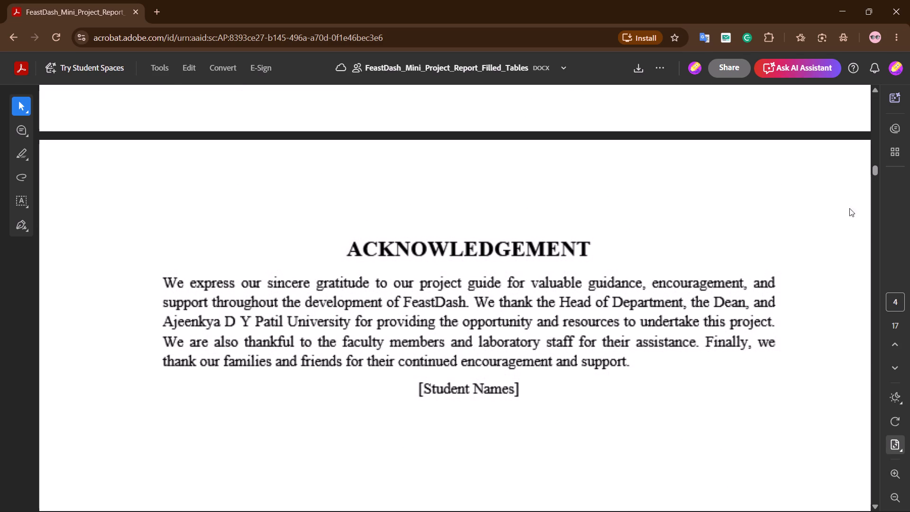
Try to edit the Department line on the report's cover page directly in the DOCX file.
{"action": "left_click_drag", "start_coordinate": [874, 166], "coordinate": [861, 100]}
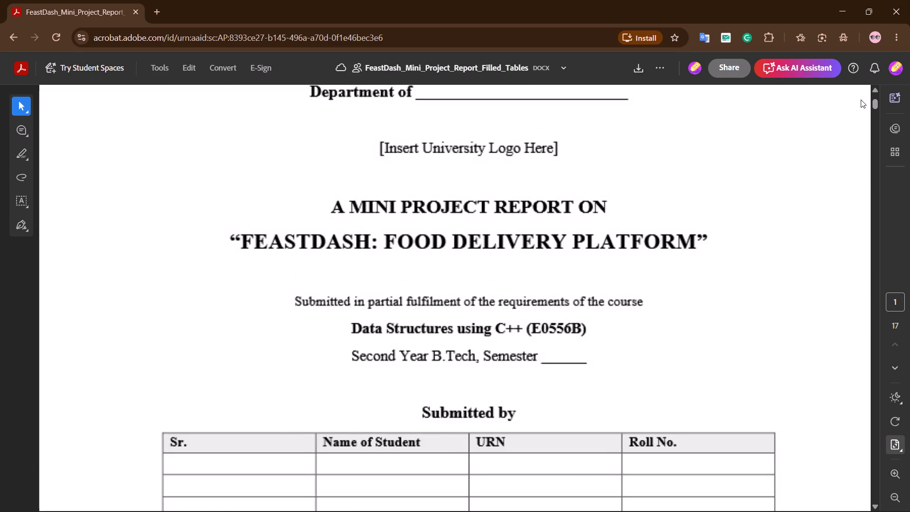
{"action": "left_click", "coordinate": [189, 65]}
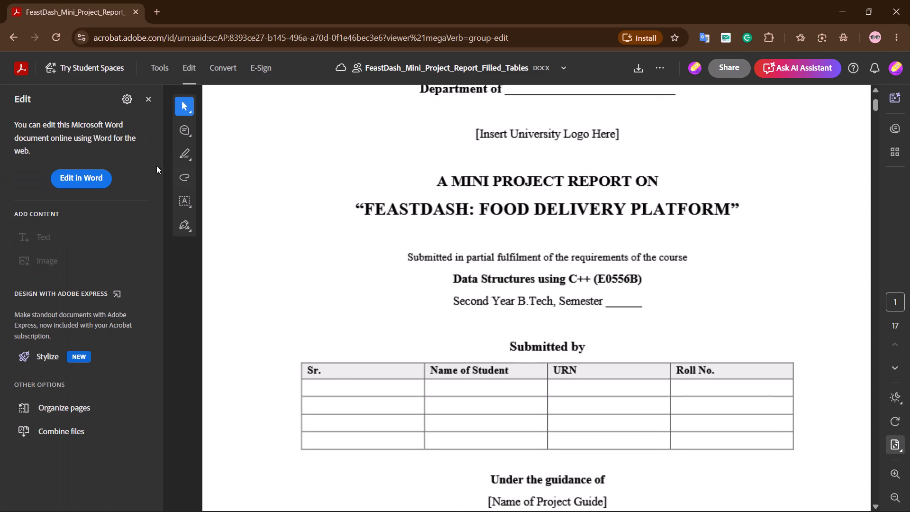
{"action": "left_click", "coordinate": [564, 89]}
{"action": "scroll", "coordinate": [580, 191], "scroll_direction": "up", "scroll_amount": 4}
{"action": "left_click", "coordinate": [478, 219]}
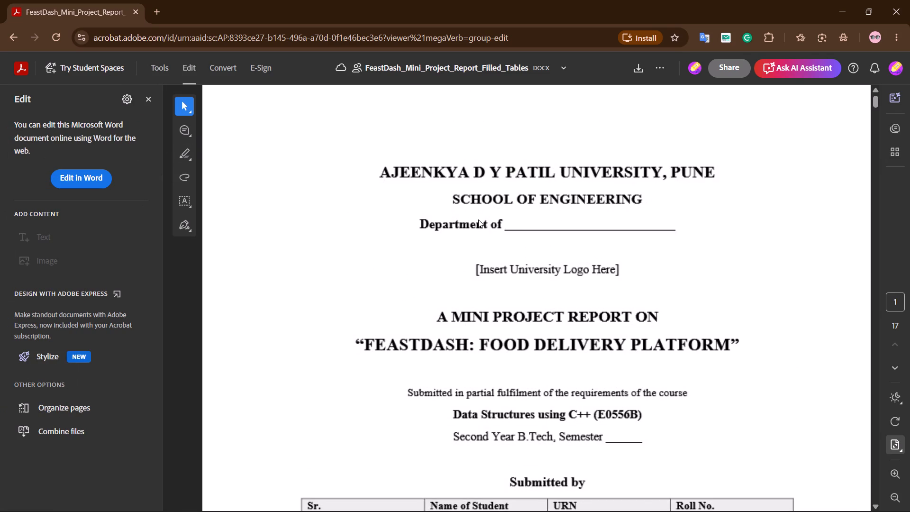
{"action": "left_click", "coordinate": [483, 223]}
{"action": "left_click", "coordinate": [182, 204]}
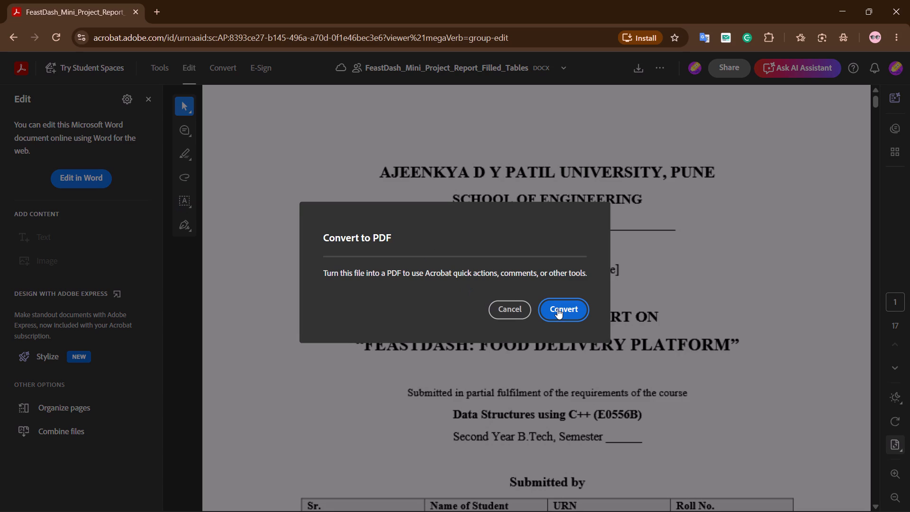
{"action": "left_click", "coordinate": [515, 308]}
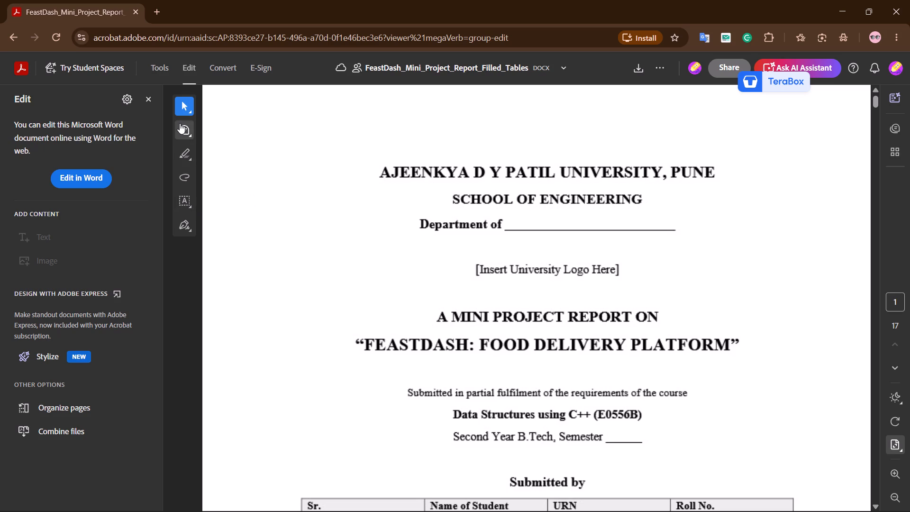
Convert the FeastDash_Mini_Project_Report_Filled_Tables DOCX file to PDF so that the text tools can be used.
{"action": "left_click", "coordinate": [184, 203]}
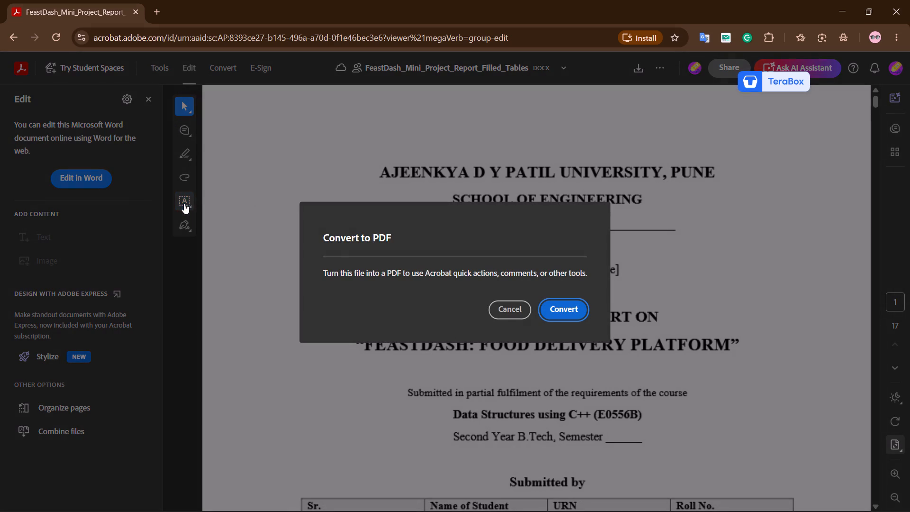
{"action": "left_click", "coordinate": [560, 308]}
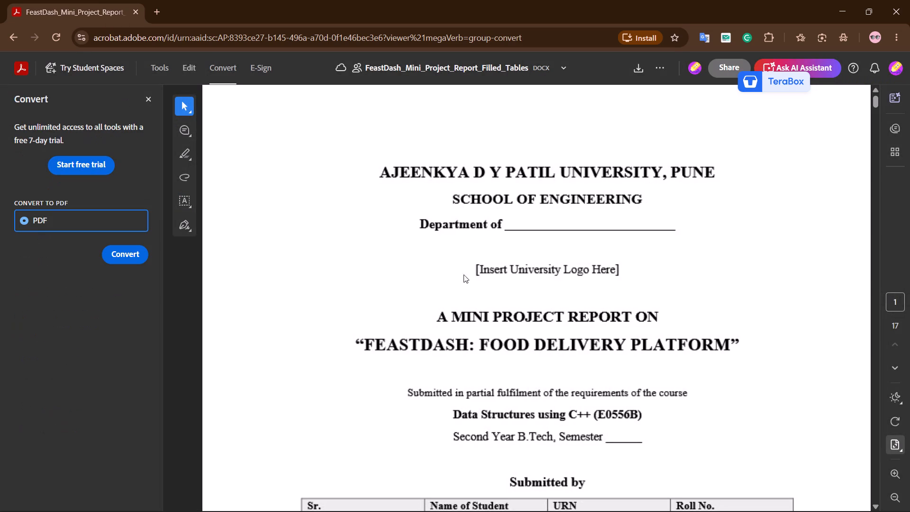
{"action": "left_click", "coordinate": [145, 254]}
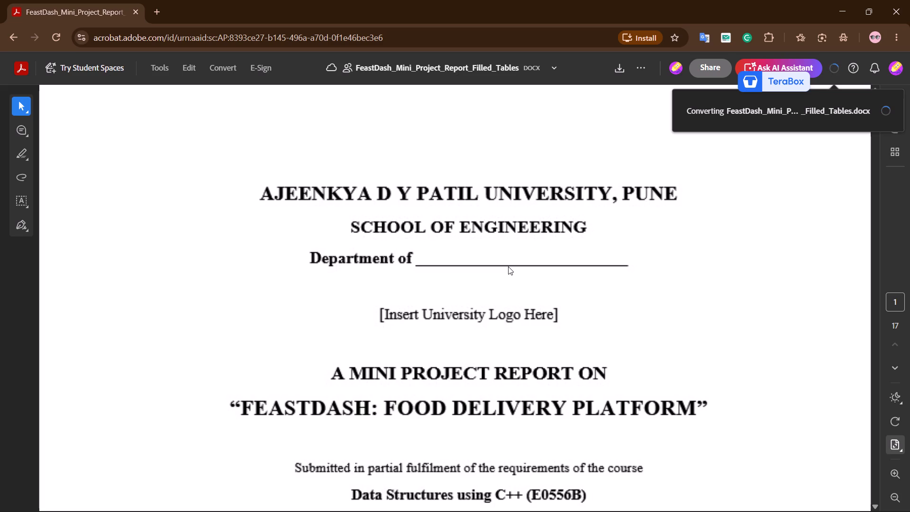
Log out of TeraBox from its floating widget that covers the document window.
{"action": "right_click", "coordinate": [787, 82]}
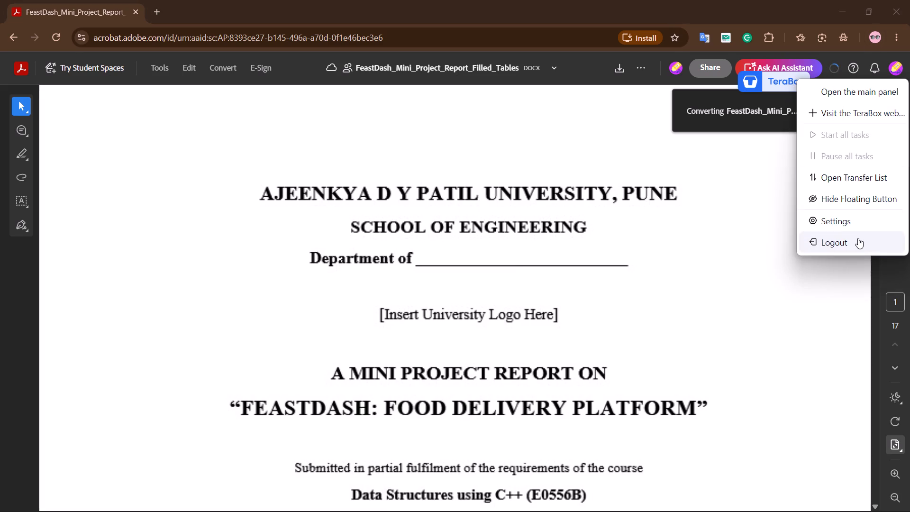
{"action": "left_click", "coordinate": [858, 238]}
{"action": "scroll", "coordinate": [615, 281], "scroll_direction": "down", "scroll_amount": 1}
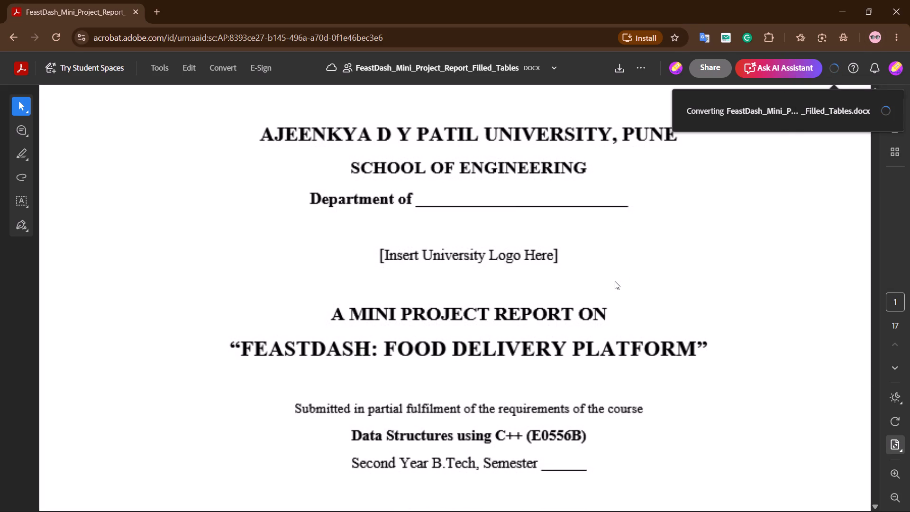
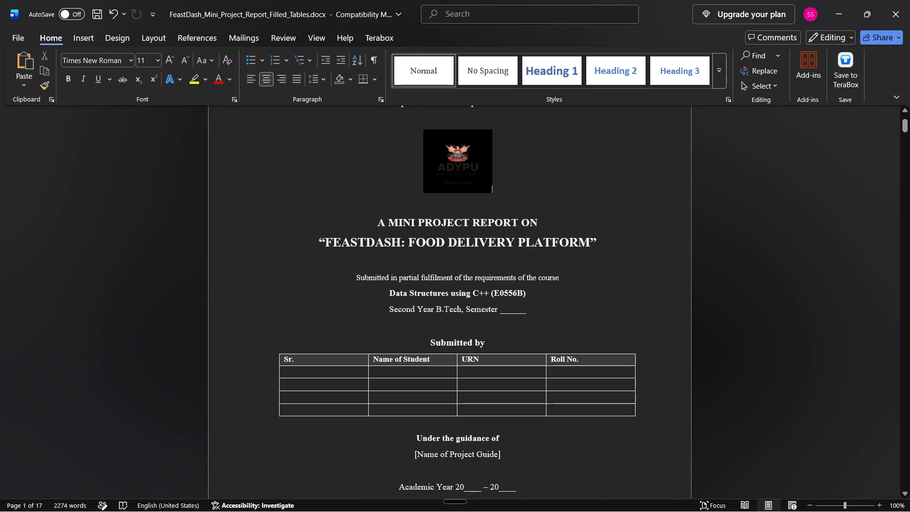
{"action": "key", "text": "alt+Tab"}
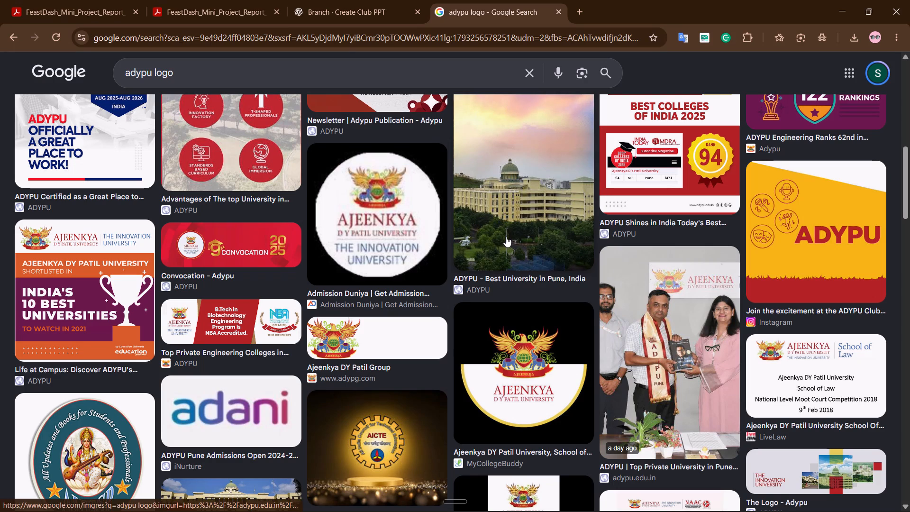
{"action": "key", "text": "alt+Tab"}
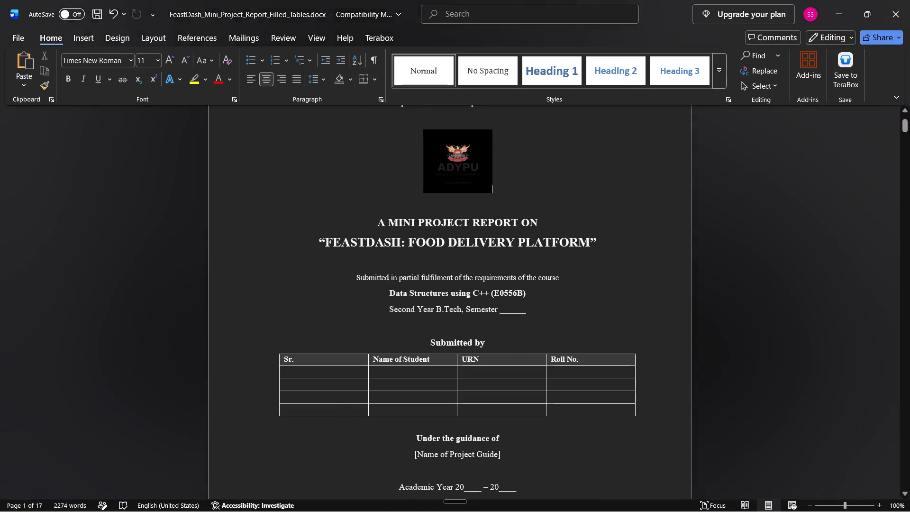
{"action": "key", "text": "alt+Tab"}
Refine the Google image search to "adypu latest logo".
{"action": "left_click", "coordinate": [247, 73]}
{"action": "key", "text": "Left"}
{"action": "key", "text": "Left"}
{"action": "key", "text": "Left"}
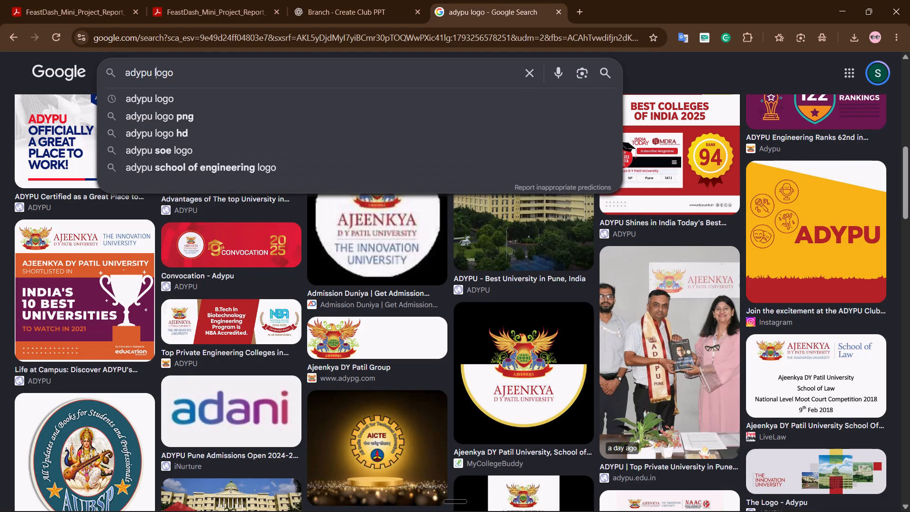
{"action": "key", "text": "Left"}
{"action": "key", "text": "space"}
{"action": "key", "text": "Left"}
{"action": "type", "text": "latest"}
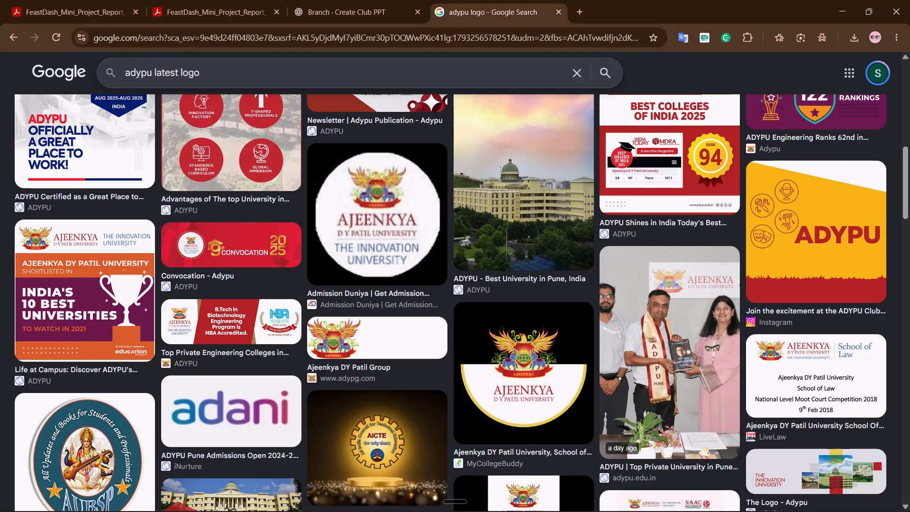
{"action": "key", "text": "Return"}
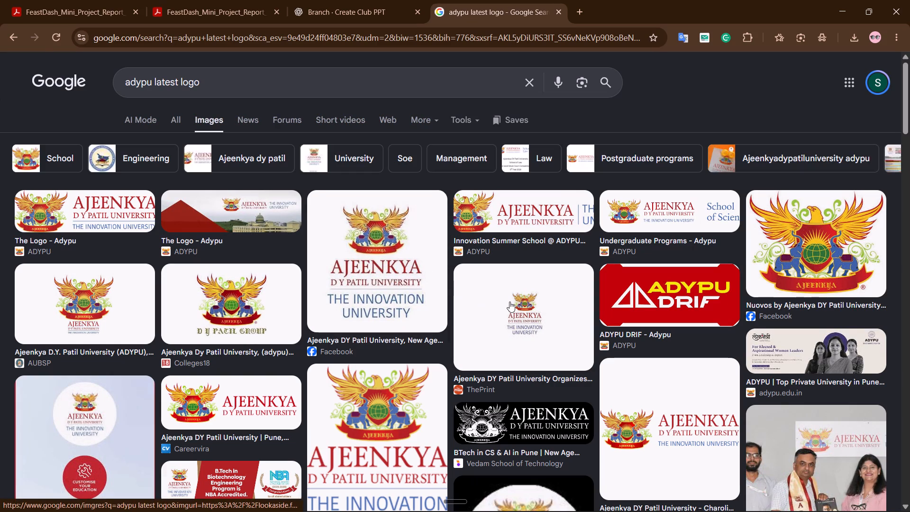
Refine the Google image search to "adypu latest logo png".
{"action": "scroll", "coordinate": [255, 307], "scroll_direction": "down", "scroll_amount": 3}
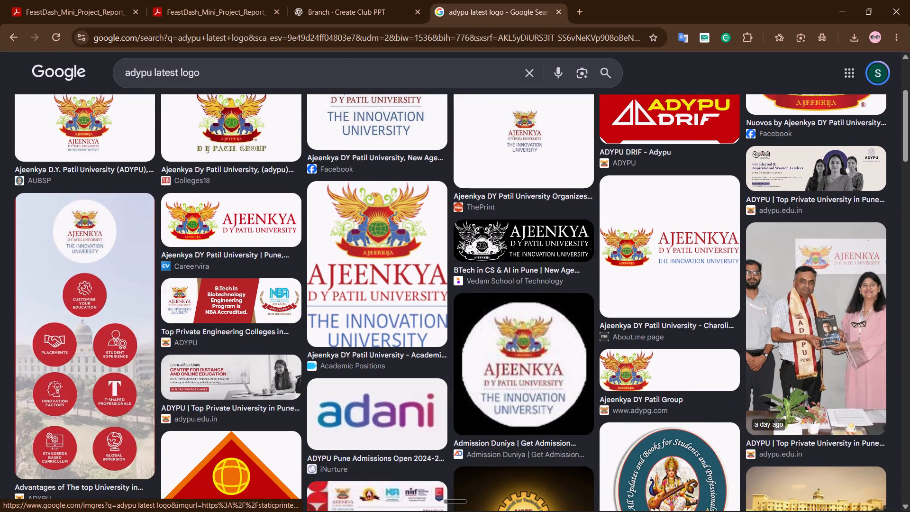
{"action": "left_click", "coordinate": [338, 69]}
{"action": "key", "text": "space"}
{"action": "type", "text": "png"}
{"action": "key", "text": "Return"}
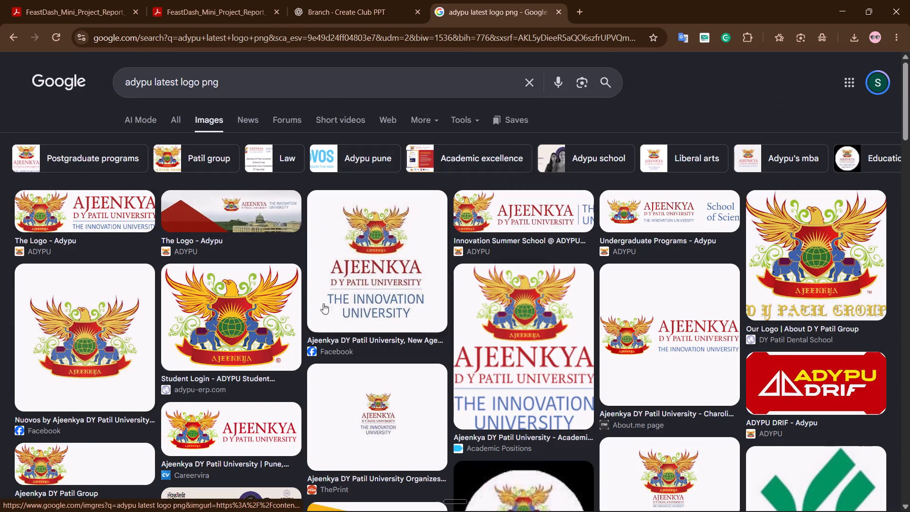
Preview the ADYPU and Facebook logo results one after another to compare the layouts of the university logo.
{"action": "left_click", "coordinate": [99, 229]}
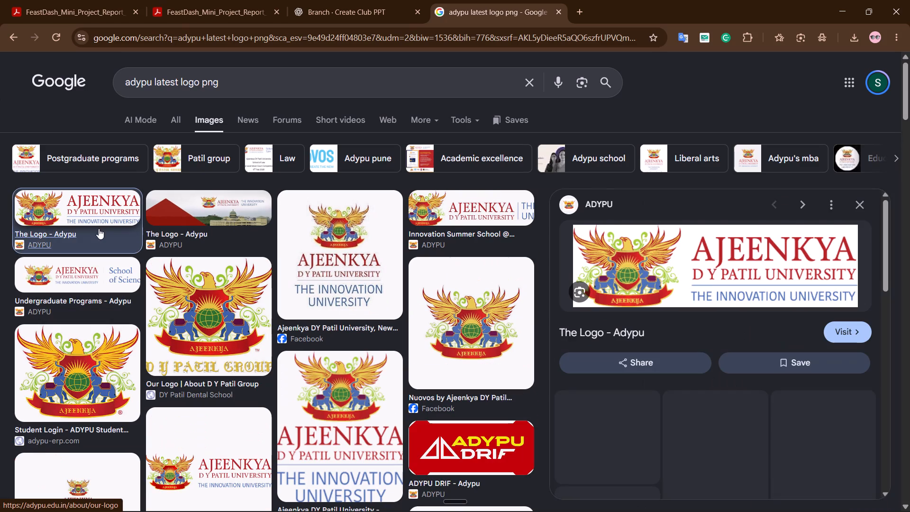
{"action": "left_click", "coordinate": [633, 424]}
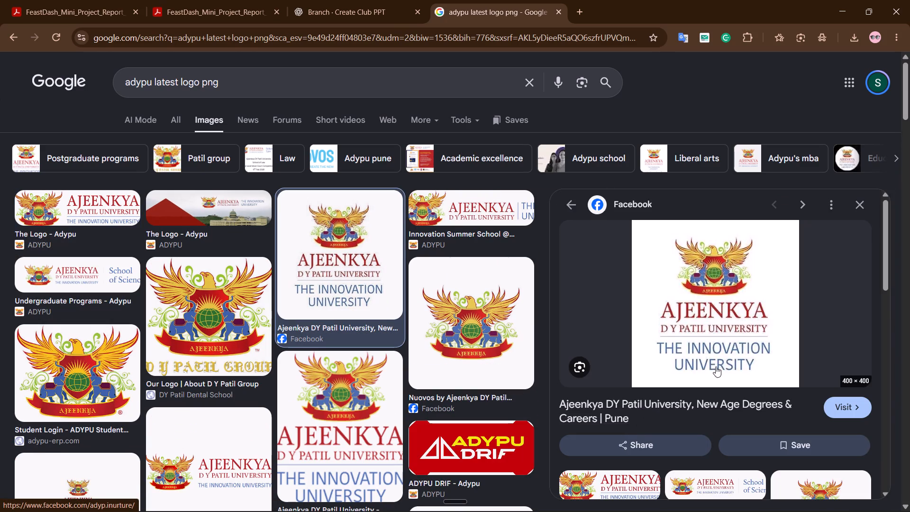
{"action": "left_click", "coordinate": [716, 366]}
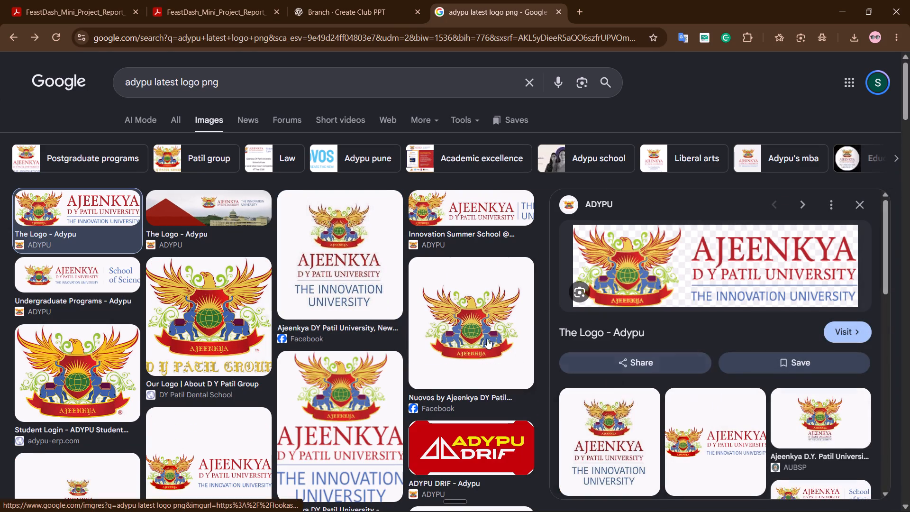
{"action": "left_click", "coordinate": [213, 215]}
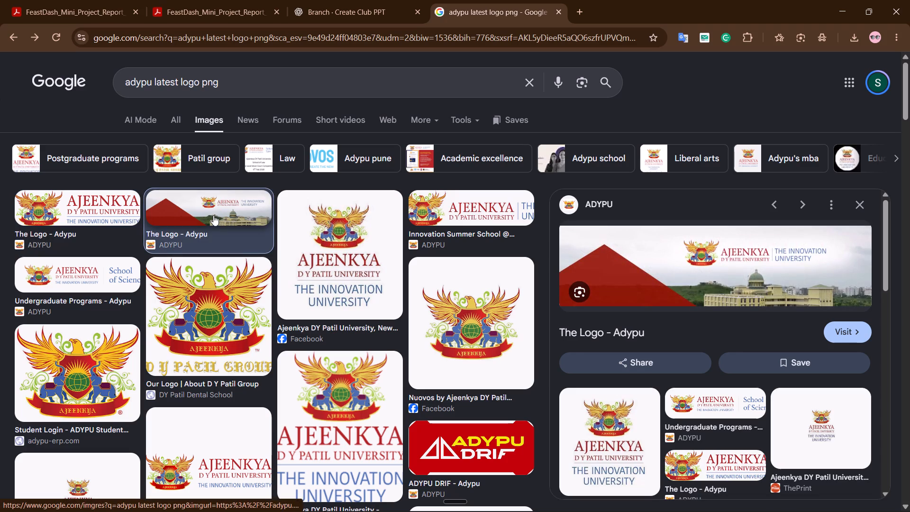
{"action": "left_click", "coordinate": [721, 253]}
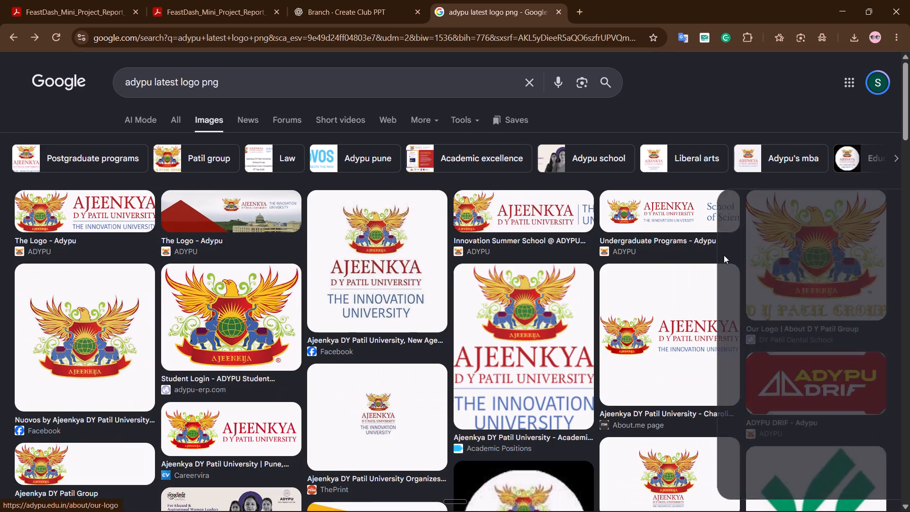
{"action": "left_click", "coordinate": [393, 257]}
{"action": "left_click", "coordinate": [620, 274]}
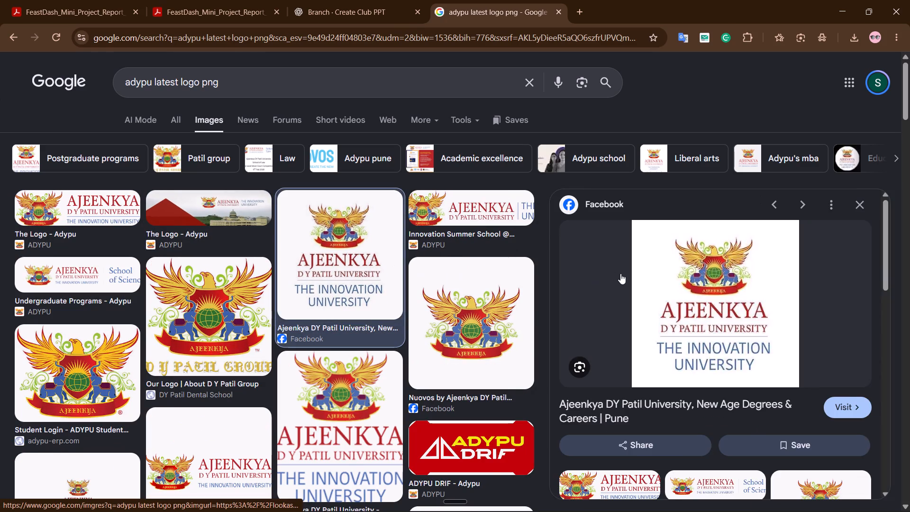
{"action": "left_click", "coordinate": [550, 210]}
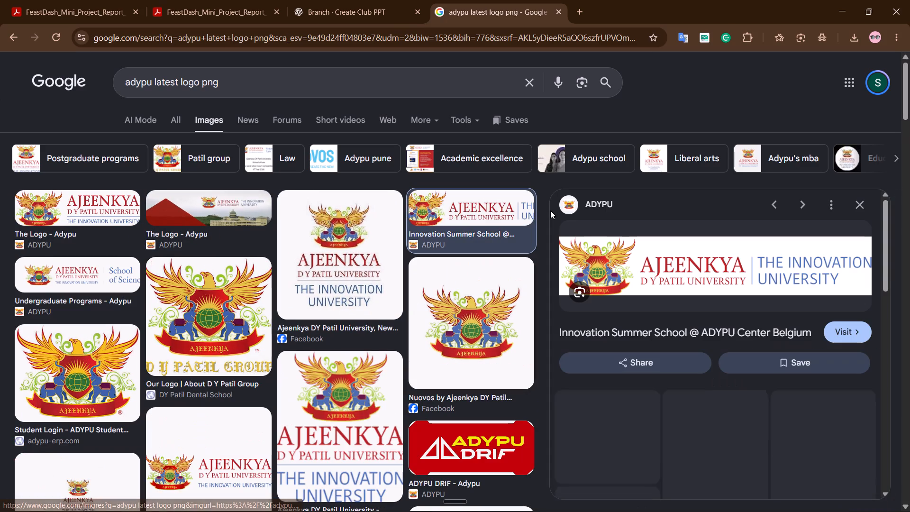
Open the source page of the "The Logo - Adypu" image result and look through it for a usable university logo.
{"action": "left_click_drag", "start_coordinate": [705, 262], "coordinate": [722, 262]}
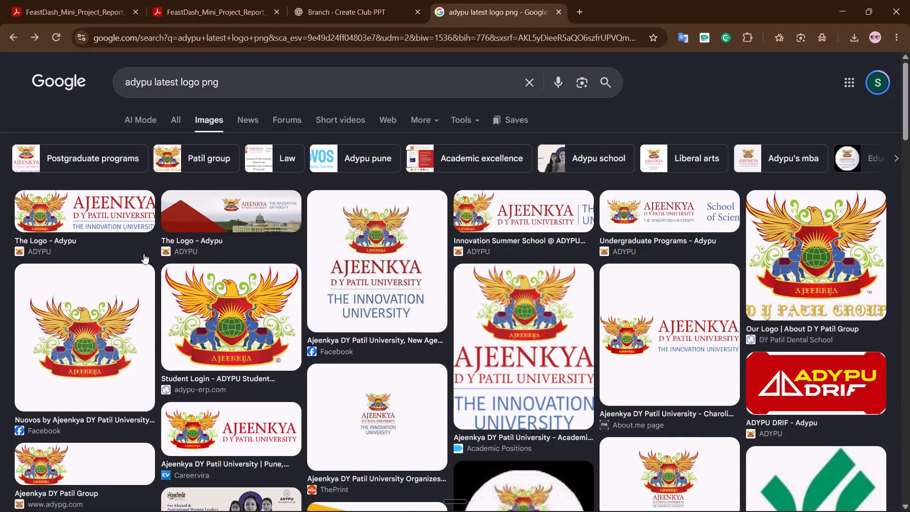
{"action": "left_click", "coordinate": [110, 224]}
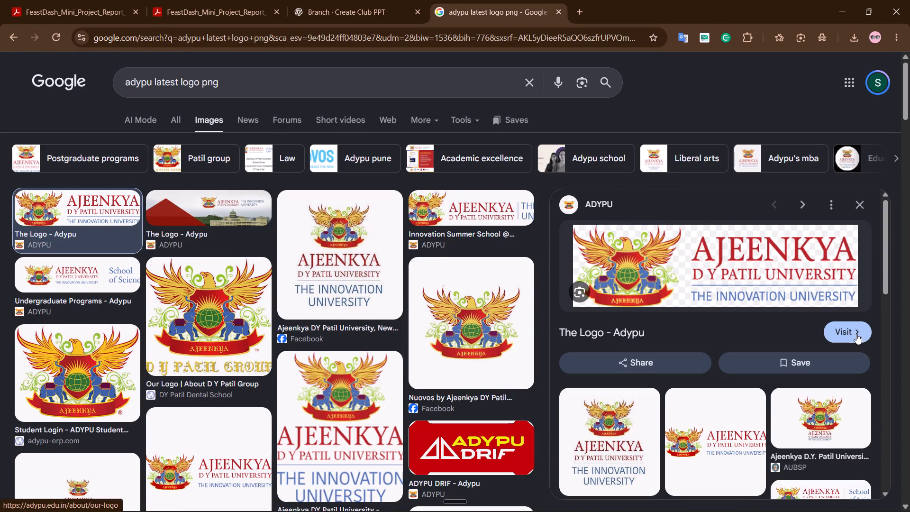
{"action": "left_click", "coordinate": [856, 334]}
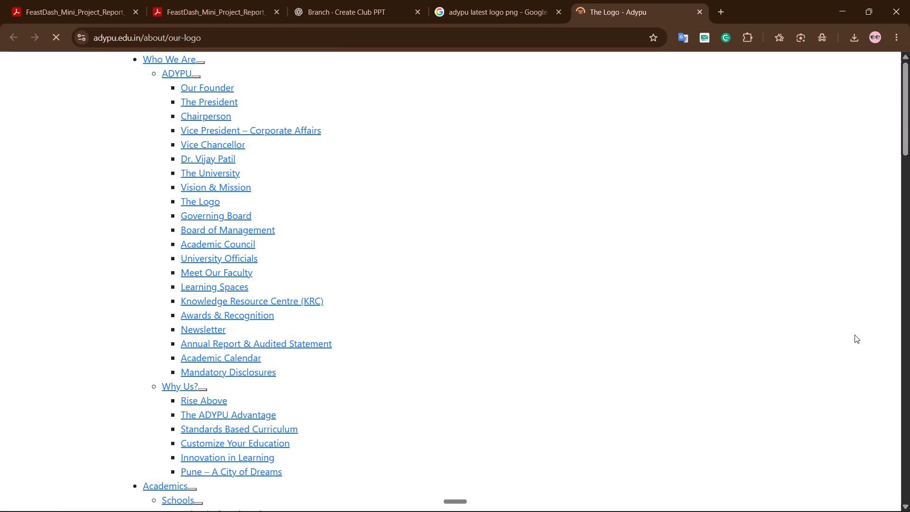
{"action": "scroll", "coordinate": [497, 326], "scroll_direction": "down", "scroll_amount": 8}
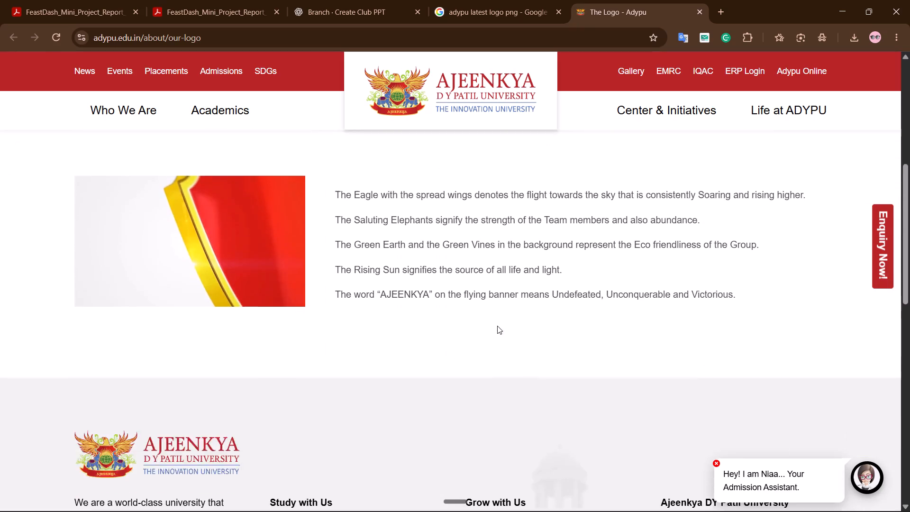
{"action": "scroll", "coordinate": [497, 324], "scroll_direction": "down", "scroll_amount": 9}
{"action": "scroll", "coordinate": [564, 309], "scroll_direction": "down", "scroll_amount": 5}
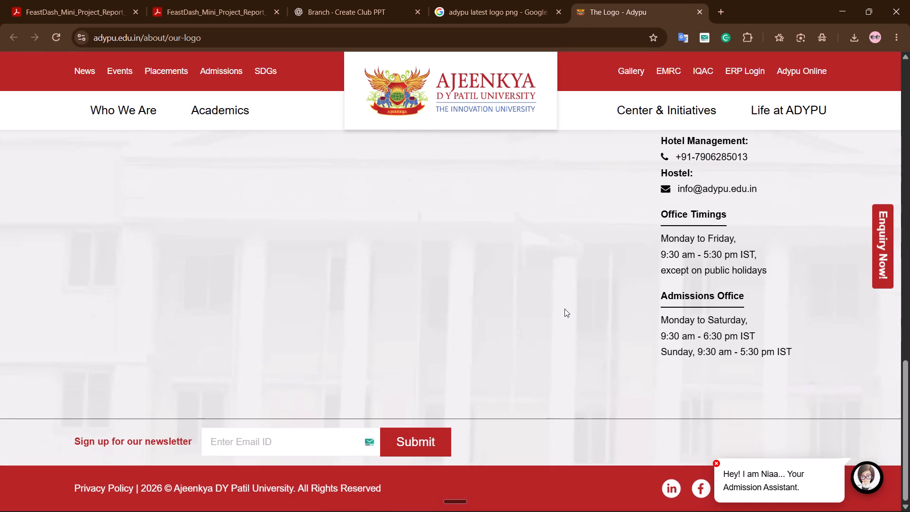
Return to the "adypu latest logo png" image results and look through them for a suitable university logo.
{"action": "left_click", "coordinate": [548, 0]}
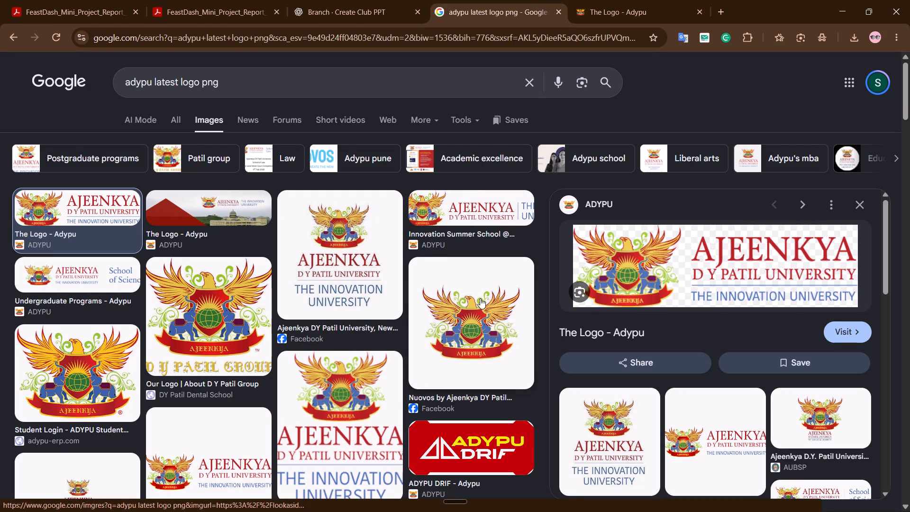
{"action": "scroll", "coordinate": [480, 298], "scroll_direction": "down", "scroll_amount": 8}
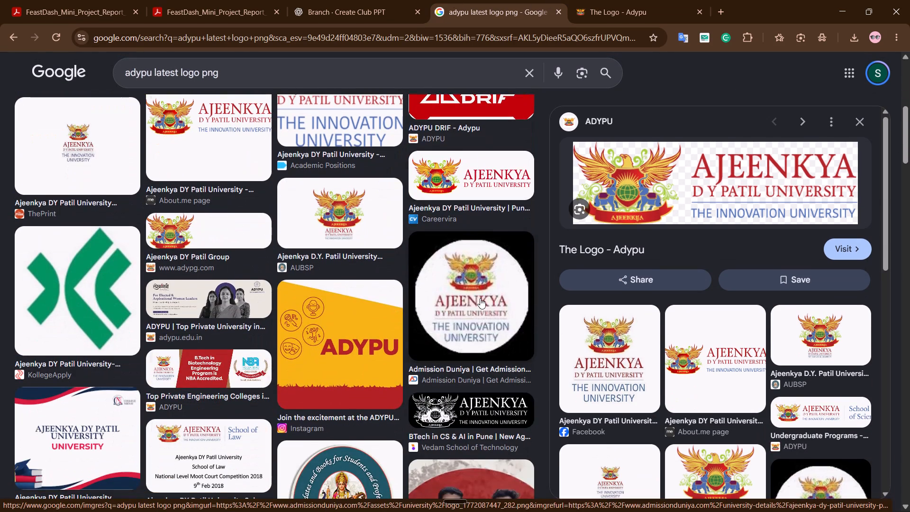
{"action": "scroll", "coordinate": [480, 298], "scroll_direction": "down", "scroll_amount": 11}
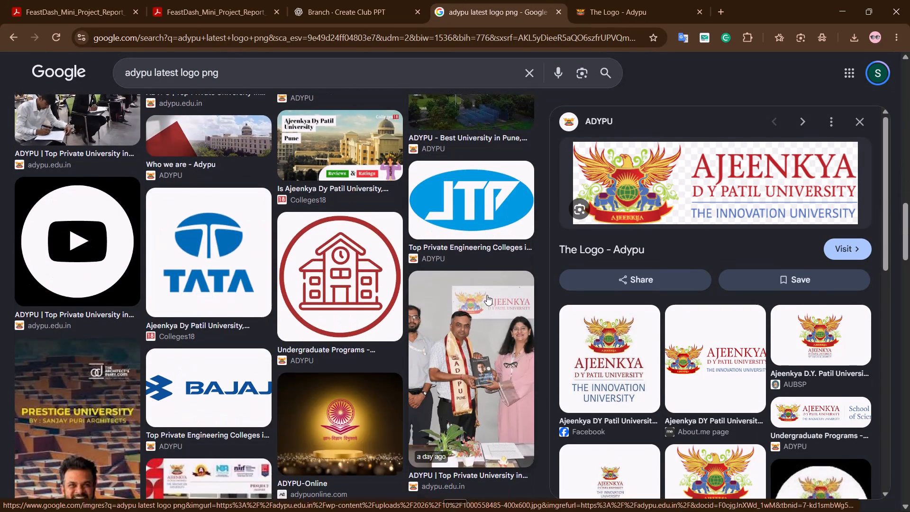
{"action": "scroll", "coordinate": [487, 295], "scroll_direction": "down", "scroll_amount": 5}
Switch to the Word report and replace the Semester blank on the cover page with "III".
{"action": "key", "text": "alt+Tab"}
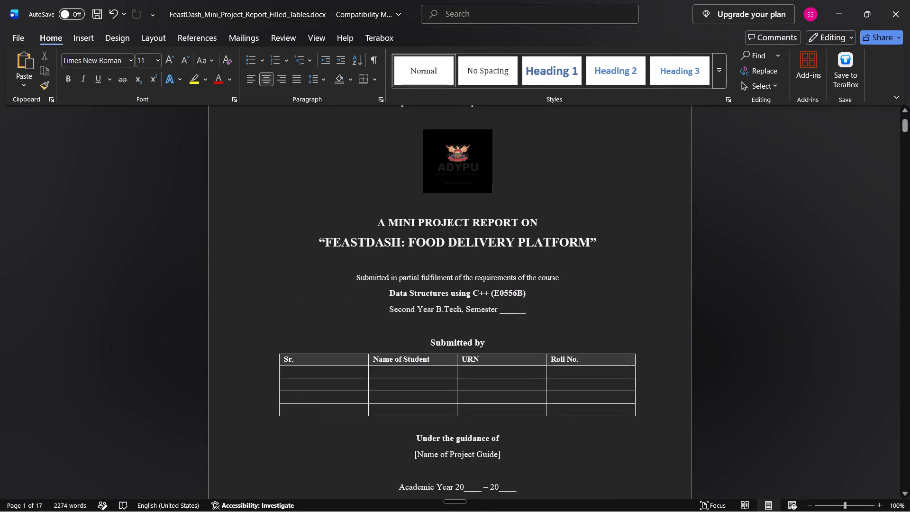
{"action": "left_click", "coordinate": [528, 304]}
{"action": "key", "text": "BackSpace"}
{"action": "key", "text": "BackSpace"}
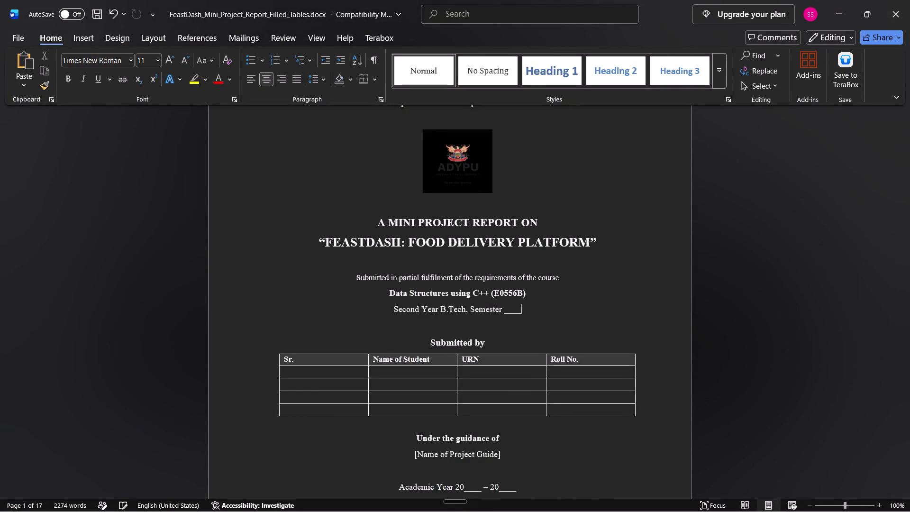
{"action": "key", "text": "BackSpace"}
{"action": "key", "text": "BackSpace"}
{"action": "key", "text": "BackSpace"}
{"action": "key", "text": "BackSpace"}
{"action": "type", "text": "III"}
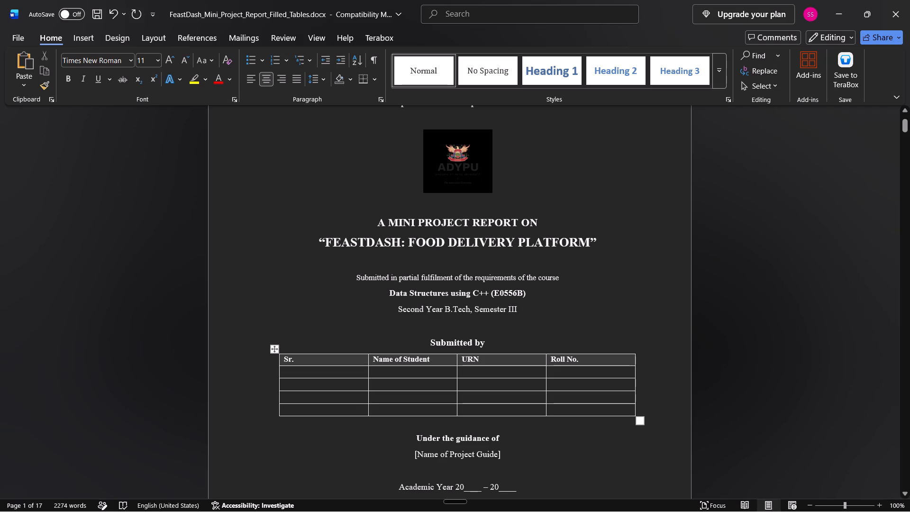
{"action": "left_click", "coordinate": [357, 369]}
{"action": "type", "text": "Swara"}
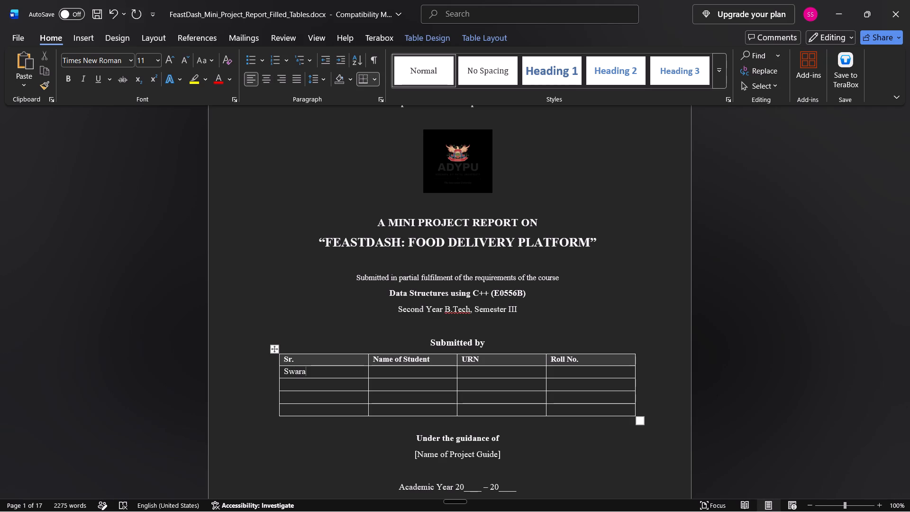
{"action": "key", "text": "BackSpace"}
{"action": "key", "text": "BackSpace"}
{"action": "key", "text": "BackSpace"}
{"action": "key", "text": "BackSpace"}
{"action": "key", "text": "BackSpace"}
Number the four empty rows of the Submitted by table "1.", "2.", "3." and "4." in the Sr. column.
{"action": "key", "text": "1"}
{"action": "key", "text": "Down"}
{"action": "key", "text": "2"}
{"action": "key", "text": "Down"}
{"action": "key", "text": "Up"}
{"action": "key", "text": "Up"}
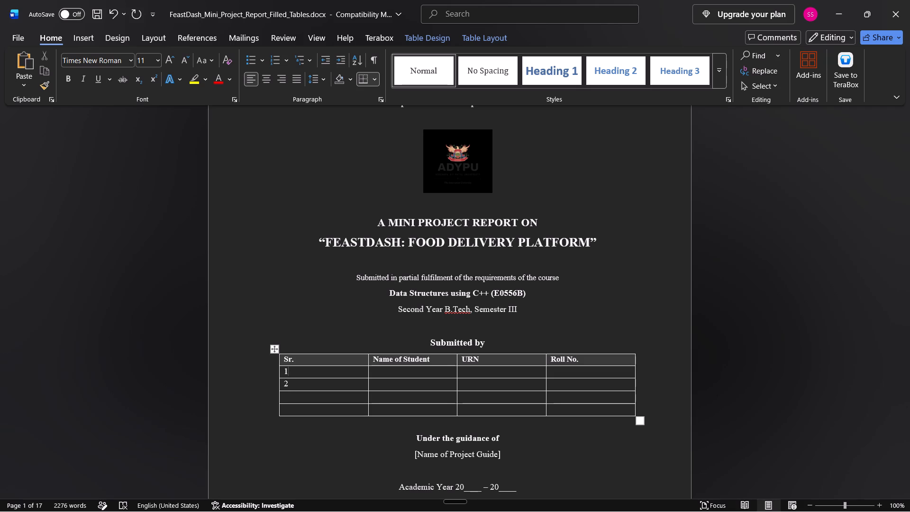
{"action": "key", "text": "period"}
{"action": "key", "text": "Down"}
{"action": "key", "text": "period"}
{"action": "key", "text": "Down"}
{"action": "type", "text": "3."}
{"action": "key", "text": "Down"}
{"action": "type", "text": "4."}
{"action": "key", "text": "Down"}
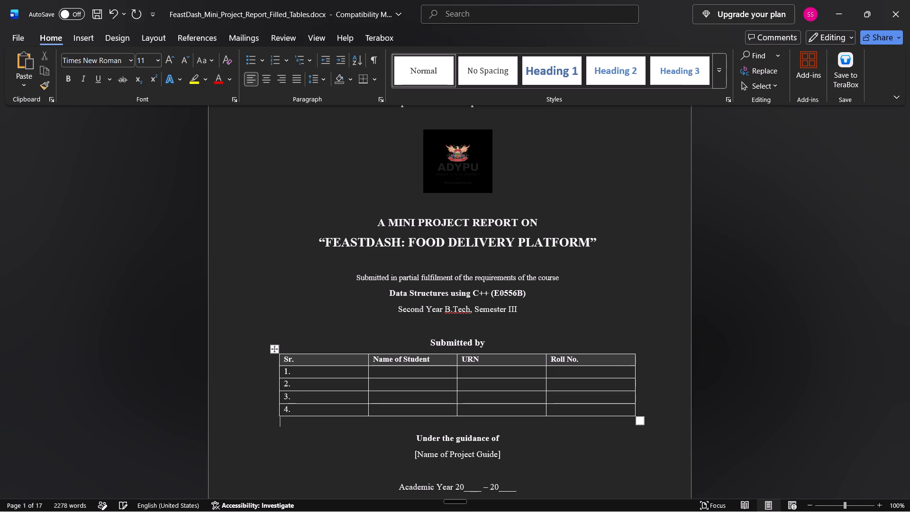
Enter the first student's full name in row 1 of the Name of Student column.
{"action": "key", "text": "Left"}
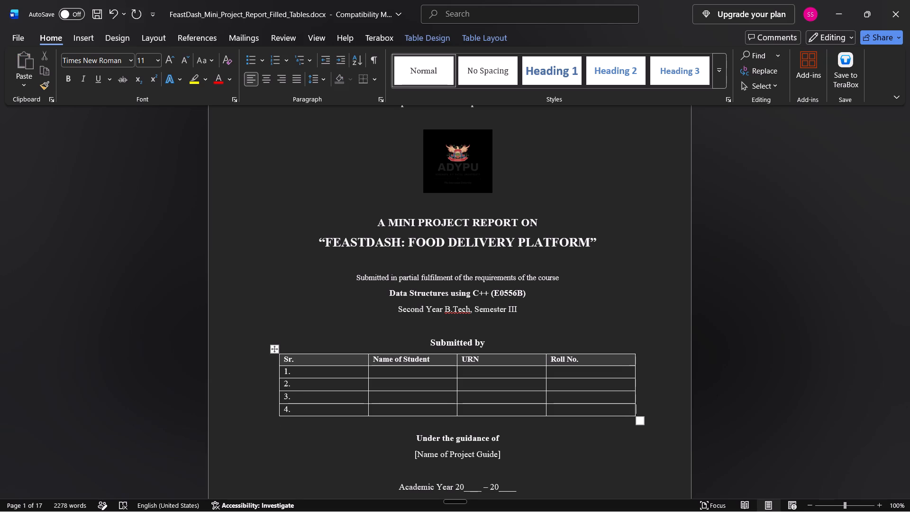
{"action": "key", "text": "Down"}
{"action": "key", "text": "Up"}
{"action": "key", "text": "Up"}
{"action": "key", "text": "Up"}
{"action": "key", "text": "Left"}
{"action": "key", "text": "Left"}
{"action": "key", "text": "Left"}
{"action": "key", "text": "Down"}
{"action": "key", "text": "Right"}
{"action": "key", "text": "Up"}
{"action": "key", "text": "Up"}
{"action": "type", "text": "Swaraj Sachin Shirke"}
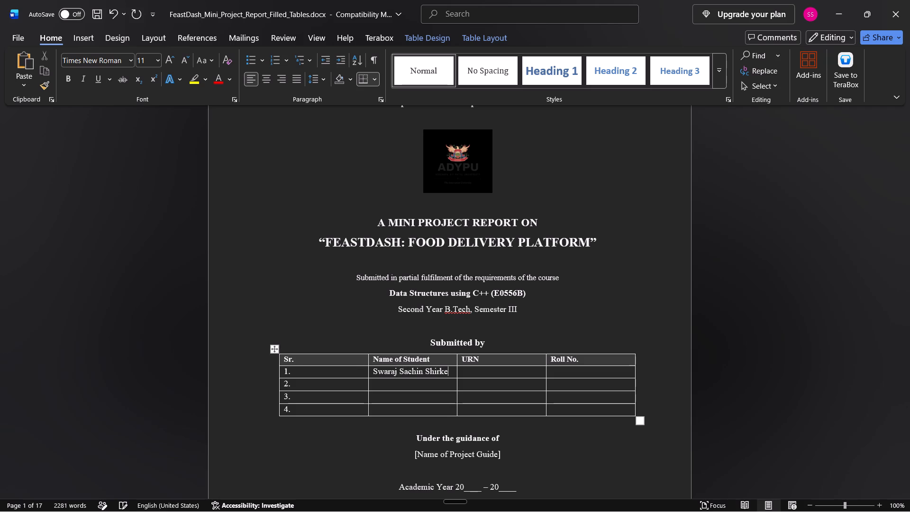
Enter the second student's name in row 2 of the Name of Student column.
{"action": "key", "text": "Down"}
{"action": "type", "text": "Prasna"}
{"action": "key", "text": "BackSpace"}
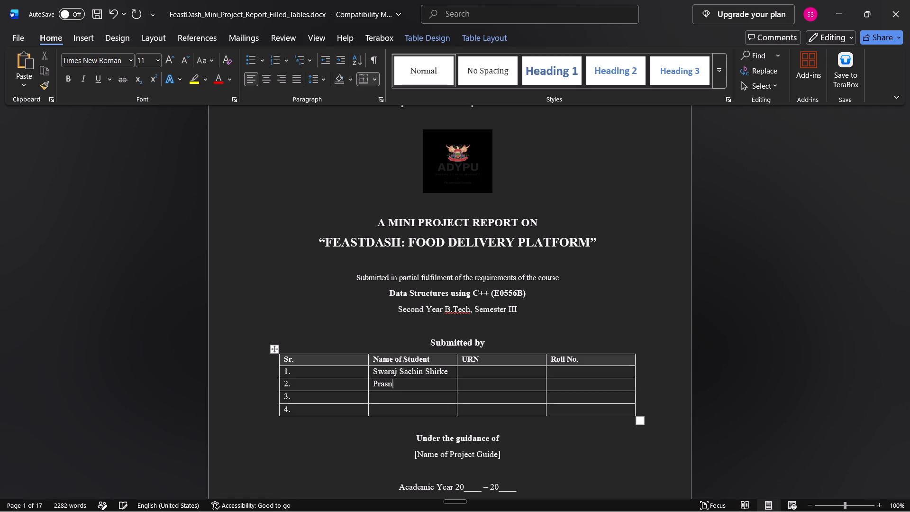
Complete the second student's full name in row 2 of the cover page's "Submitted by" table, correcting its spelling.
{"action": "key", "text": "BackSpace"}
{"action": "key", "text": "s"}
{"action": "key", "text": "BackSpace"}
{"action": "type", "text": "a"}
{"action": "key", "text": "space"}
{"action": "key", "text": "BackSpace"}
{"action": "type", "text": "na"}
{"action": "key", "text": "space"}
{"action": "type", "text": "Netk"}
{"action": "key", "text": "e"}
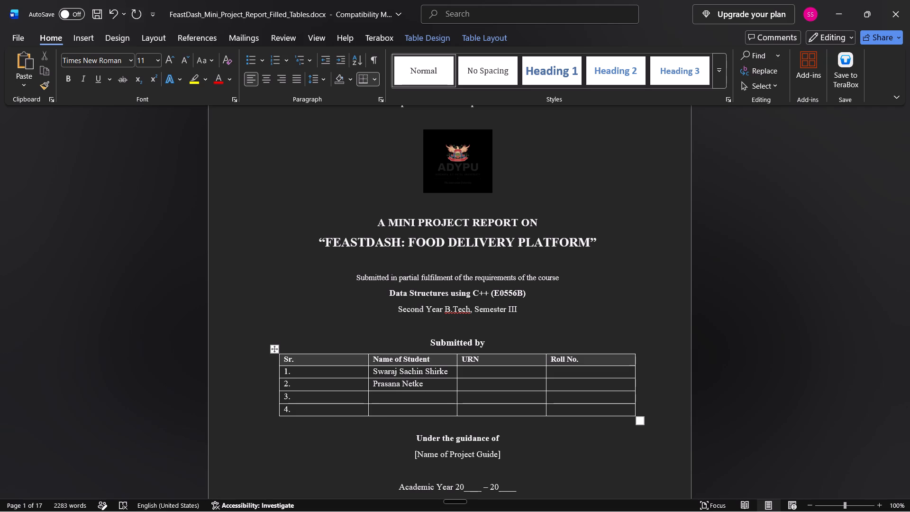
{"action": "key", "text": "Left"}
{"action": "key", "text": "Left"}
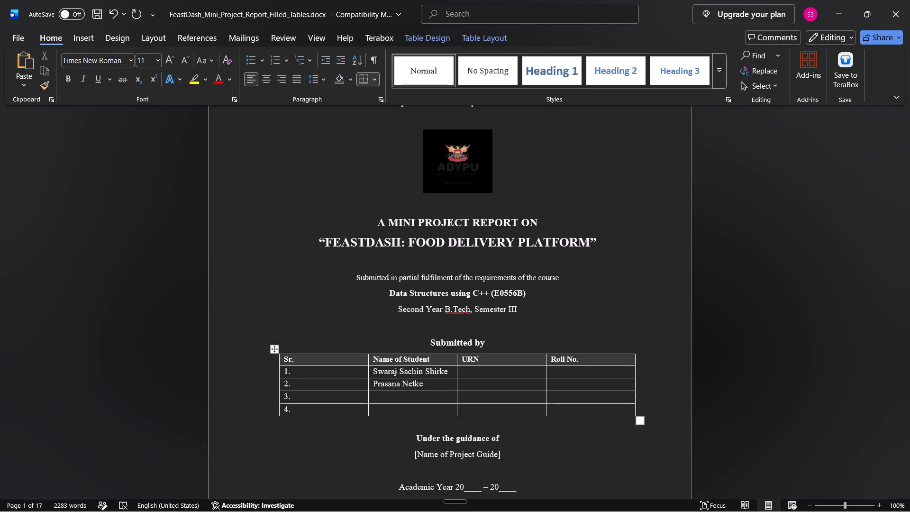
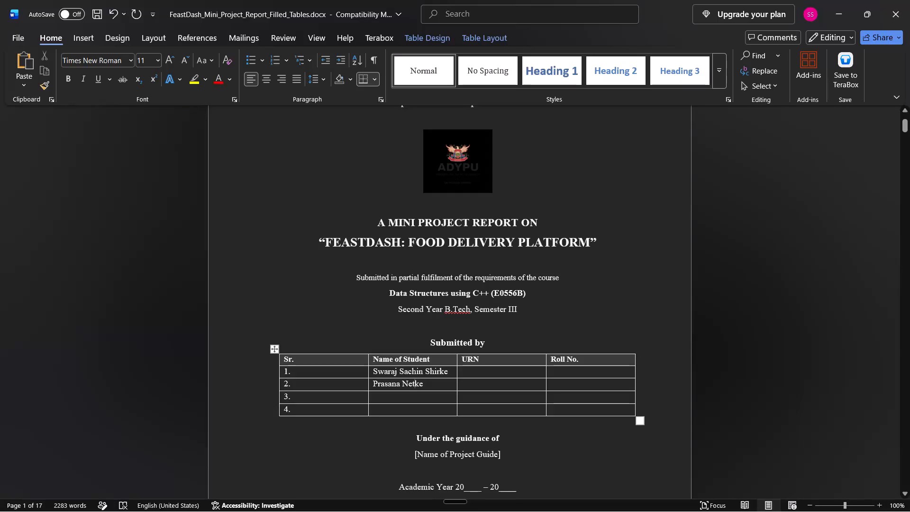
Enter the first student's URN and roll number in row 1 of the "Submitted by" table.
{"action": "left_click", "coordinate": [483, 367]}
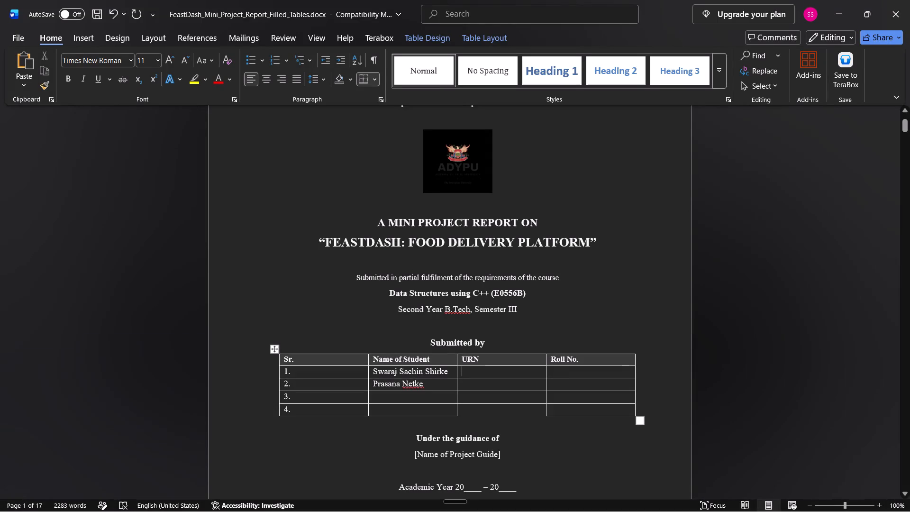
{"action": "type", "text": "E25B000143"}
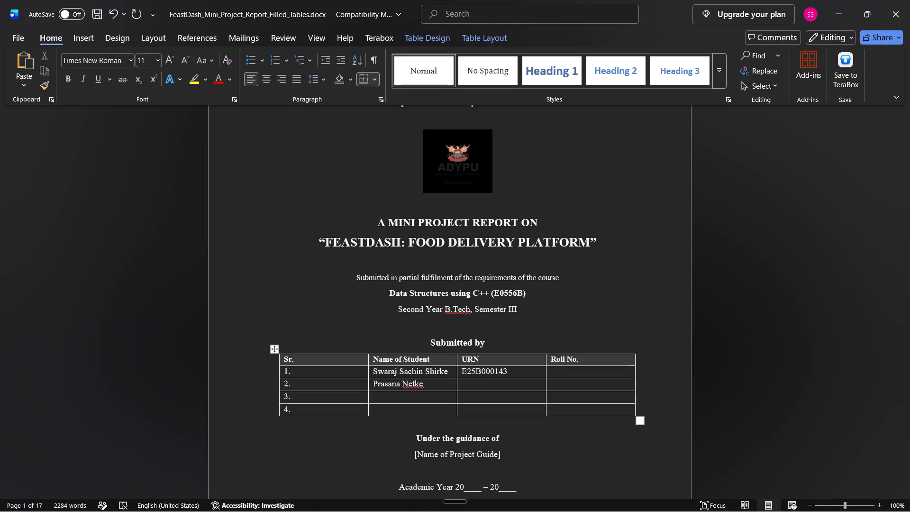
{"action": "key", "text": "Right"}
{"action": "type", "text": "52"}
Correct the spelling of the second student's first name in row 2 by adding the missing second "n".
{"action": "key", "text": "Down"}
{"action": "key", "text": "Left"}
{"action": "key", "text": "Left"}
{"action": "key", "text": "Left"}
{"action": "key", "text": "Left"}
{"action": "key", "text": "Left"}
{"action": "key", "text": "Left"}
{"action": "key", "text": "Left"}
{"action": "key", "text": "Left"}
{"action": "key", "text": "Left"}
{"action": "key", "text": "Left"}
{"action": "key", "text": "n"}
Enter the second student's URN and roll number in row 2 of the "Submitted by" table.
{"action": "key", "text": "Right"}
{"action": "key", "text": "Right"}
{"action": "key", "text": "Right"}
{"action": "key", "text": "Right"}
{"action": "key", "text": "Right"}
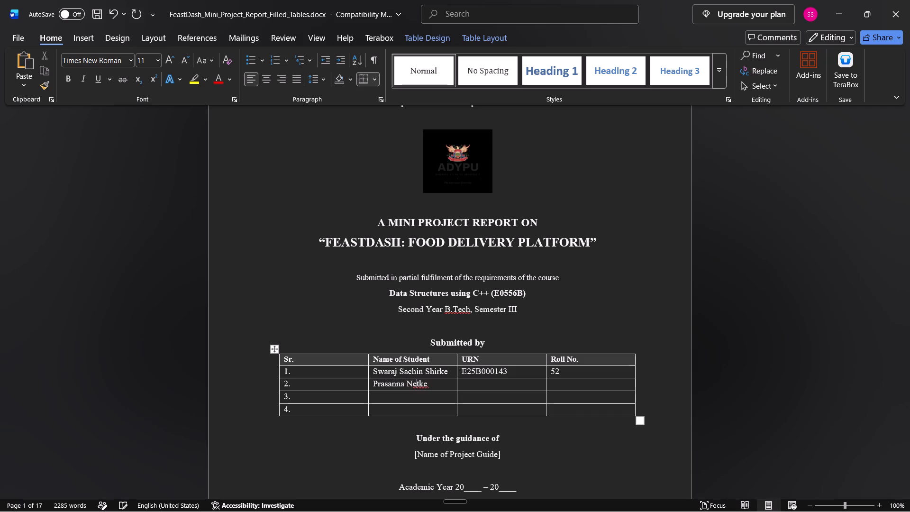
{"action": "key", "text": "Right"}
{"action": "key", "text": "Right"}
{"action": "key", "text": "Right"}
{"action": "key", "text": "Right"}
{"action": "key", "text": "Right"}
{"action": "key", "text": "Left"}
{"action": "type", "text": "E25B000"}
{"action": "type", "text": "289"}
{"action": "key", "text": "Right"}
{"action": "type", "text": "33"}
Fill in row 3 of the "Submitted by" table with the third student's name, URN and roll number.
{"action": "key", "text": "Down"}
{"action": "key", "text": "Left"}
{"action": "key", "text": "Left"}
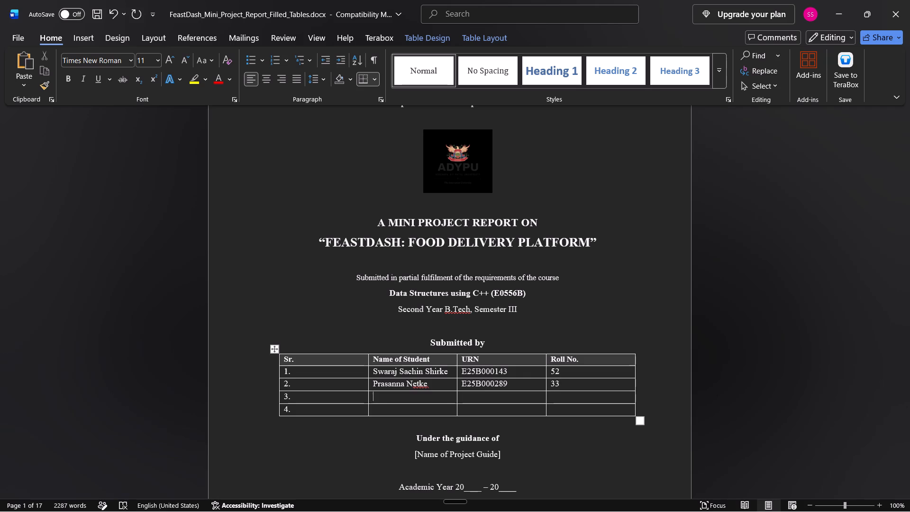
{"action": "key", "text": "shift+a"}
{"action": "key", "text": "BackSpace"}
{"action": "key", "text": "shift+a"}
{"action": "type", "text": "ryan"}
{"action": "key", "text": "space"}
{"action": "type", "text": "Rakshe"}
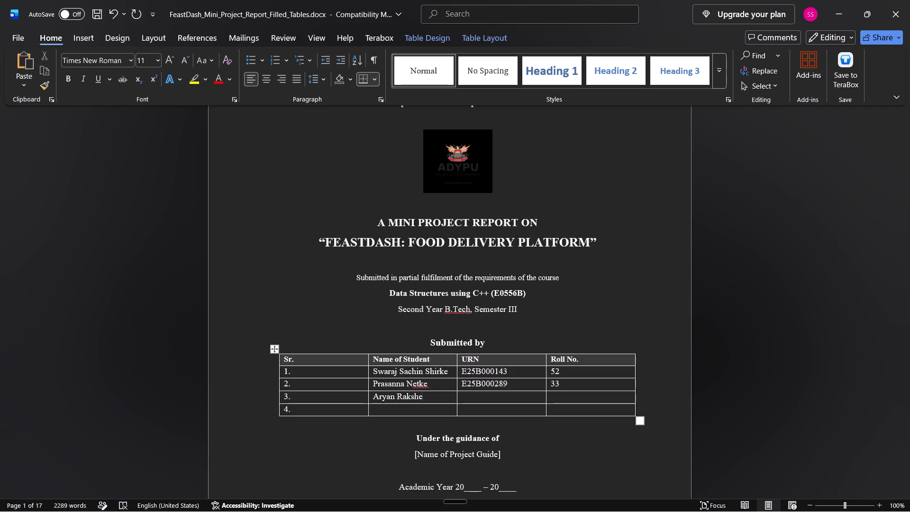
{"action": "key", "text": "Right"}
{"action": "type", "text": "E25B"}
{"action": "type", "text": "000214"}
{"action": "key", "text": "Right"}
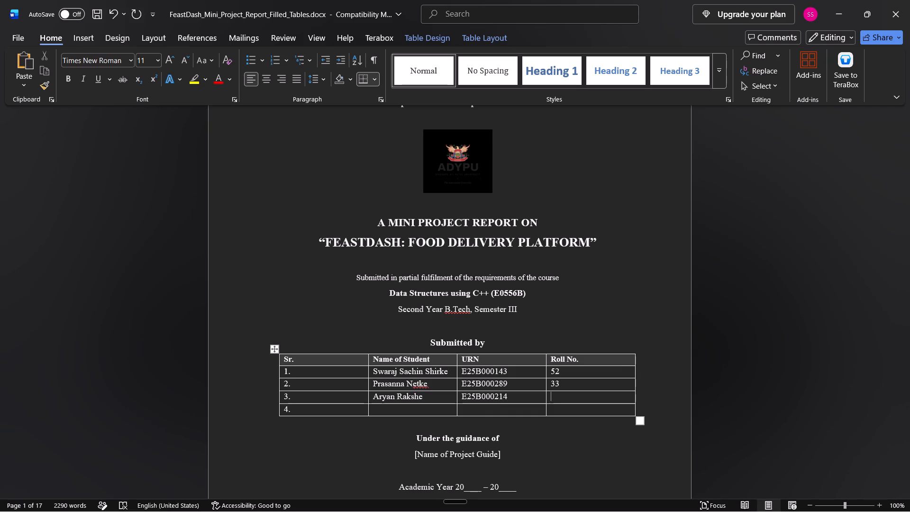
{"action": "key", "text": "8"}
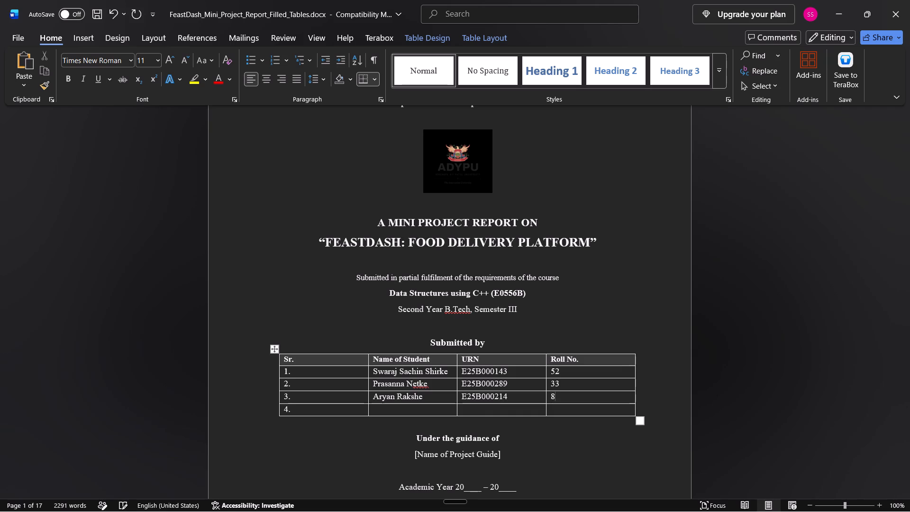
Fill in row 4 of the "Submitted by" table with the fourth student's name, URN and roll number.
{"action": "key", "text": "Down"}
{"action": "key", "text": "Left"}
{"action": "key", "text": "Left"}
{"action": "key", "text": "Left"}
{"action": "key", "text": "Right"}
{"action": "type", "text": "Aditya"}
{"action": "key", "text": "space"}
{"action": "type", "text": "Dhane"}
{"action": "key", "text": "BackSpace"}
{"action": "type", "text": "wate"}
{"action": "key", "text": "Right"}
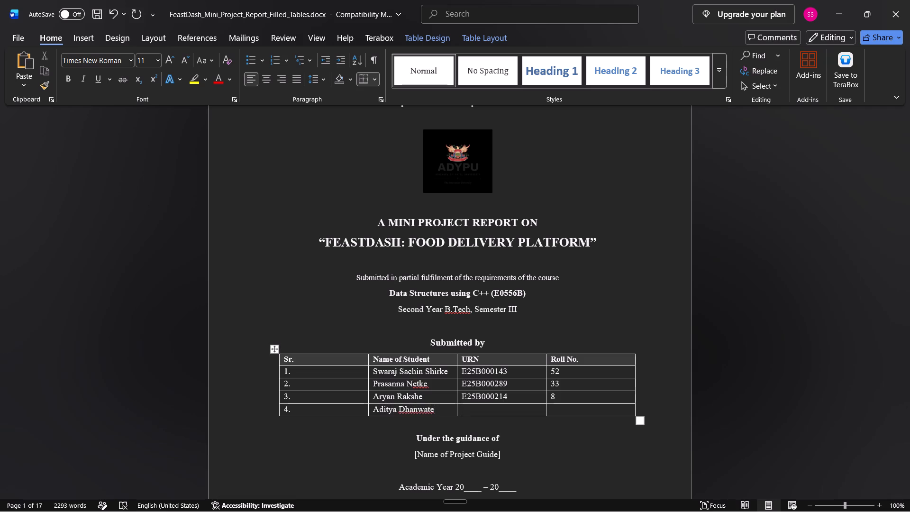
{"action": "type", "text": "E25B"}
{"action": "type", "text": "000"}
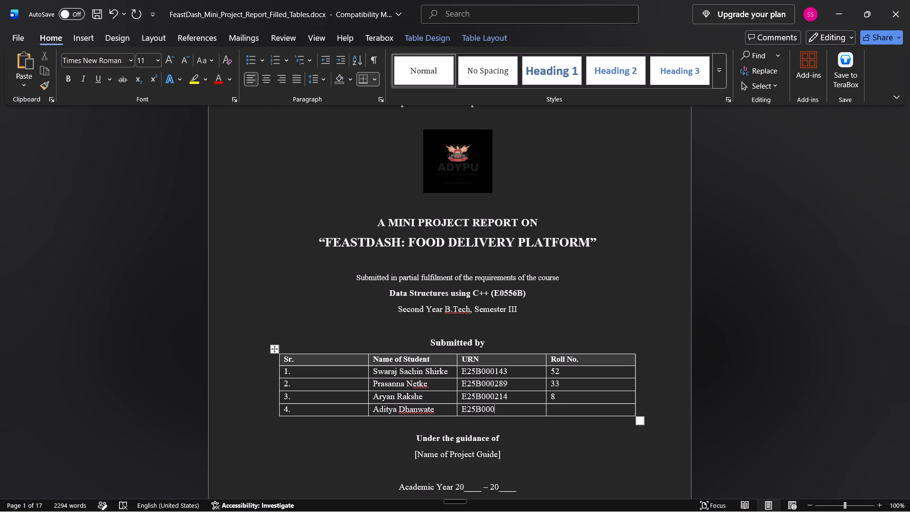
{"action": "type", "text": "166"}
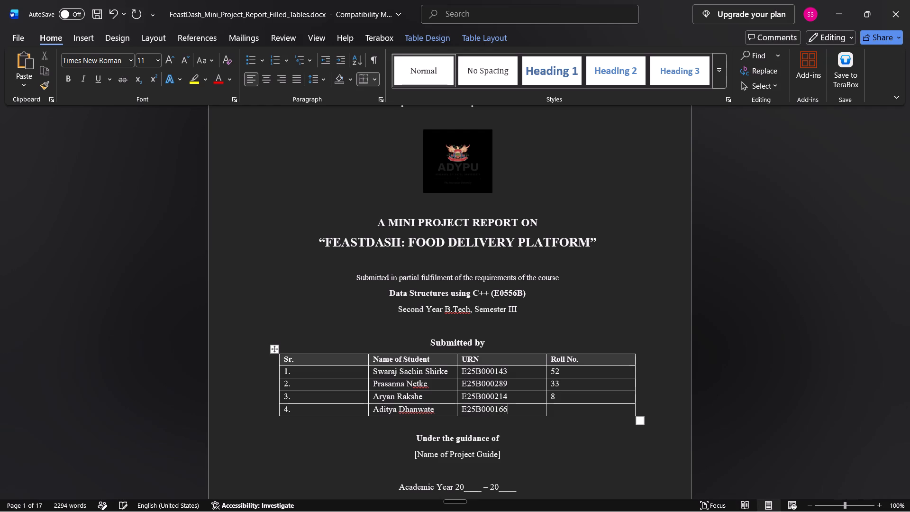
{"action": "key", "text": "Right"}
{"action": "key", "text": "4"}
Delete the "[Name of Project Guide]" placeholder under "Under the guidance of" on the cover page.
{"action": "left_click", "coordinate": [504, 452]}
{"action": "key", "text": "BackSpace"}
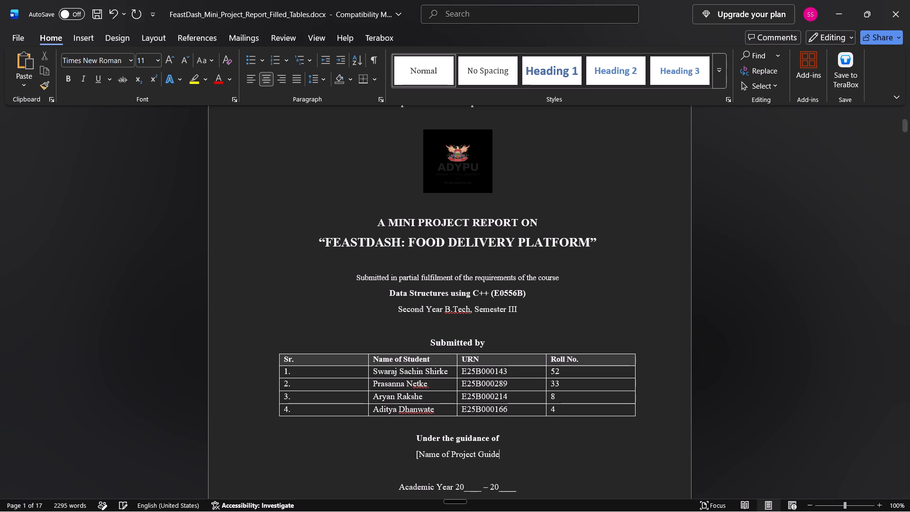
{"action": "key", "text": "BackSpace"}
{"action": "key", "text": "BackSpace"}
{"action": "key", "text": "BackSpace"}
{"action": "key", "text": "BackSpace"}
{"action": "key", "text": "BackSpace"}
{"action": "key", "text": "BackSpace"}
{"action": "key", "text": "BackSpace"}
{"action": "key", "text": "BackSpace"}
{"action": "key", "text": "BackSpace"}
{"action": "key", "text": "BackSpace"}
{"action": "key", "text": "BackSpace"}
{"action": "key", "text": "BackSpace"}
{"action": "key", "text": "BackSpace"}
{"action": "key", "text": "BackSpace"}
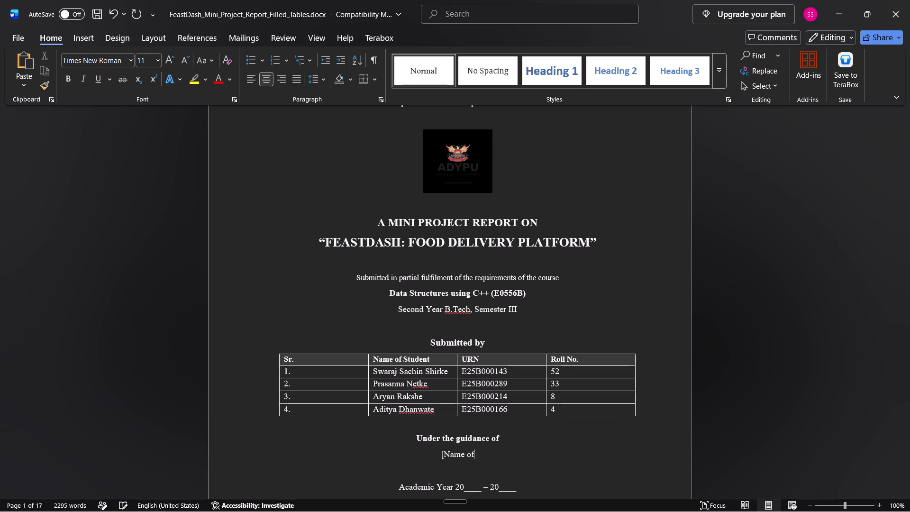
{"action": "key", "text": "BackSpace"}
{"action": "key", "text": "BackSpace"}
{"action": "key", "text": "BackSpace"}
{"action": "key", "text": "BackSpace"}
{"action": "key", "text": "BackSpace"}
{"action": "key", "text": "BackSpace"}
{"action": "key", "text": "BackSpace"}
{"action": "key", "text": "BackSpace"}
Switch to Chrome and search Google for "adypu atul" to look up the project guide's name.
{"action": "key", "text": "alt+Tab"}
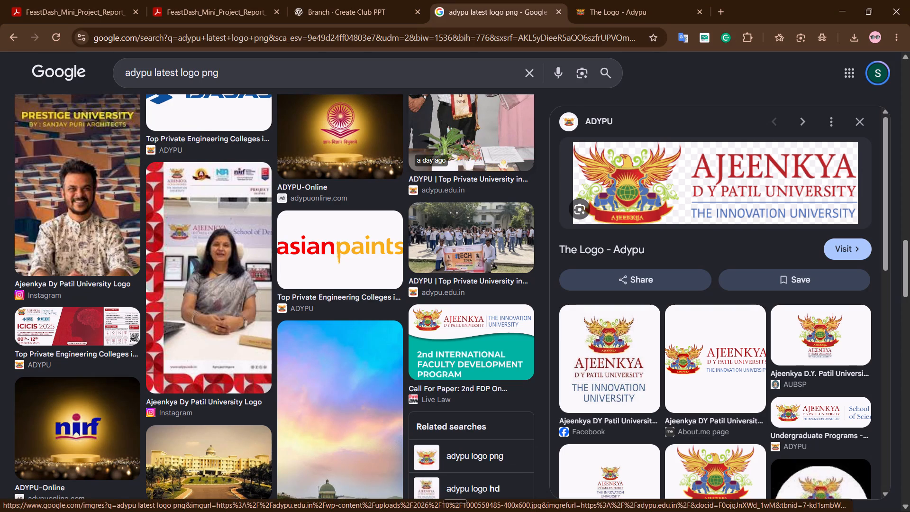
{"action": "left_click", "coordinate": [464, 38]}
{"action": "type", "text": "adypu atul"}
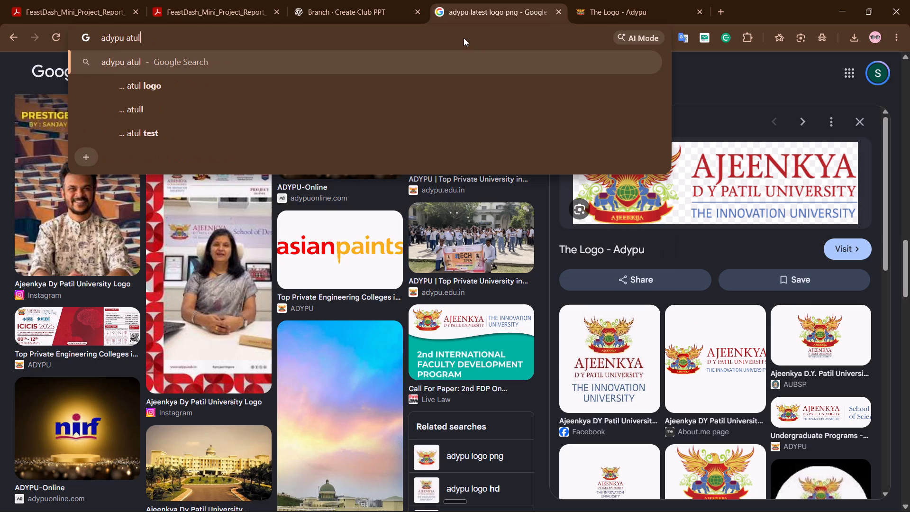
Close the logo image search tab and the ADYPU logo page tab.
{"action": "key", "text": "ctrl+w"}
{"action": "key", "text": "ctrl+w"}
Open an incognito window and search Google for "adypu" together with the project guide's first name and surname.
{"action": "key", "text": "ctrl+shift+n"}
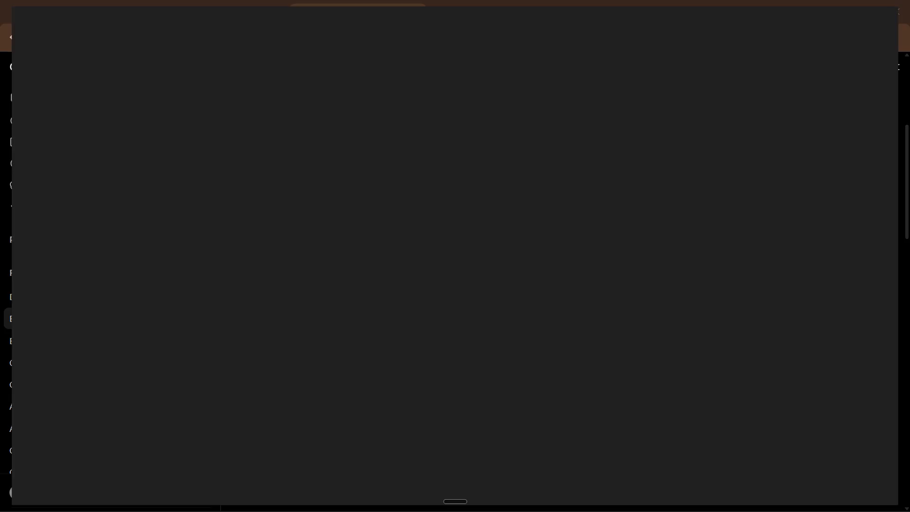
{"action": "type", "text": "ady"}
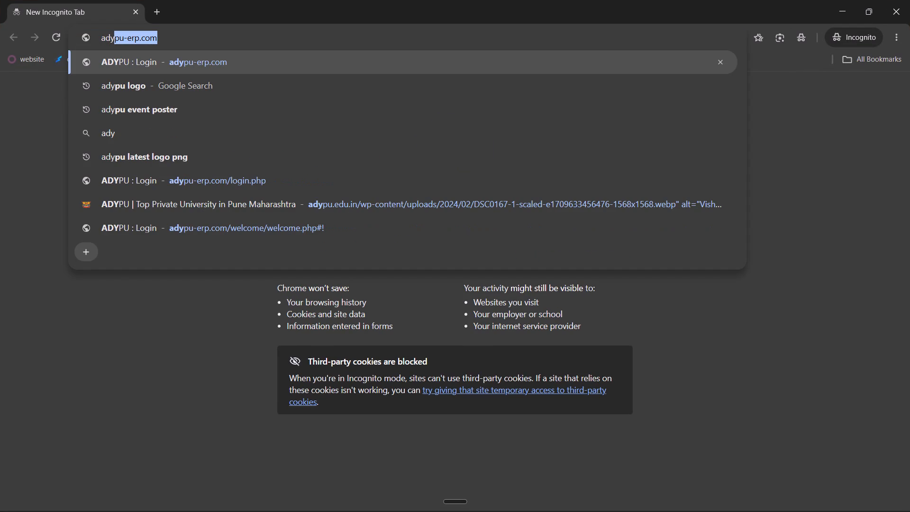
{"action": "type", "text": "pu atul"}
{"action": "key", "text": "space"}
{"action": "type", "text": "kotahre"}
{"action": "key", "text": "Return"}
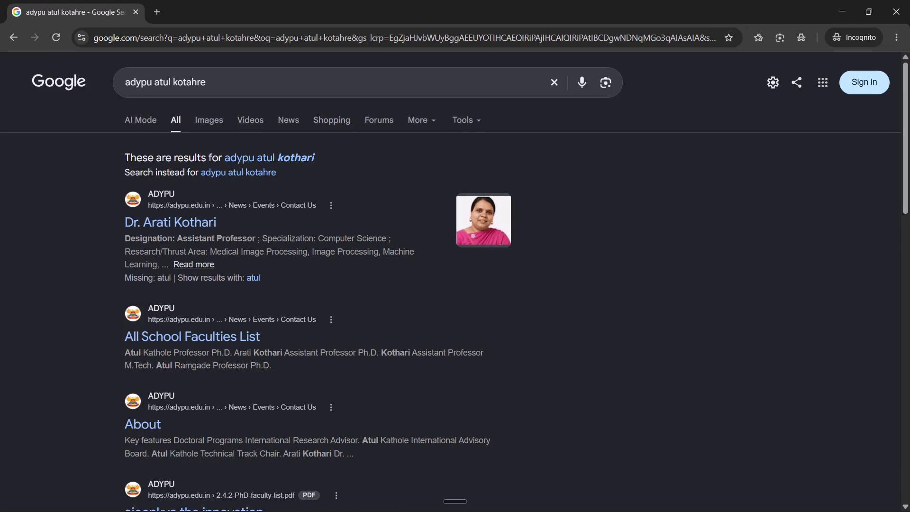
Look through the search results for the project guide's name and switch to the results for Google's suggested spelling.
{"action": "scroll", "coordinate": [236, 329], "scroll_direction": "down", "scroll_amount": 7}
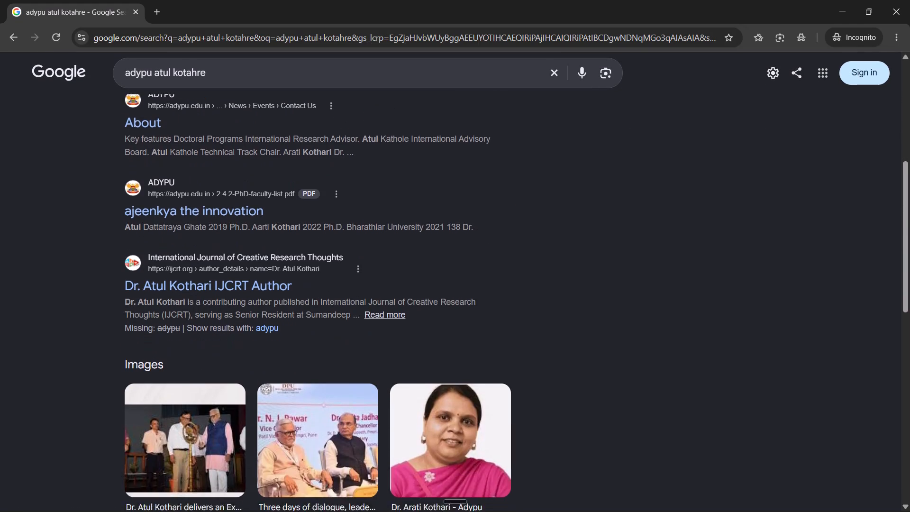
{"action": "scroll", "coordinate": [236, 329], "scroll_direction": "down", "scroll_amount": 1}
{"action": "scroll", "coordinate": [236, 334], "scroll_direction": "up", "scroll_amount": 10}
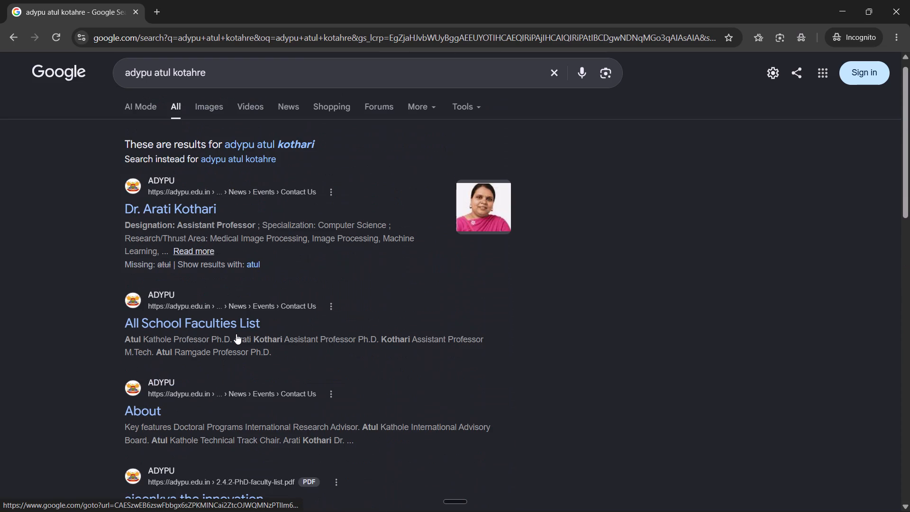
{"action": "left_click", "coordinate": [261, 157]}
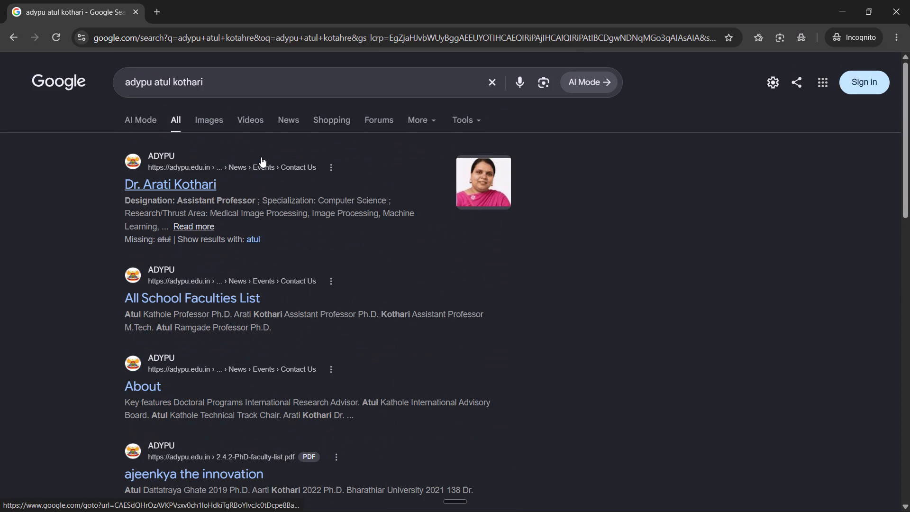
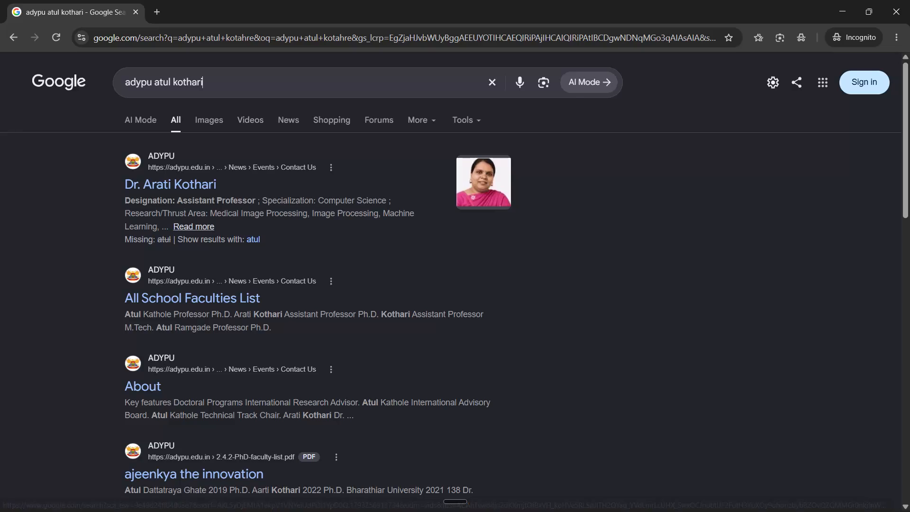
{"action": "key", "text": "BackSpace"}
{"action": "key", "text": "BackSpace"}
{"action": "key", "text": "BackSpace"}
{"action": "key", "text": "BackSpace"}
{"action": "key", "text": "BackSpace"}
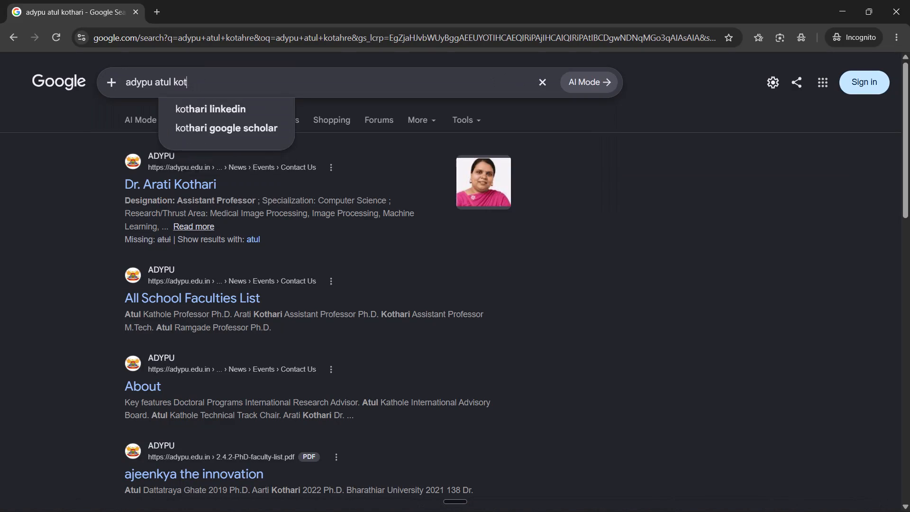
{"action": "key", "text": "BackSpace"}
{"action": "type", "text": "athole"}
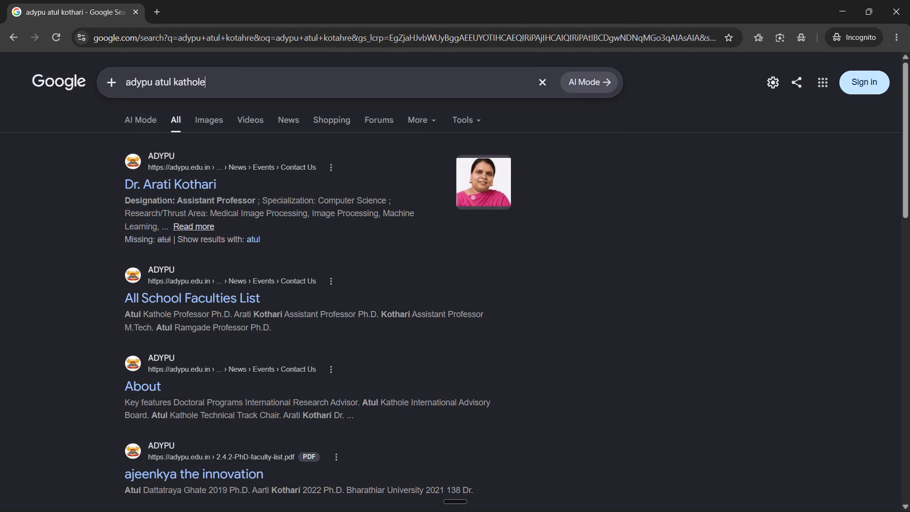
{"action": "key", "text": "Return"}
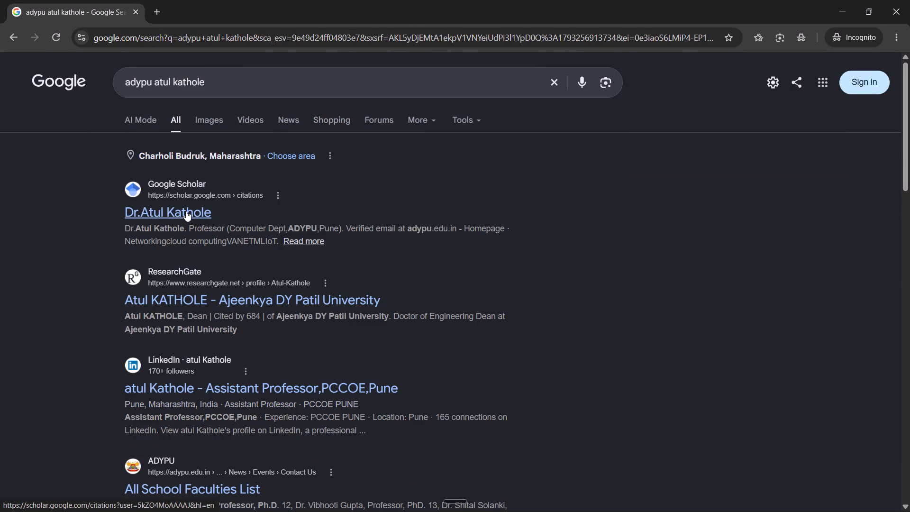
{"action": "left_click", "coordinate": [186, 211]}
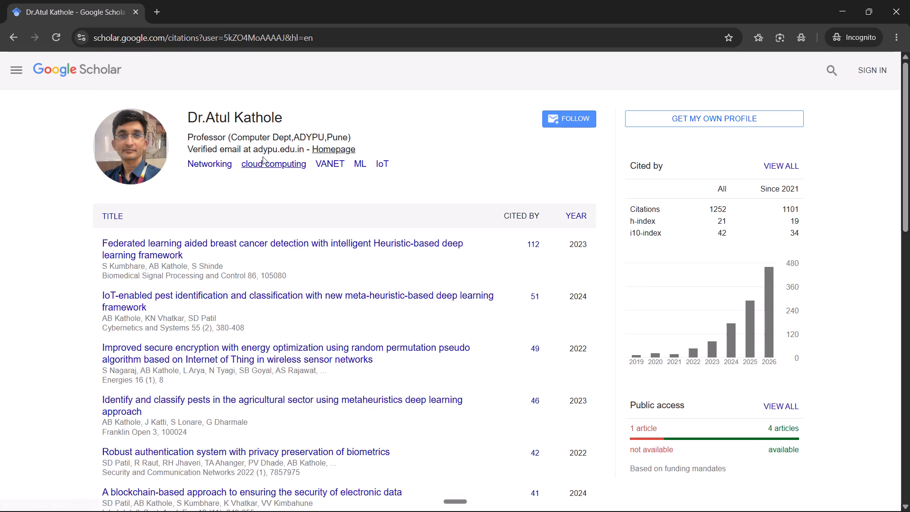
Copy the professor's name with title from the Scholar profile and paste it under "Under the guidance of" in the Word report.
{"action": "left_click_drag", "start_coordinate": [292, 116], "coordinate": [187, 119]}
{"action": "key", "text": "ctrl+c"}
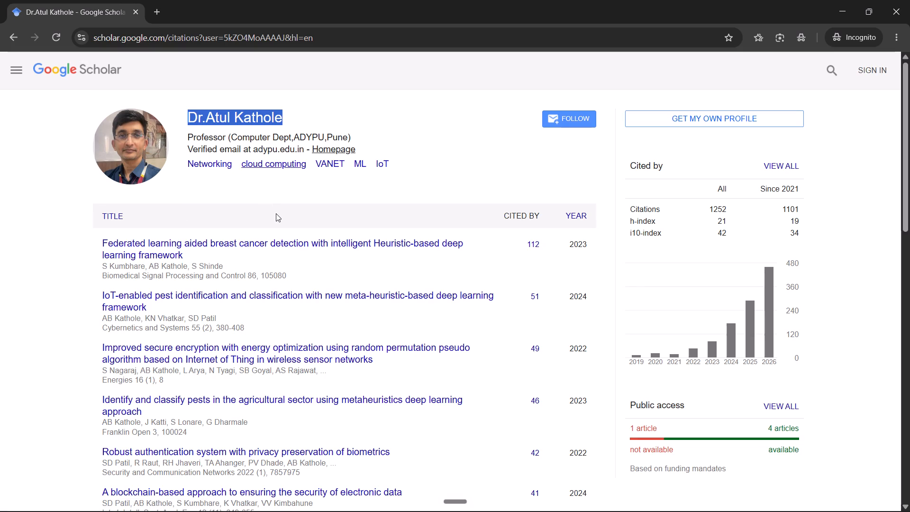
{"action": "key", "text": "alt+Tab"}
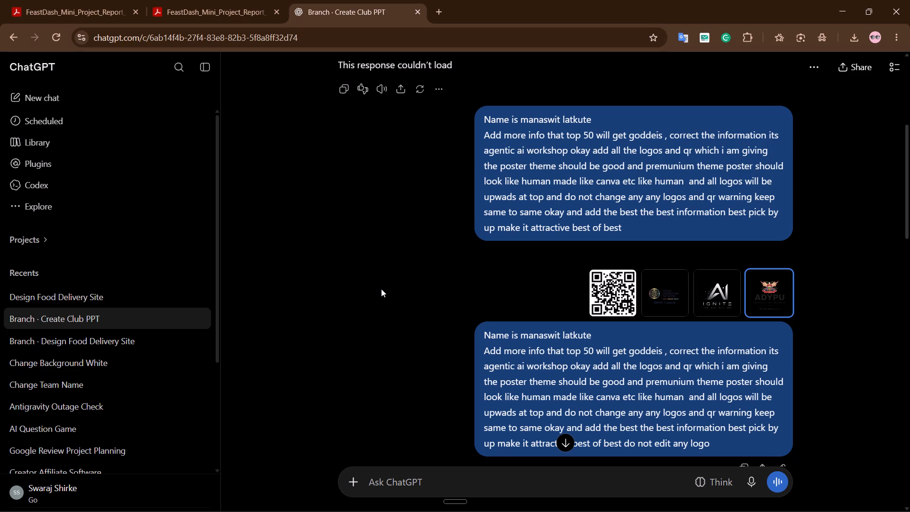
{"action": "key", "text": "alt+Tab"}
{"action": "key", "text": "alt+Tab"}
{"action": "key", "text": "alt+Tab"}
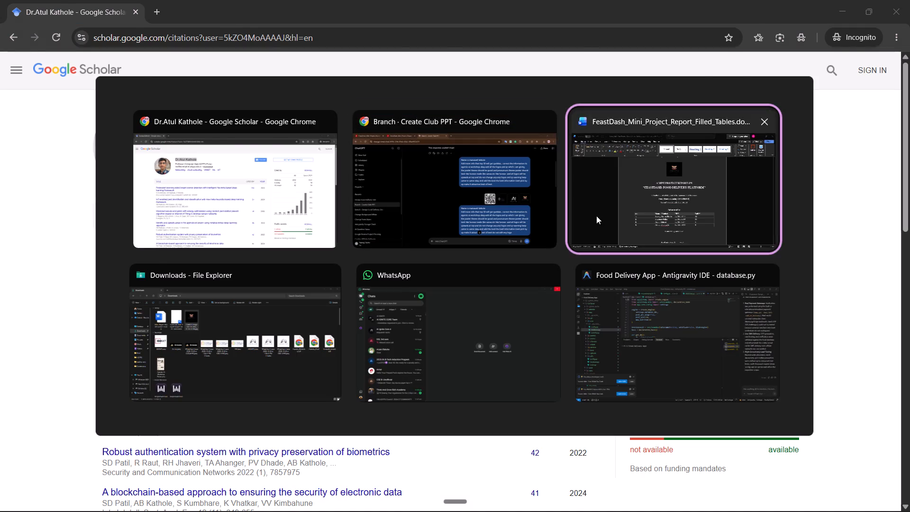
{"action": "key", "text": "ctrl+v"}
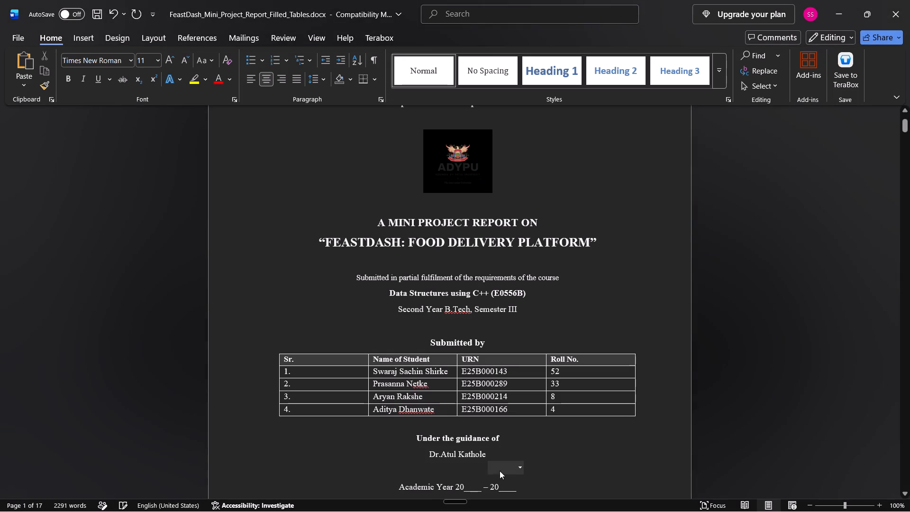
Insert a space after "Dr." in the project guide's name on the cover page.
{"action": "left_click", "coordinate": [440, 457]}
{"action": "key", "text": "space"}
{"action": "scroll", "coordinate": [461, 471], "scroll_direction": "down", "scroll_amount": 3}
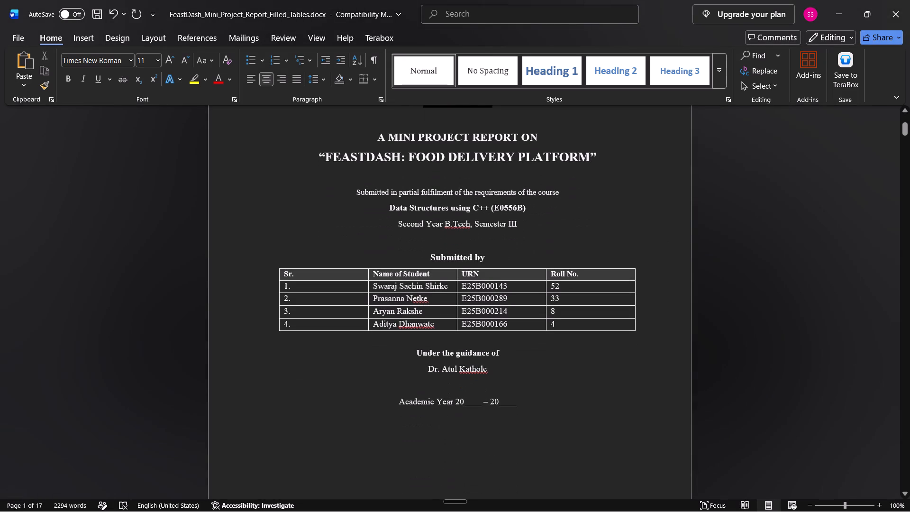
{"action": "left_click", "coordinate": [494, 374]}
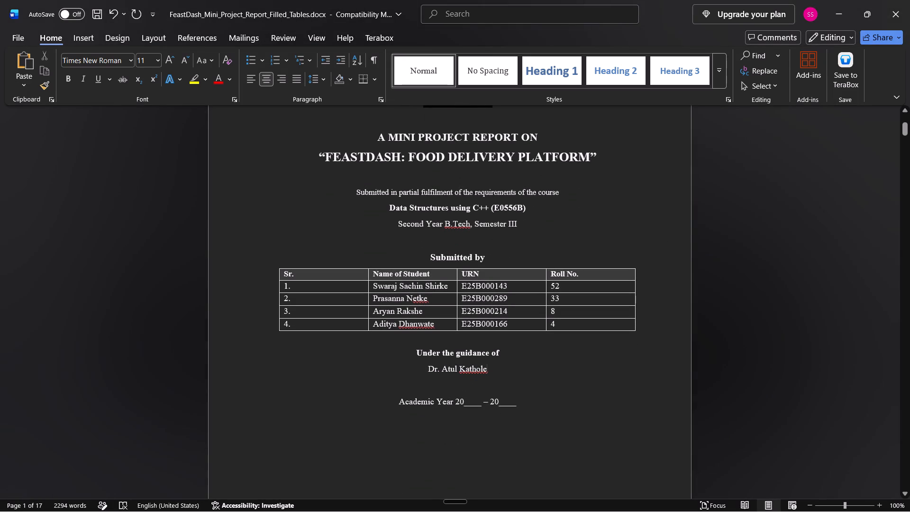
Fill in the academic year blanks on the cover page so the line reads "Academic Year 2026 – 2027".
{"action": "left_click", "coordinate": [482, 403]}
{"action": "key", "text": "BackSpace"}
{"action": "key", "text": "BackSpace"}
{"action": "key", "text": "BackSpace"}
{"action": "key", "text": "BackSpace"}
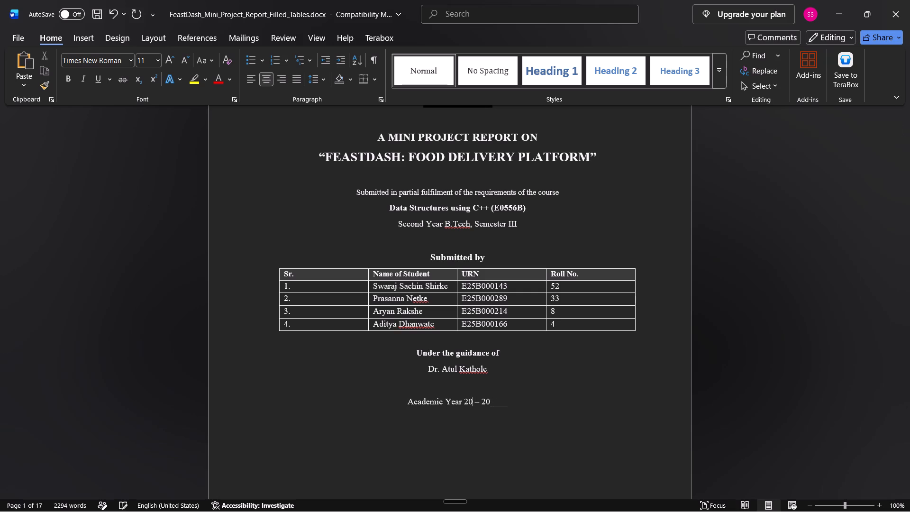
{"action": "type", "text": "26"}
{"action": "key", "text": "Right"}
{"action": "key", "text": "Right"}
{"action": "key", "text": "Right"}
{"action": "key", "text": "Right"}
{"action": "key", "text": "Right"}
{"action": "key", "text": "Right"}
{"action": "key", "text": "Right"}
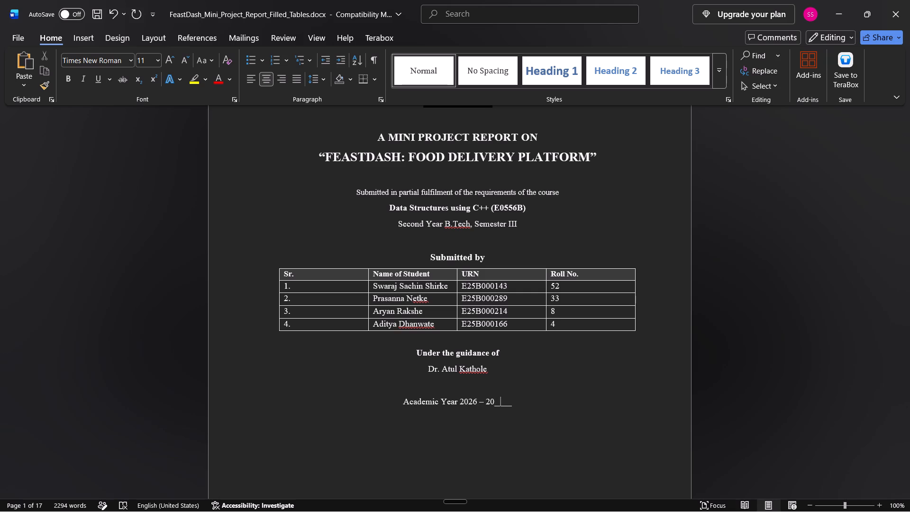
{"action": "key", "text": "Right"}
{"action": "key", "text": "Right"}
{"action": "key", "text": "BackSpace"}
{"action": "key", "text": "BackSpace"}
{"action": "key", "text": "BackSpace"}
{"action": "key", "text": "BackSpace"}
{"action": "type", "text": "27"}
Number the four empty rows in the Sr. column of the Certificate page's student table 1. to 4.
{"action": "scroll", "coordinate": [482, 403], "scroll_direction": "up", "scroll_amount": 7}
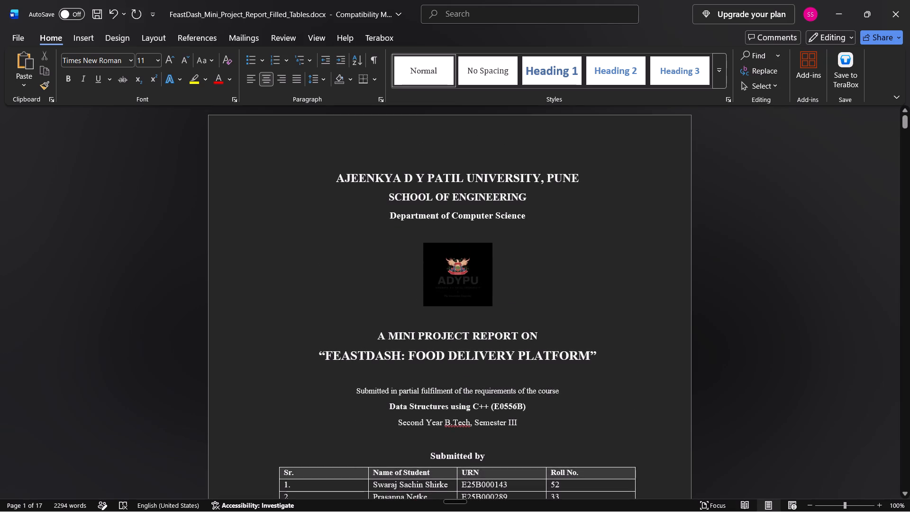
{"action": "scroll", "coordinate": [482, 403], "scroll_direction": "up", "scroll_amount": 2}
{"action": "scroll", "coordinate": [482, 403], "scroll_direction": "down", "scroll_amount": 5}
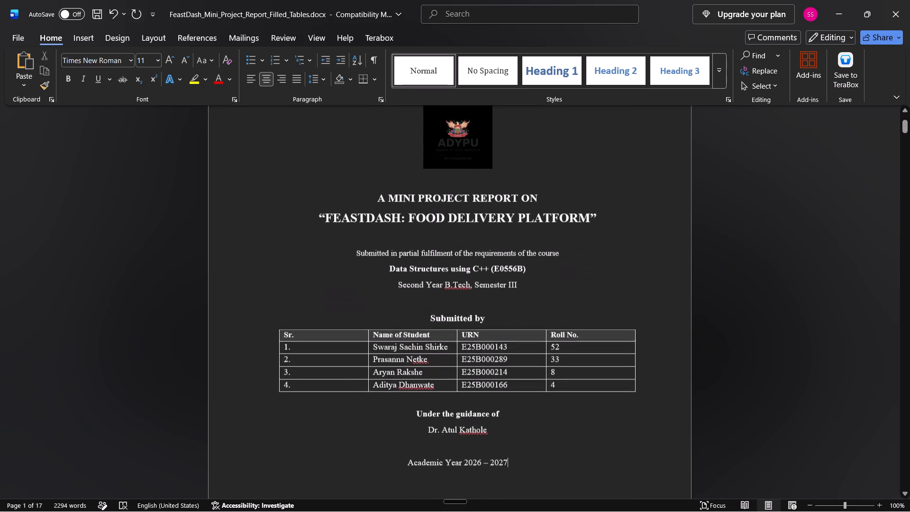
{"action": "scroll", "coordinate": [482, 403], "scroll_direction": "down", "scroll_amount": 14}
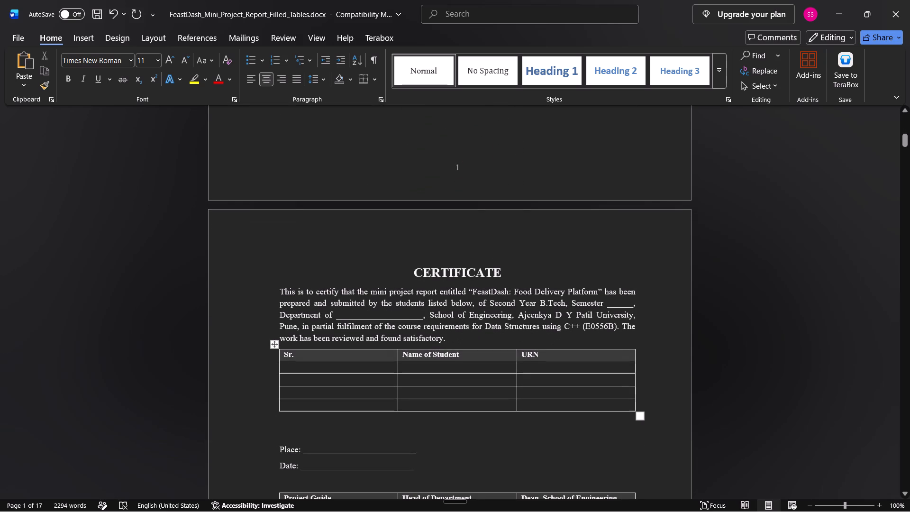
{"action": "scroll", "coordinate": [375, 368], "scroll_direction": "up", "scroll_amount": 5}
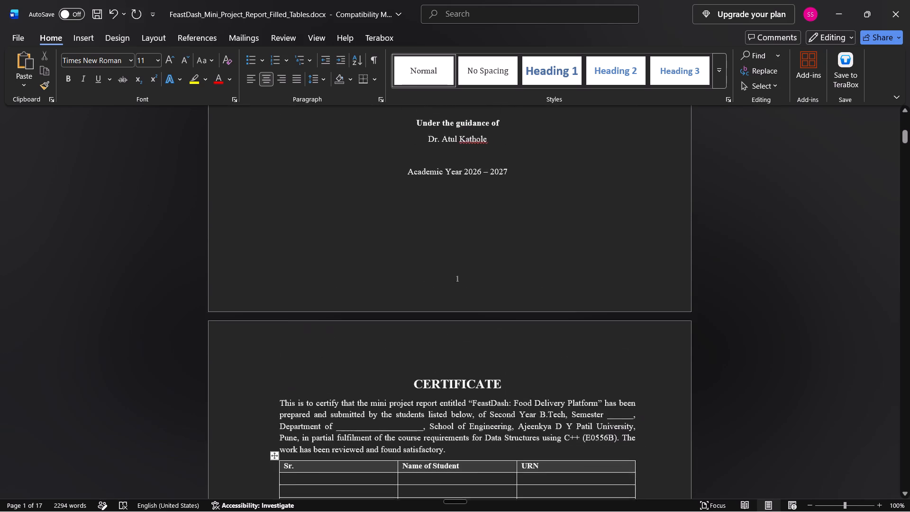
{"action": "scroll", "coordinate": [375, 368], "scroll_direction": "up", "scroll_amount": 5}
{"action": "scroll", "coordinate": [343, 273], "scroll_direction": "down", "scroll_amount": 9}
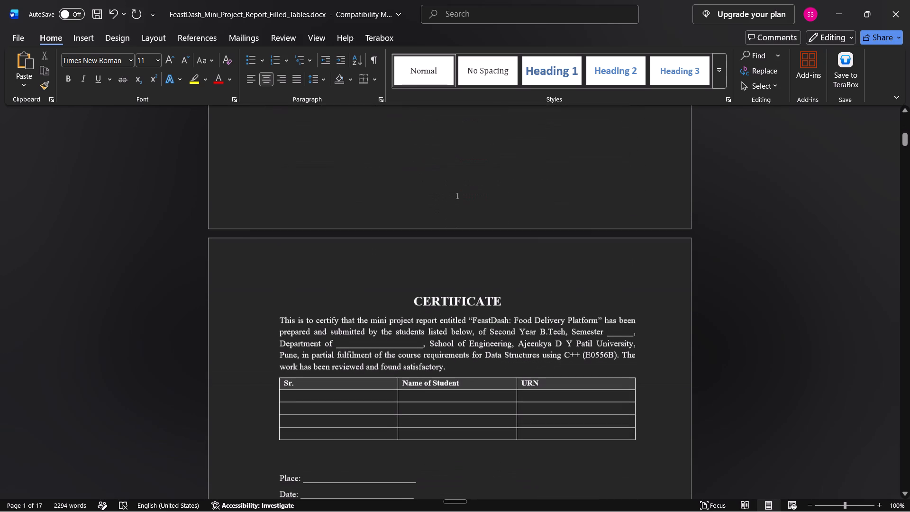
{"action": "left_click", "coordinate": [364, 397]}
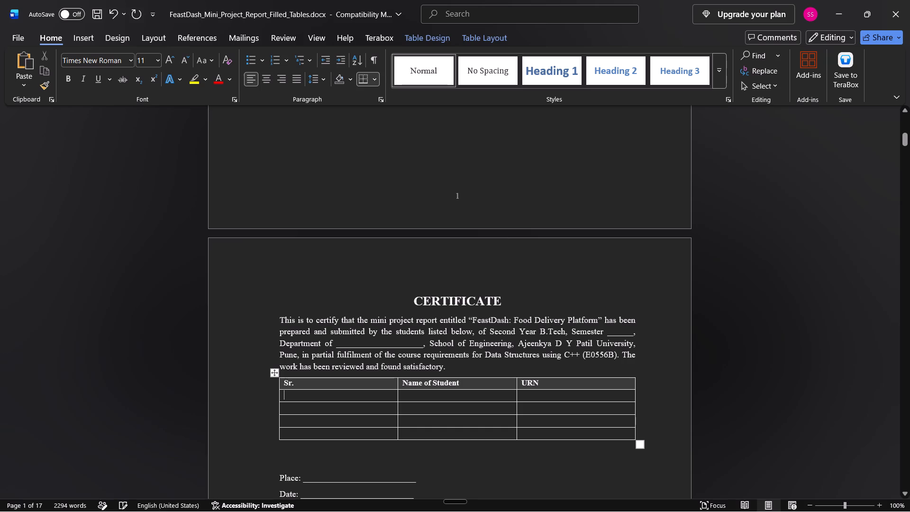
{"action": "type", "text": "1."}
{"action": "key", "text": "Down"}
{"action": "type", "text": "2."}
{"action": "key", "text": "Down"}
{"action": "type", "text": "3."}
{"action": "key", "text": "Down"}
{"action": "type", "text": "4."}
Copy the four student names from the cover page's "Submitted by" table into the Certificate table's Name of Student column.
{"action": "key", "text": "Right"}
{"action": "key", "text": "Up"}
{"action": "key", "text": "Up"}
{"action": "key", "text": "Up"}
{"action": "scroll", "coordinate": [362, 395], "scroll_direction": "up", "scroll_amount": 7}
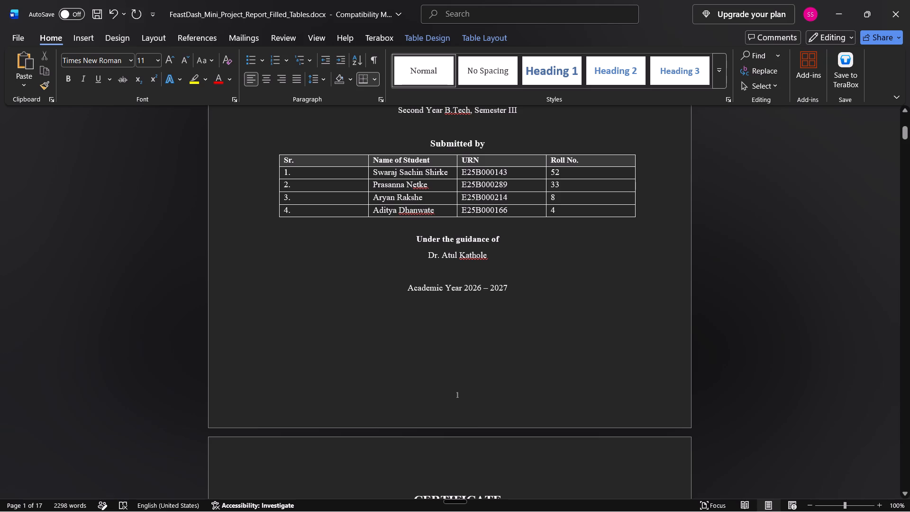
{"action": "left_click_drag", "start_coordinate": [371, 172], "coordinate": [428, 208]}
{"action": "key", "text": "ctrl+c"}
{"action": "scroll", "coordinate": [431, 296], "scroll_direction": "down", "scroll_amount": 10}
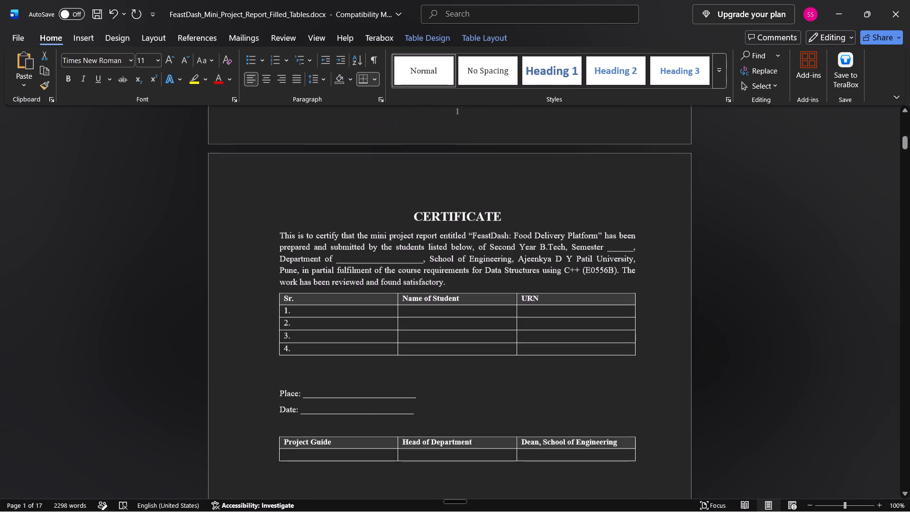
{"action": "left_click_drag", "start_coordinate": [409, 310], "coordinate": [473, 344]}
{"action": "key", "text": "ctrl+v"}
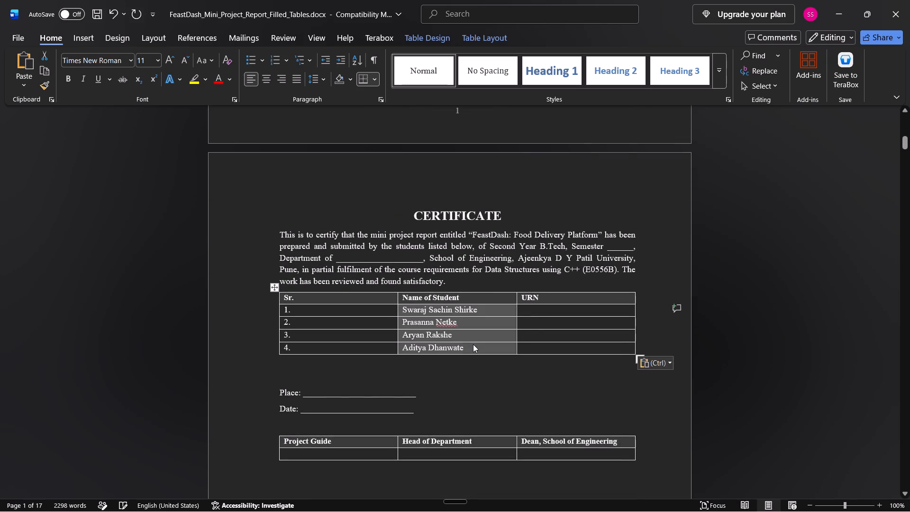
Copy the four URNs from the cover page's "Submitted by" table into the Certificate table's URN column.
{"action": "scroll", "coordinate": [473, 344], "scroll_direction": "up", "scroll_amount": 10}
{"action": "left_click_drag", "start_coordinate": [459, 174], "coordinate": [526, 214]}
{"action": "key", "text": "ctrl+c"}
{"action": "scroll", "coordinate": [526, 260], "scroll_direction": "down", "scroll_amount": 11}
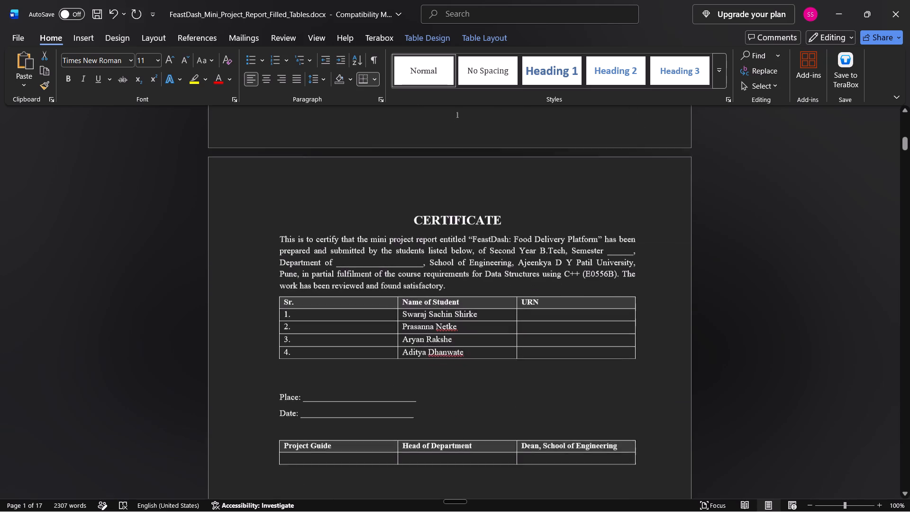
{"action": "left_click", "coordinate": [524, 274]}
{"action": "left_click", "coordinate": [525, 281]}
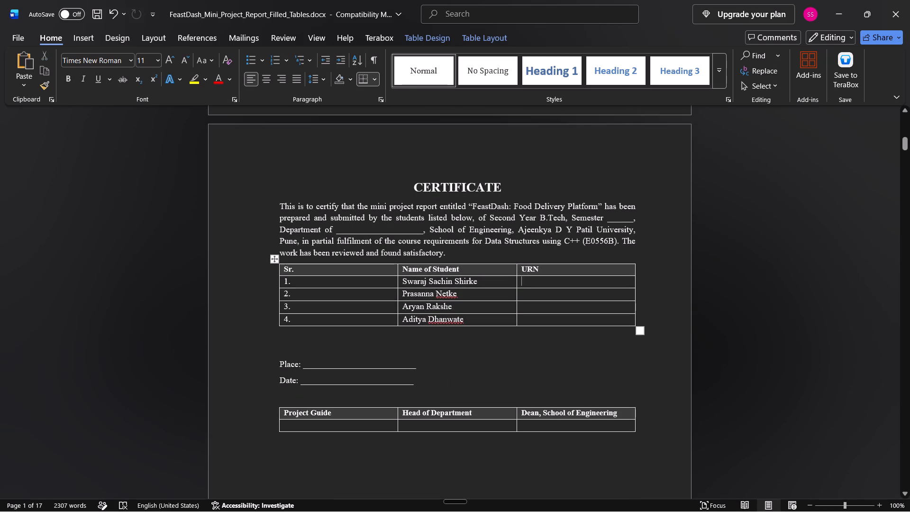
{"action": "left_click_drag", "start_coordinate": [525, 281], "coordinate": [591, 314]}
{"action": "key", "text": "ctrl+v"}
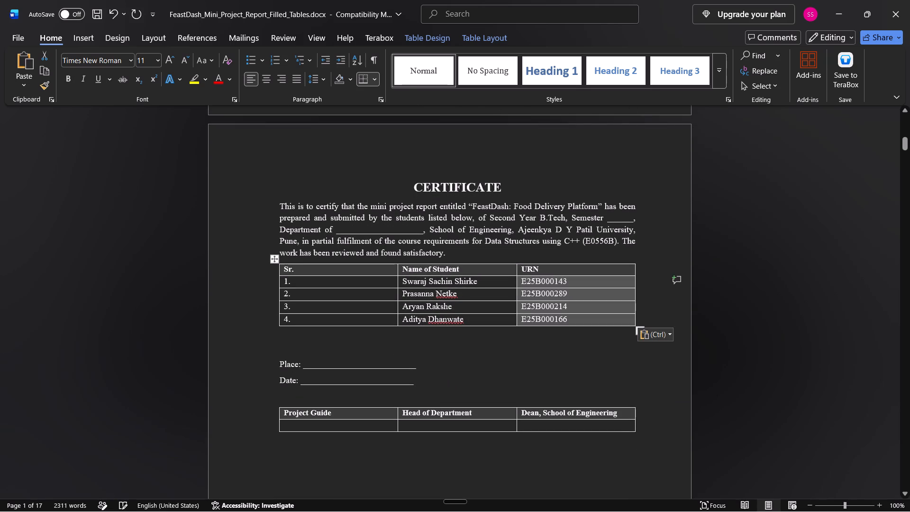
{"action": "left_click", "coordinate": [590, 357]}
{"action": "left_click", "coordinate": [432, 355]}
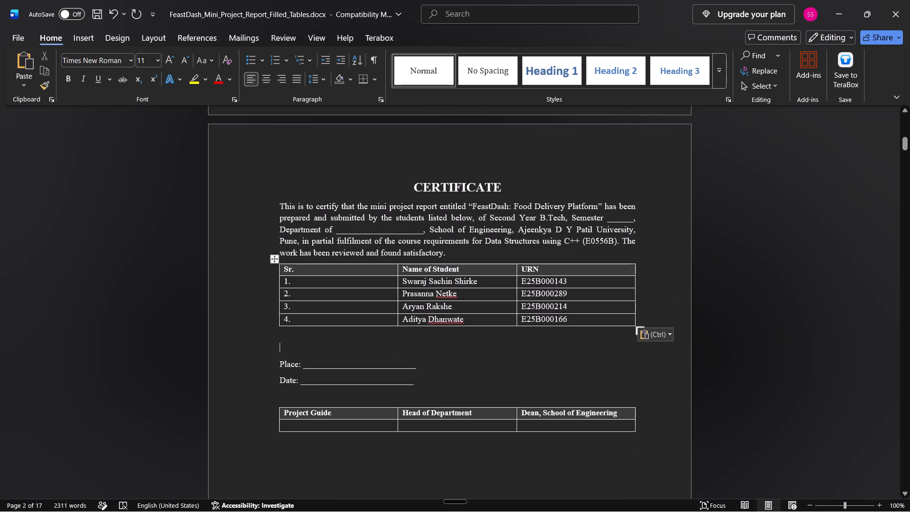
Replace the blank after "Semester" in the Certificate paragraph with "III".
{"action": "left_click", "coordinate": [634, 219]}
{"action": "key", "text": "BackSpace"}
{"action": "key", "text": "BackSpace"}
{"action": "key", "text": "BackSpace"}
{"action": "key", "text": "BackSpace"}
{"action": "key", "text": "BackSpace"}
{"action": "key", "text": "BackSpace"}
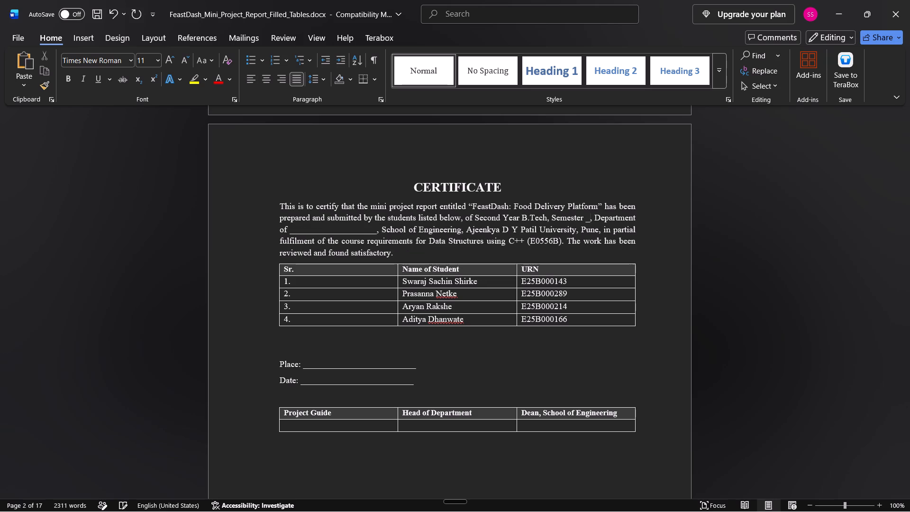
{"action": "type", "text": "III"}
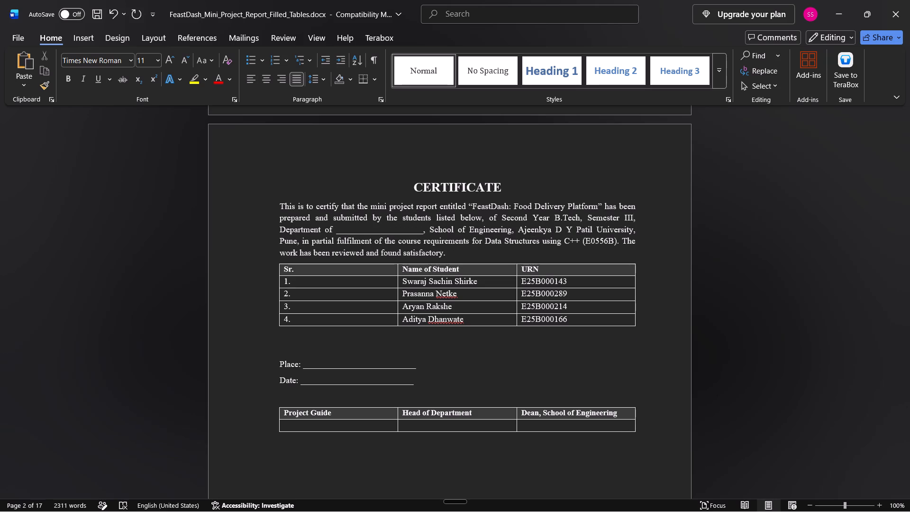
Replace the blank after "Department of" in the Certificate paragraph with "Computer Science".
{"action": "key", "text": "Left"}
{"action": "key", "text": "Down"}
{"action": "key", "text": "Left"}
{"action": "key", "text": "Left"}
{"action": "key", "text": "Left"}
{"action": "key", "text": "Left"}
{"action": "key", "text": "Left"}
{"action": "key", "text": "Left"}
{"action": "key", "text": "Left"}
{"action": "key", "text": "Left"}
{"action": "key", "text": "Left"}
{"action": "key", "text": "Left"}
{"action": "key", "text": "Left"}
{"action": "key", "text": "Left"}
{"action": "key", "text": "Left"}
{"action": "key", "text": "Left"}
{"action": "key", "text": "Left"}
{"action": "key", "text": "Left"}
{"action": "key", "text": "Left"}
{"action": "key", "text": "Left"}
{"action": "key", "text": "Left"}
{"action": "key", "text": "Left"}
{"action": "key", "text": "Right"}
{"action": "key", "text": "BackSpace"}
{"action": "key", "text": "BackSpace"}
{"action": "key", "text": "BackSpace"}
{"action": "key", "text": "BackSpace"}
{"action": "key", "text": "BackSpace"}
{"action": "key", "text": "BackSpace"}
{"action": "key", "text": "BackSpace"}
{"action": "key", "text": "BackSpace"}
{"action": "key", "text": "BackSpace"}
{"action": "key", "text": "BackSpace"}
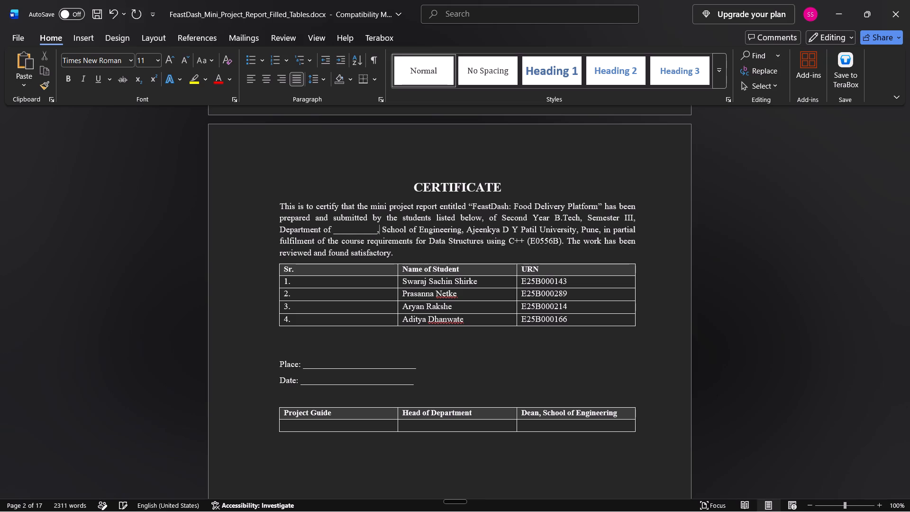
{"action": "key", "text": "BackSpace"}
{"action": "key", "text": "BackSpace"}
{"action": "key", "text": "BackSpace"}
{"action": "key", "text": "BackSpace"}
{"action": "key", "text": "BackSpace"}
{"action": "key", "text": "BackSpace"}
{"action": "key", "text": "BackSpace"}
{"action": "key", "text": "BackSpace"}
{"action": "key", "text": "BackSpace"}
{"action": "key", "text": "BackSpace"}
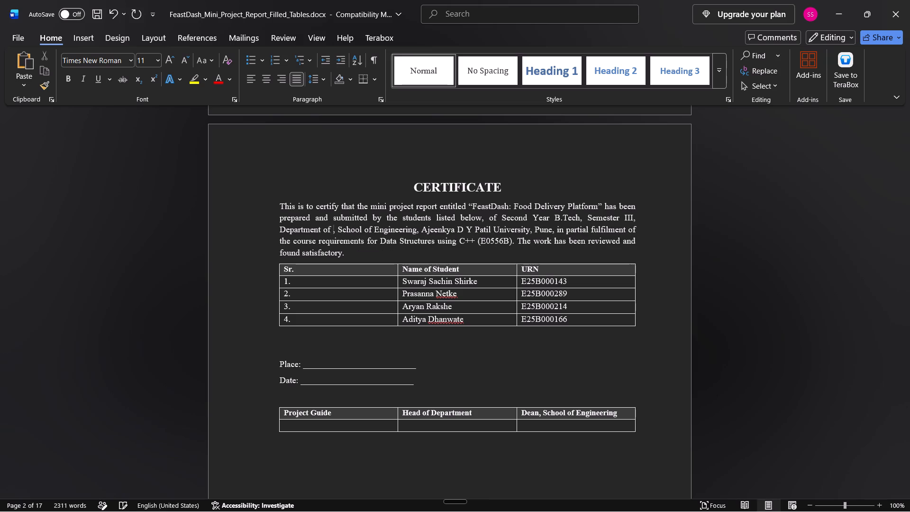
{"action": "type", "text": "Com"}
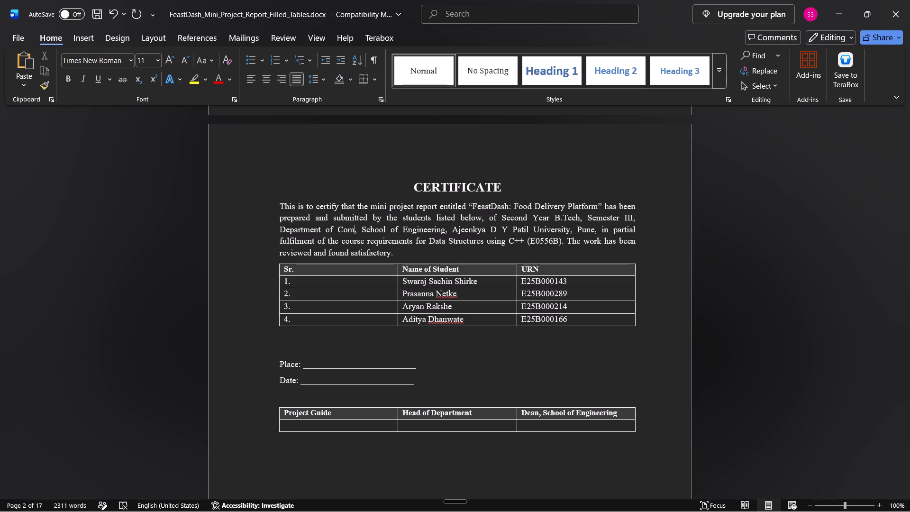
{"action": "type", "text": "puter Se"}
{"action": "key", "text": "BackSpace"}
{"action": "type", "text": "cience"}
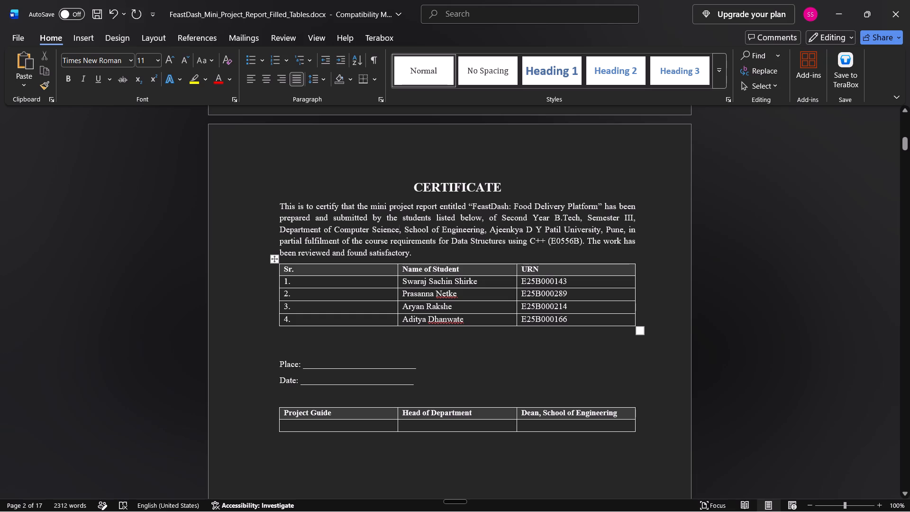
Replace the blank after "Place:" on the Certificate page with "Ajeenkya D Y Patil University".
{"action": "scroll", "coordinate": [447, 373], "scroll_direction": "down", "scroll_amount": 2}
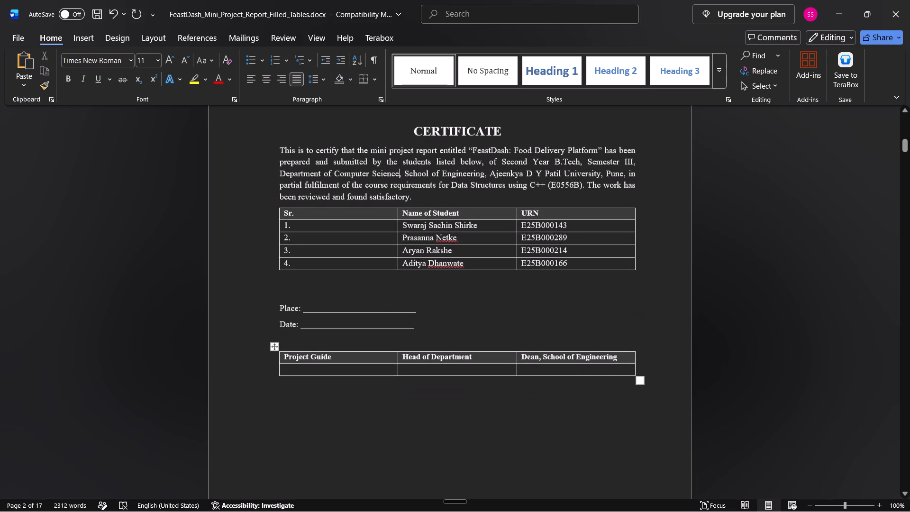
{"action": "left_click", "coordinate": [420, 311]}
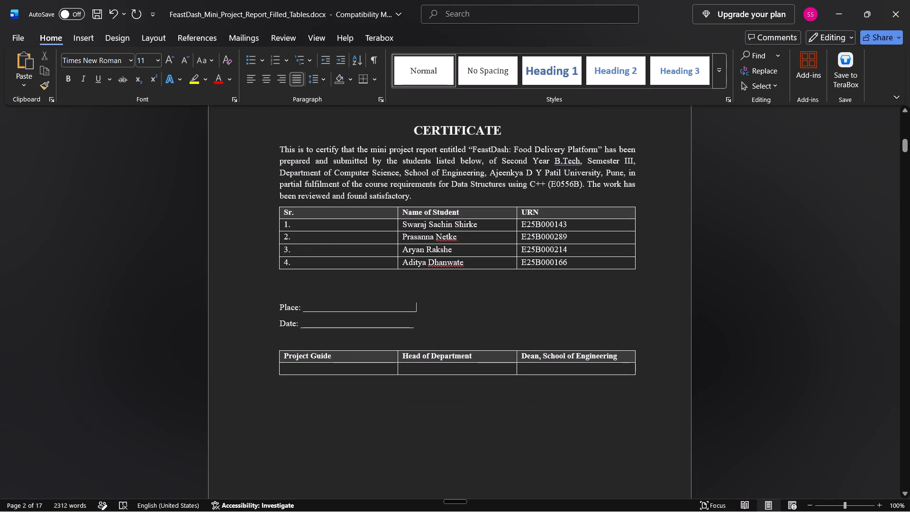
{"action": "left_click_drag", "start_coordinate": [417, 307], "coordinate": [339, 312]}
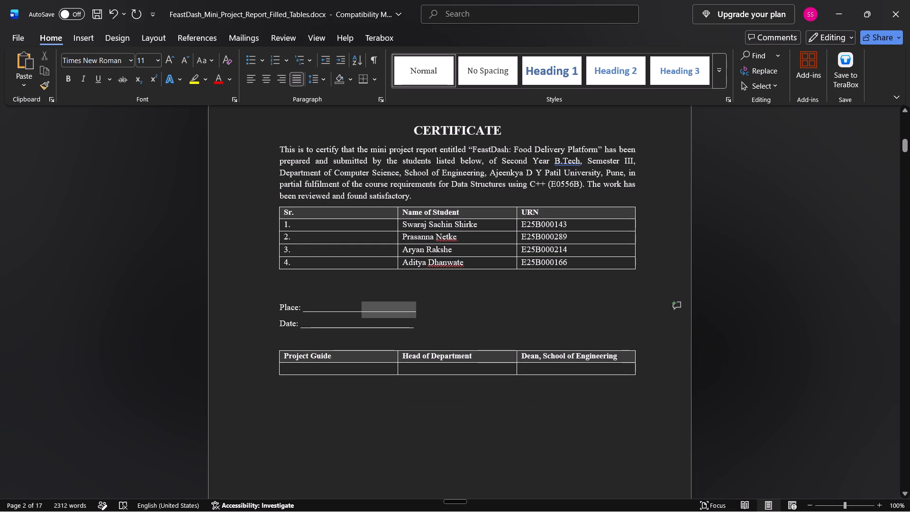
{"action": "left_click_drag", "start_coordinate": [339, 312], "coordinate": [303, 310]}
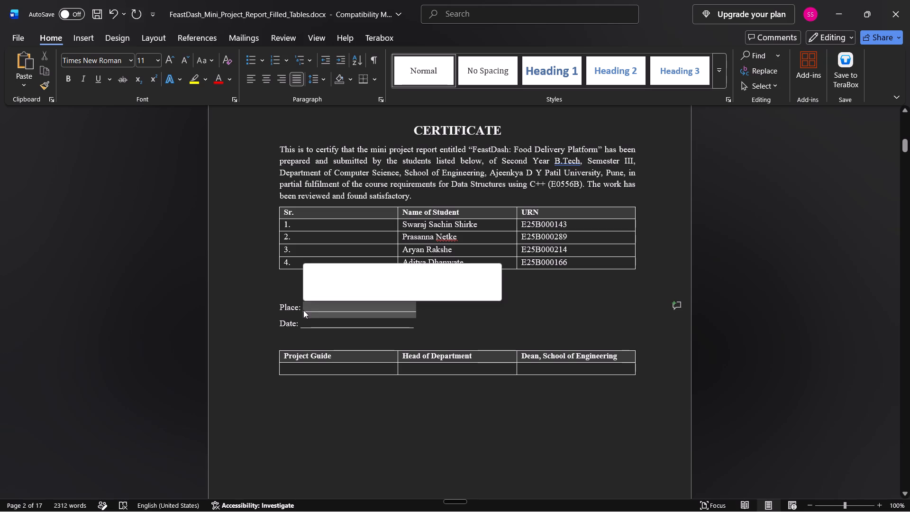
{"action": "key", "text": "shift+s"}
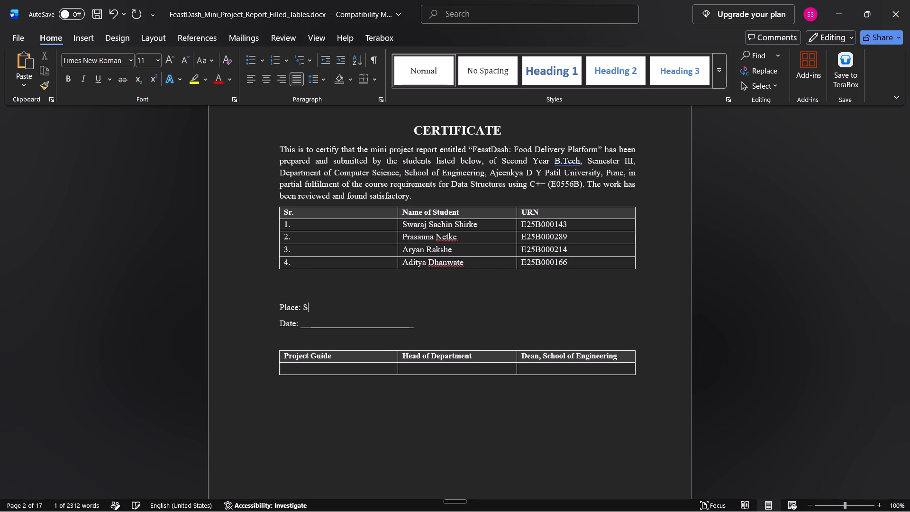
{"action": "type", "text": "chool"}
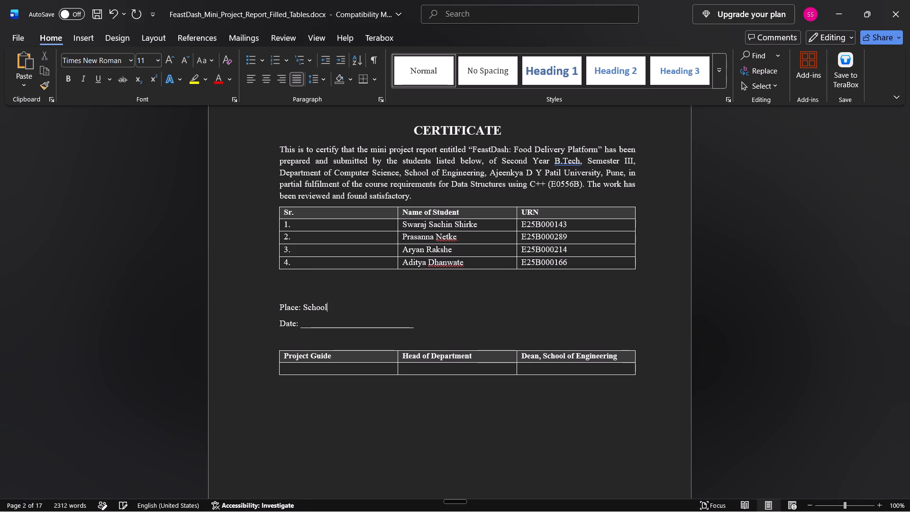
{"action": "key", "text": "BackSpace"}
{"action": "key", "text": "BackSpace"}
{"action": "key", "text": "BackSpace"}
{"action": "key", "text": "BackSpace"}
{"action": "key", "text": "BackSpace"}
{"action": "key", "text": "BackSpace"}
{"action": "type", "text": "Ajeenkya D"}
{"action": "key", "text": "space"}
{"action": "type", "text": "Y"}
{"action": "key", "text": "space"}
{"action": "type", "text": "Patil Universir"}
{"action": "key", "text": "BackSpace"}
{"action": "type", "text": "ty"}
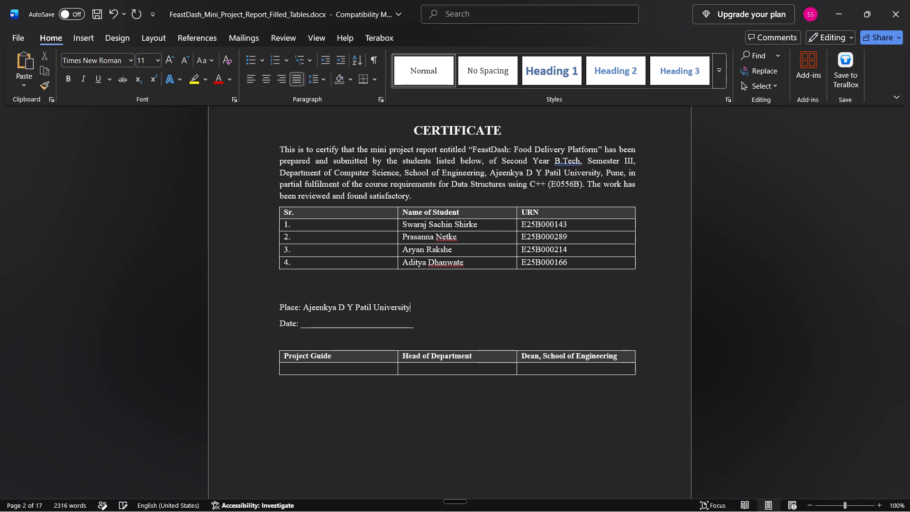
Replace the blank after "Date:" on the Certificate page with "29-Oct-2026".
{"action": "left_click", "coordinate": [420, 325]}
{"action": "key", "text": "BackSpace"}
{"action": "key", "text": "BackSpace"}
{"action": "key", "text": "BackSpace"}
{"action": "key", "text": "BackSpace"}
{"action": "key", "text": "BackSpace"}
{"action": "key", "text": "BackSpace"}
{"action": "key", "text": "BackSpace"}
{"action": "key", "text": "BackSpace"}
{"action": "key", "text": "BackSpace"}
{"action": "key", "text": "BackSpace"}
{"action": "key", "text": "BackSpace"}
{"action": "key", "text": "BackSpace"}
{"action": "key", "text": "BackSpace"}
{"action": "key", "text": "BackSpace"}
{"action": "key", "text": "BackSpace"}
{"action": "key", "text": "BackSpace"}
{"action": "key", "text": "BackSpace"}
{"action": "key", "text": "BackSpace"}
{"action": "key", "text": "BackSpace"}
{"action": "key", "text": "BackSpace"}
{"action": "key", "text": "BackSpace"}
{"action": "key", "text": "BackSpace"}
{"action": "key", "text": "BackSpace"}
{"action": "key", "text": "BackSpace"}
{"action": "key", "text": "BackSpace"}
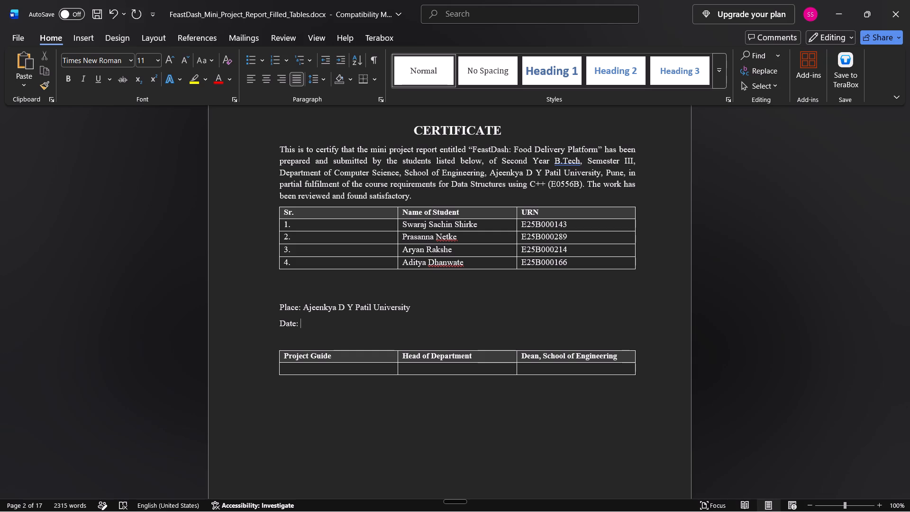
{"action": "type", "text": "29/"}
{"action": "key", "text": "BackSpace"}
{"action": "key", "text": "minus"}
{"action": "type", "text": "Oct-202"}
{"action": "key", "text": "6"}
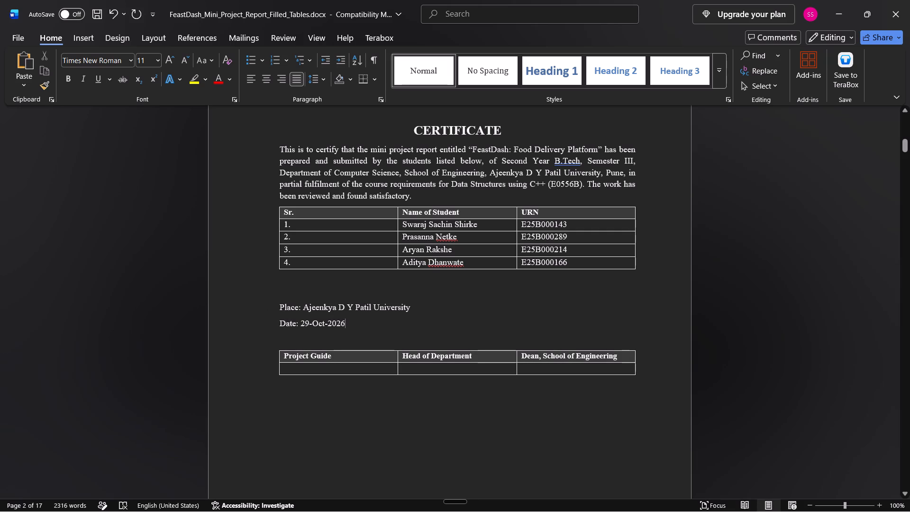
Add spaces around both hyphens in the Certificate date, making it "29 - Oct - 2026".
{"action": "left_click", "coordinate": [328, 319]}
{"action": "key", "text": "space"}
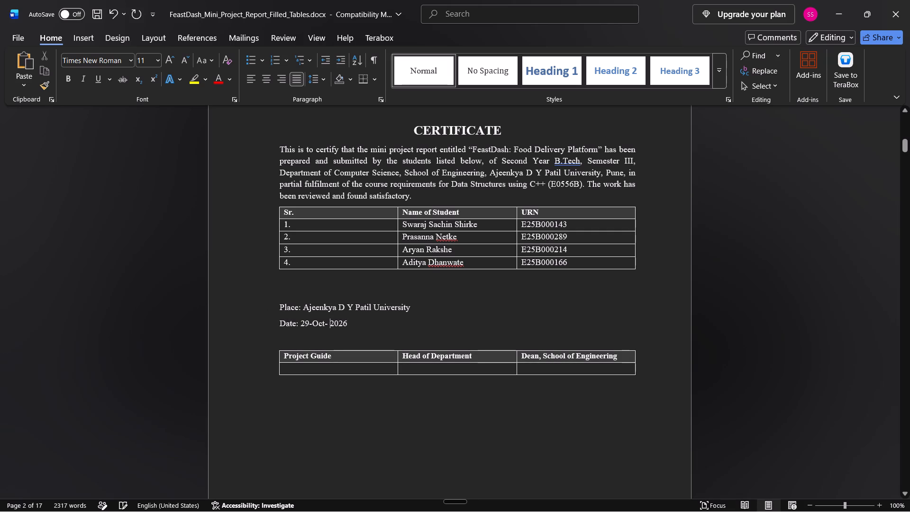
{"action": "left_click", "coordinate": [325, 324]}
{"action": "key", "text": "space"}
{"action": "left_click", "coordinate": [313, 323]}
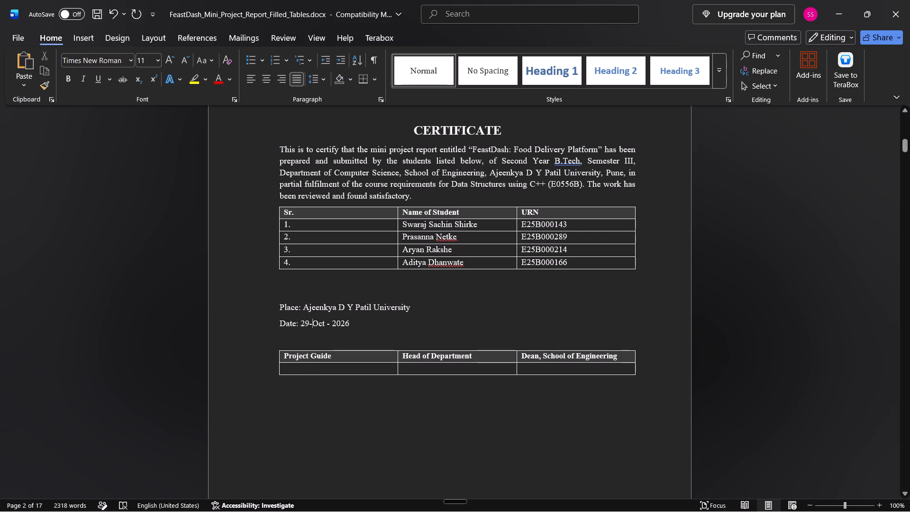
{"action": "key", "text": "space"}
{"action": "left_click", "coordinate": [308, 325]}
{"action": "key", "text": "space"}
{"action": "left_click", "coordinate": [378, 330]}
Fill in the names under Project Guide and Dean, School of Engineering in the Certificate page's signatory table.
{"action": "scroll", "coordinate": [493, 335], "scroll_direction": "down", "scroll_amount": 2}
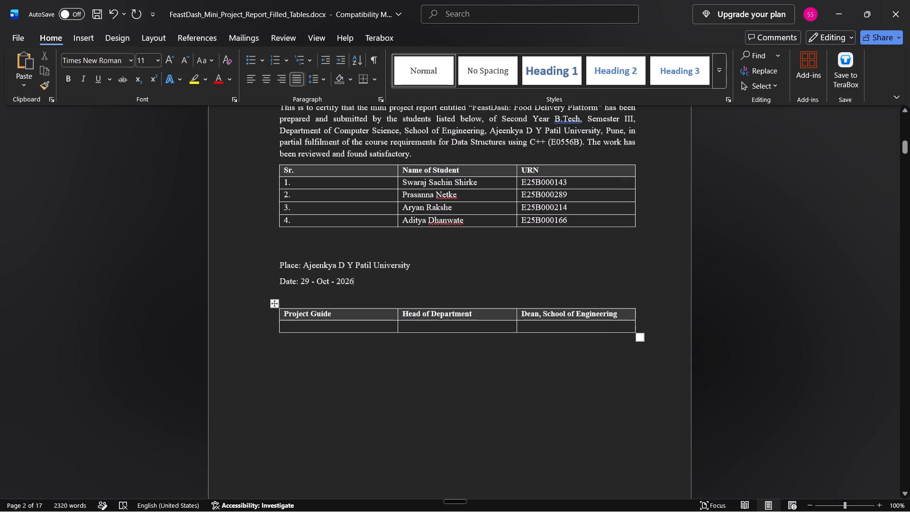
{"action": "left_click", "coordinate": [353, 313]}
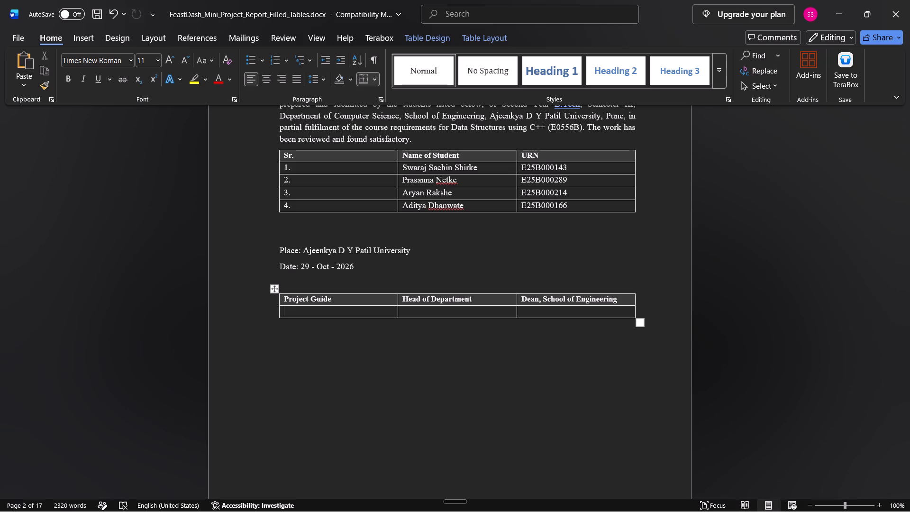
{"action": "scroll", "coordinate": [473, 293], "scroll_direction": "up", "scroll_amount": 4}
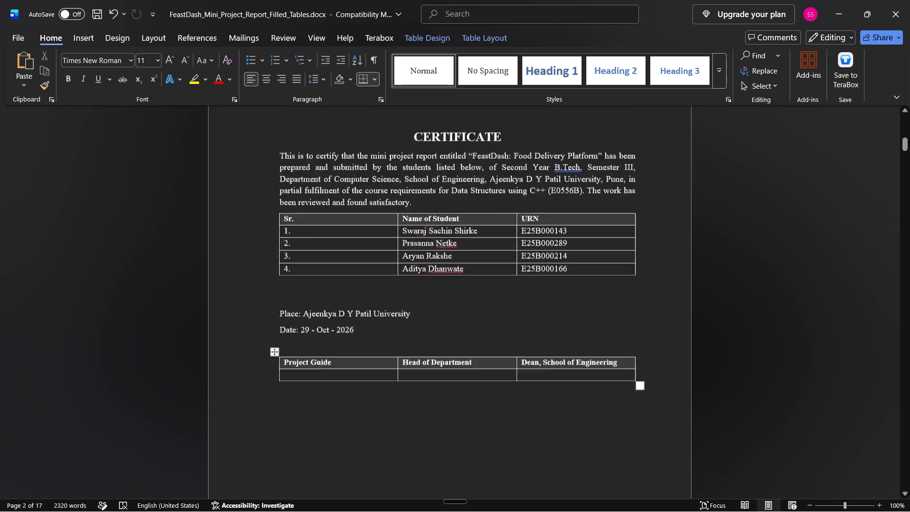
{"action": "scroll", "coordinate": [471, 291], "scroll_direction": "up", "scroll_amount": 10}
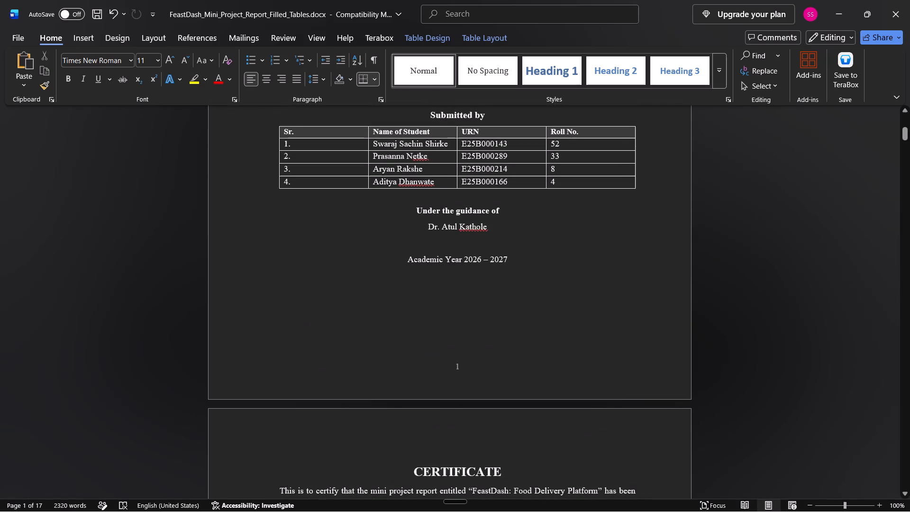
Copy the project guide's name from the cover page into the Project Guide cell of the Certificate's signatory table.
{"action": "left_click_drag", "start_coordinate": [491, 225], "coordinate": [416, 230]}
{"action": "key", "text": "ctrl+c"}
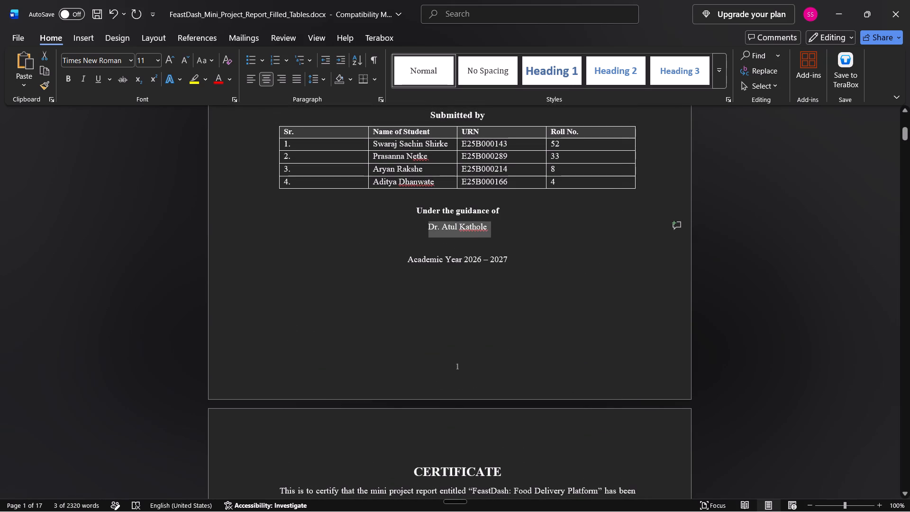
{"action": "scroll", "coordinate": [478, 309], "scroll_direction": "down", "scroll_amount": 11}
{"action": "left_click", "coordinate": [361, 396]}
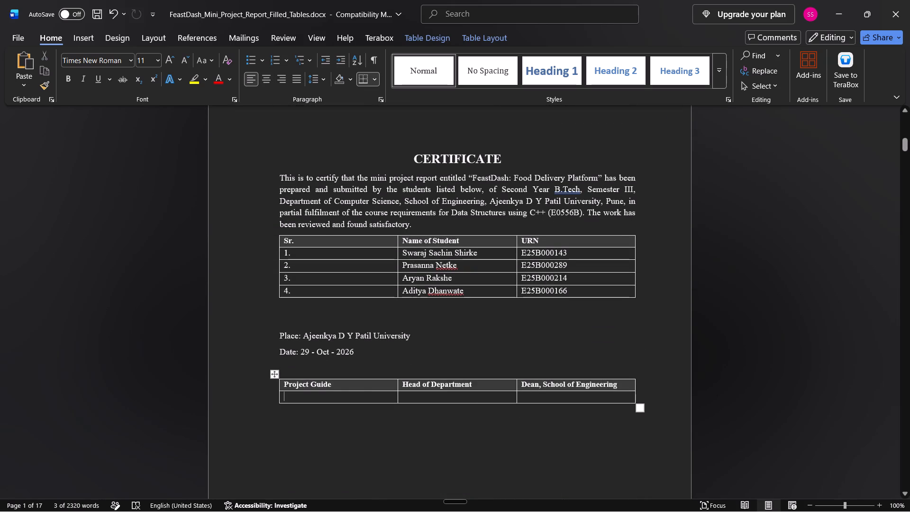
{"action": "key", "text": "ctrl+v"}
{"action": "key", "text": "BackSpace"}
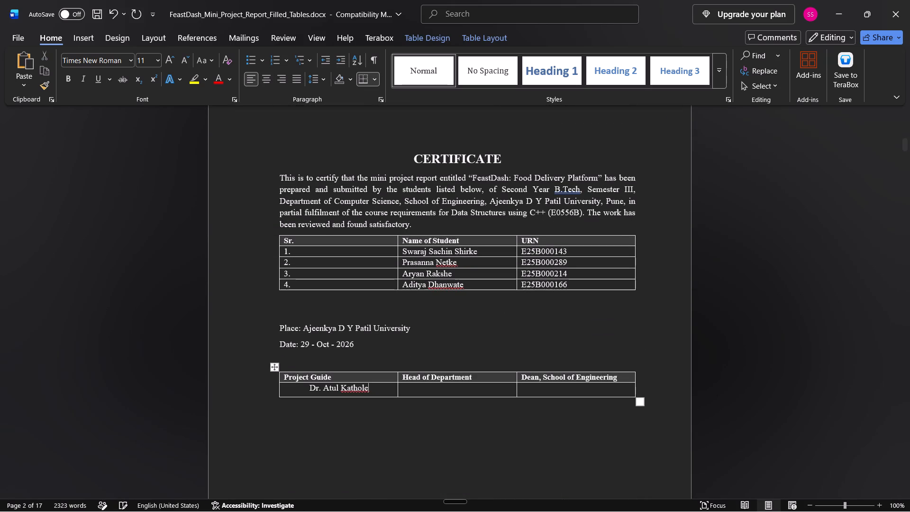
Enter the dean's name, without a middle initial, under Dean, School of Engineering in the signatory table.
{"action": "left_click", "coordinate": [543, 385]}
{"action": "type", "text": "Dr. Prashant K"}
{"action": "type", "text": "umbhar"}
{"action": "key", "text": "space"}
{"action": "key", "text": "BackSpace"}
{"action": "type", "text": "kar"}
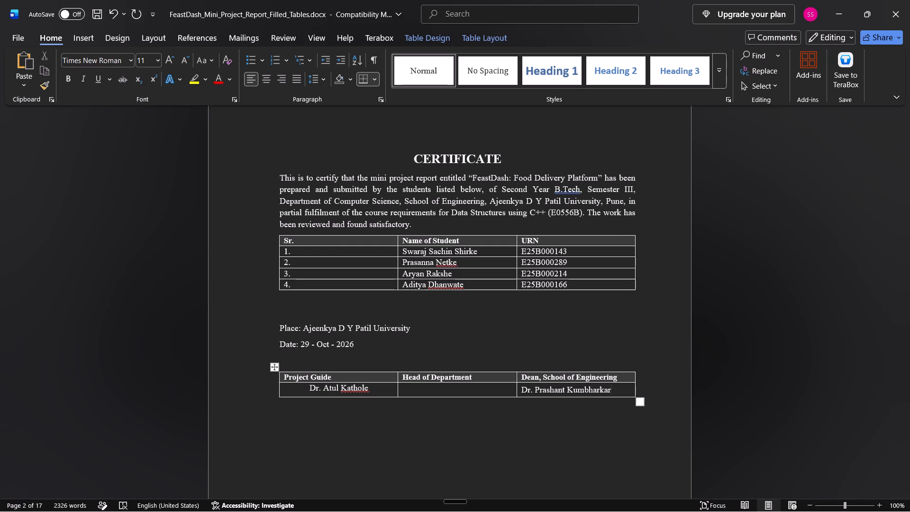
Switch to Chrome, search the web for the dean's name and open the dean's ADYPU faculty profile.
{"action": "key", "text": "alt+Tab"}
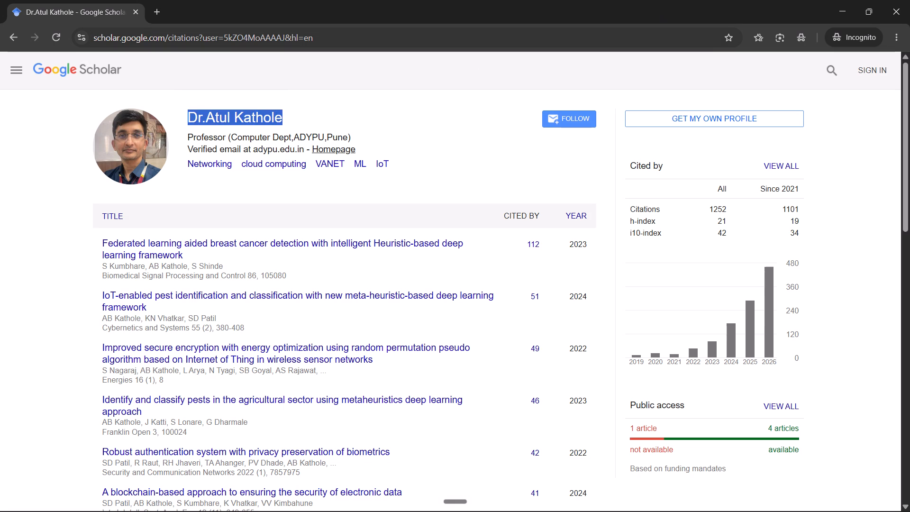
{"action": "left_click", "coordinate": [378, 36]}
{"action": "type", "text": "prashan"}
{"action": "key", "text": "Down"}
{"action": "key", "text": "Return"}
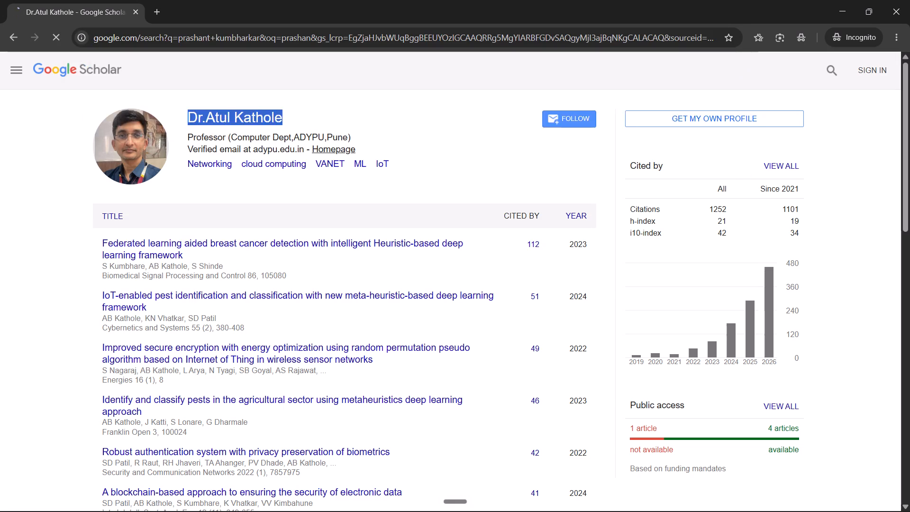
{"action": "left_click", "coordinate": [253, 174]}
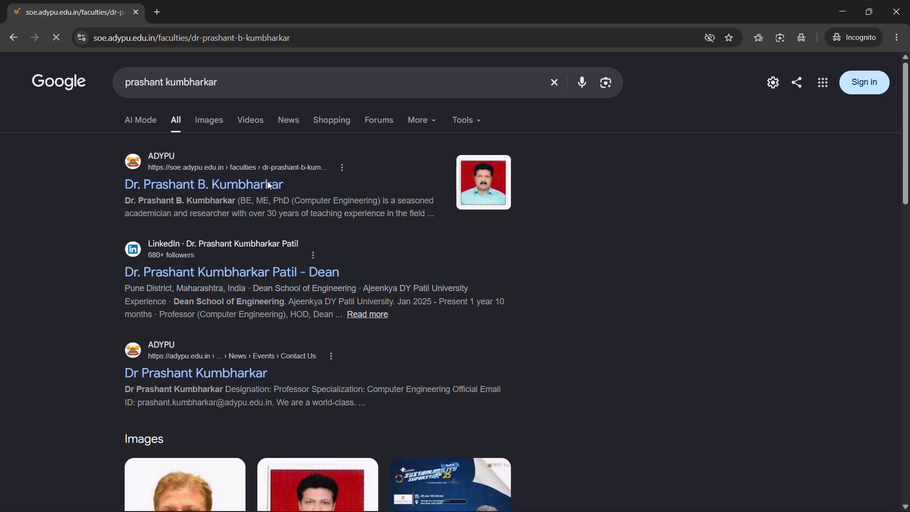
Copy the dean's full name from the profile heading and replace the name in the Dean cell in Word with it.
{"action": "left_click_drag", "start_coordinate": [453, 396], "coordinate": [71, 403]}
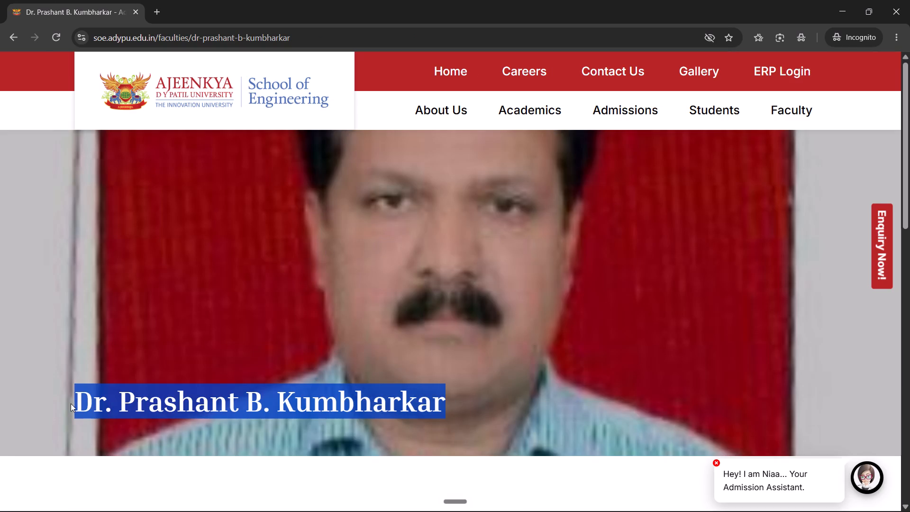
{"action": "left_click_drag", "start_coordinate": [71, 403], "coordinate": [69, 403]}
{"action": "key", "text": "ctrl+c"}
{"action": "key", "text": "alt+Tab"}
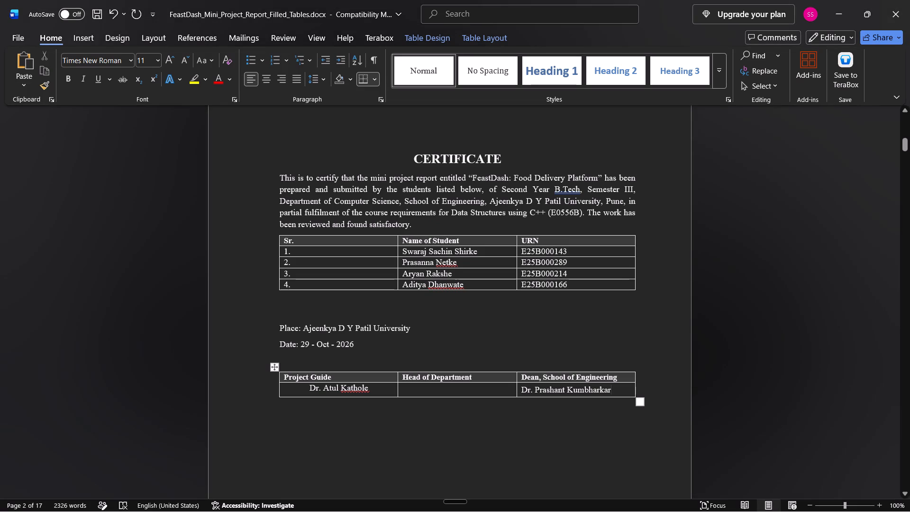
{"action": "left_click_drag", "start_coordinate": [616, 388], "coordinate": [527, 393]}
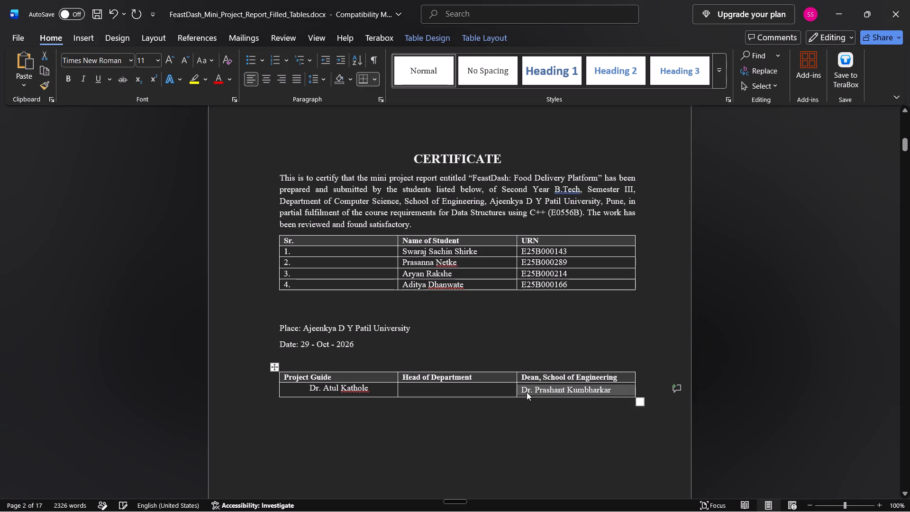
{"action": "key", "text": "ctrl+v"}
{"action": "key", "text": "BackSpace"}
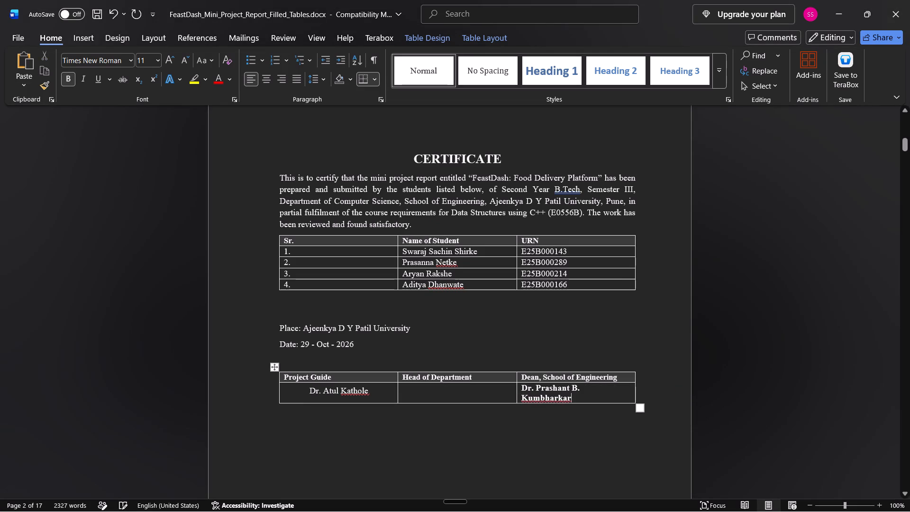
Remove the bold formatting from the dean's name in the signatory table.
{"action": "left_click_drag", "start_coordinate": [572, 399], "coordinate": [527, 387]}
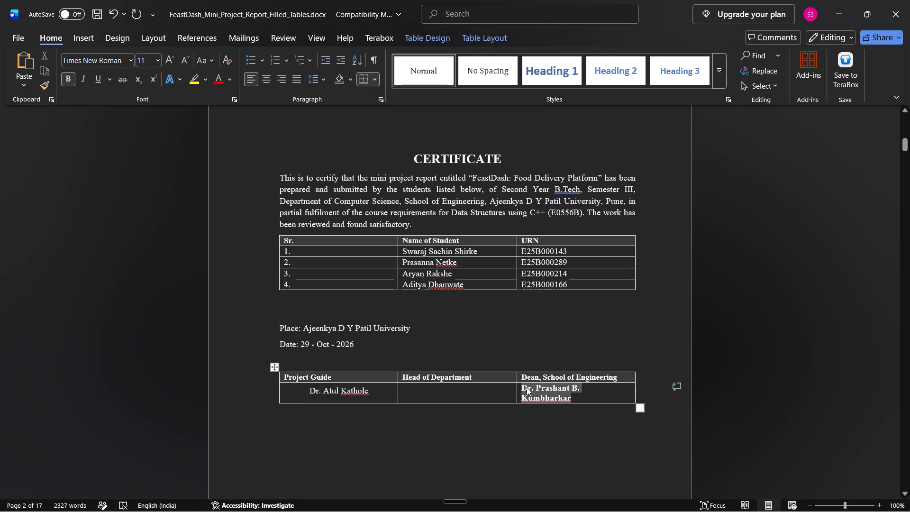
{"action": "left_click", "coordinate": [63, 76]}
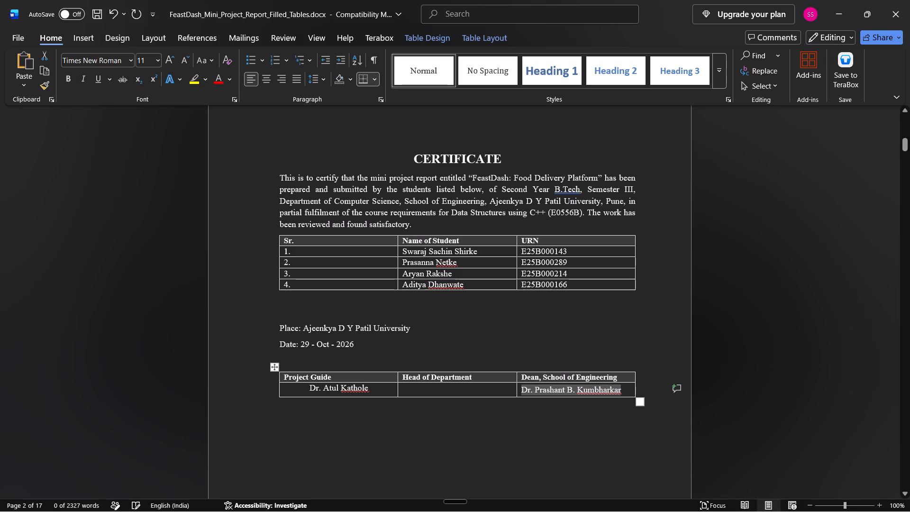
{"action": "left_click", "coordinate": [505, 404]}
{"action": "left_click", "coordinate": [494, 391]}
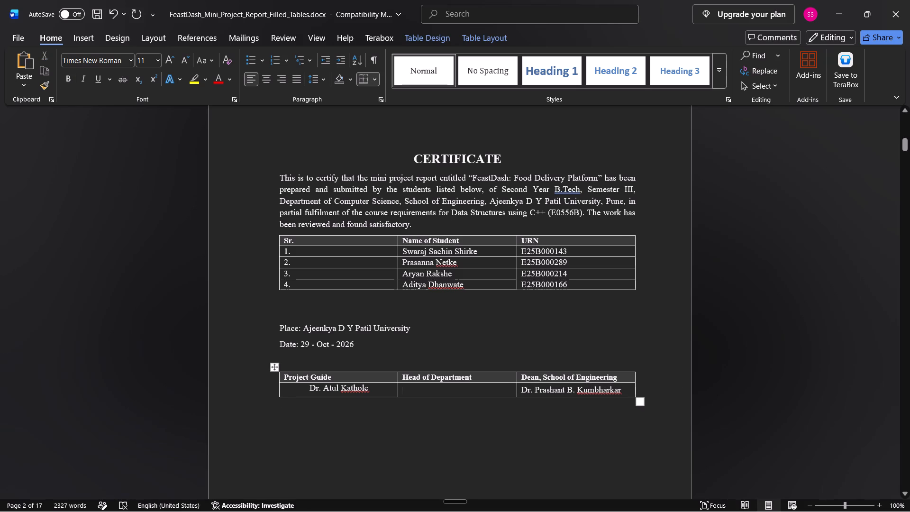
Change the paragraph alignment of the project guide's name in the signatory table to justified.
{"action": "left_click_drag", "start_coordinate": [372, 380], "coordinate": [367, 383]}
{"action": "left_click", "coordinate": [326, 402]}
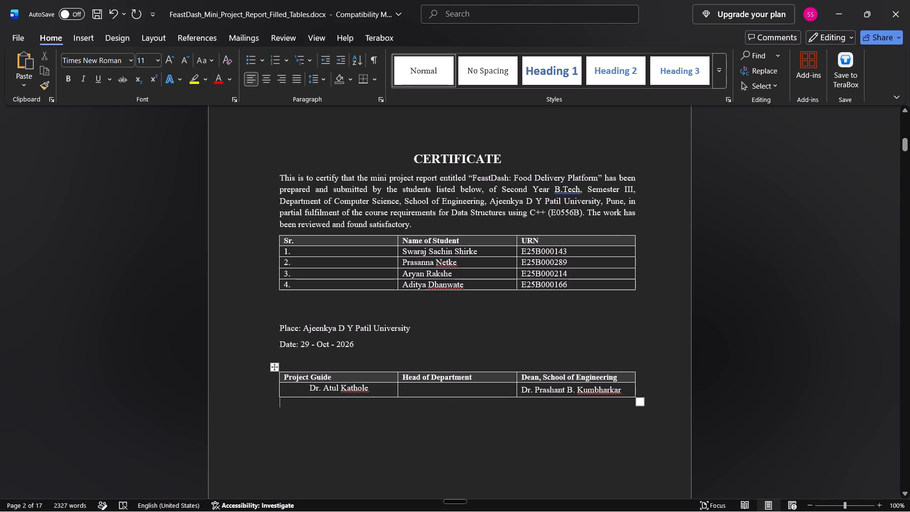
{"action": "left_click_drag", "start_coordinate": [370, 389], "coordinate": [310, 387]}
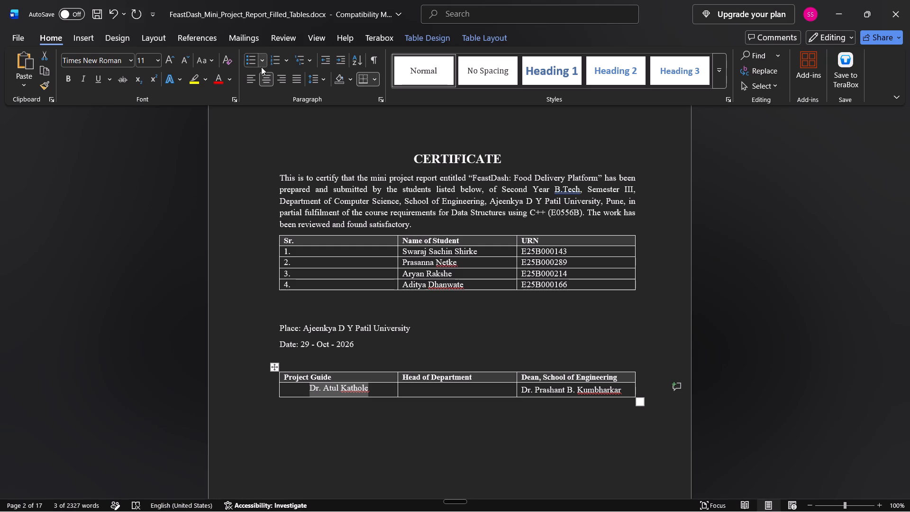
{"action": "left_click", "coordinate": [293, 79]}
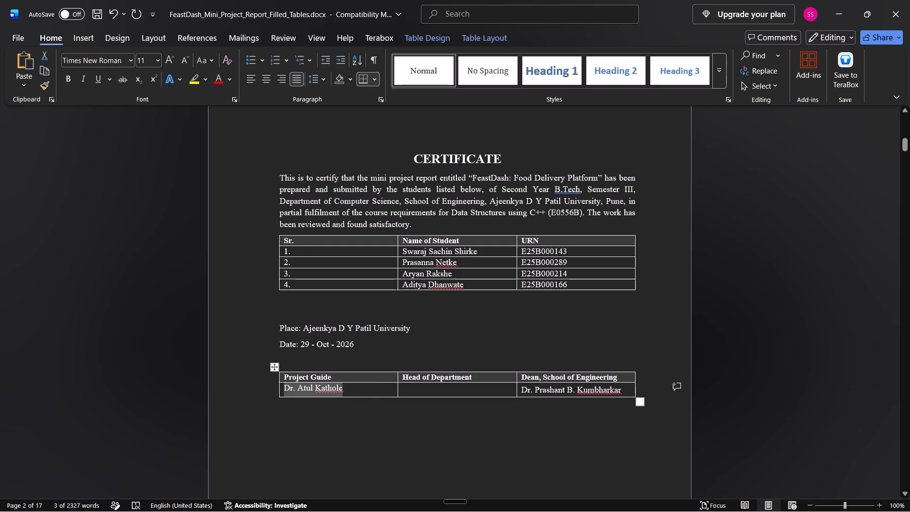
{"action": "left_click", "coordinate": [408, 409]}
Place the cursor in the empty cell under Head of Department in the signatory table.
{"action": "left_click", "coordinate": [428, 388]}
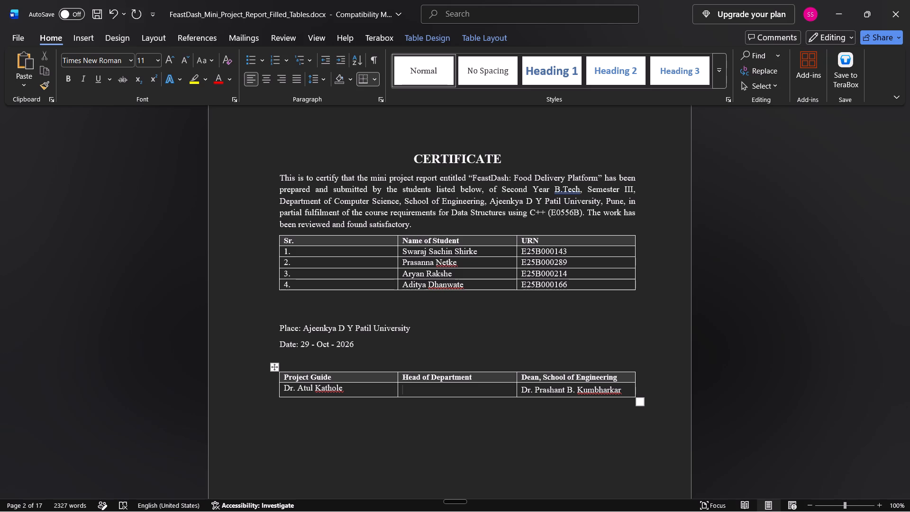
Copy the serial numbers 1 to 4 from the Certificate table into the Declaration table's Sr. column.
{"action": "scroll", "coordinate": [428, 388], "scroll_direction": "down", "scroll_amount": 12}
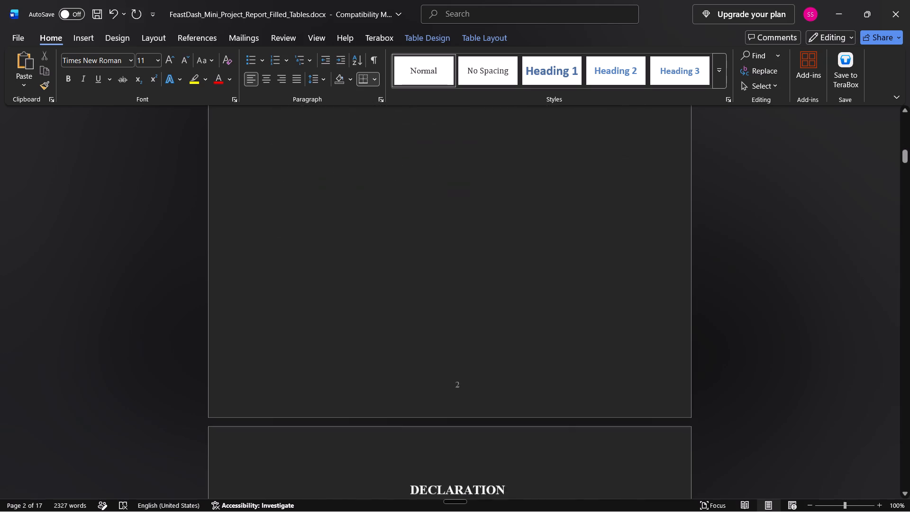
{"action": "scroll", "coordinate": [433, 396], "scroll_direction": "down", "scroll_amount": 10}
{"action": "scroll", "coordinate": [433, 396], "scroll_direction": "up", "scroll_amount": 3}
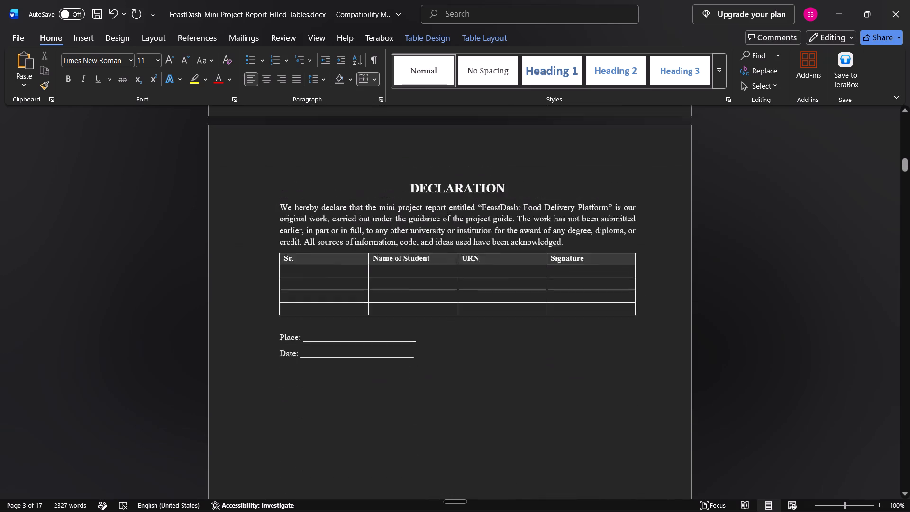
{"action": "scroll", "coordinate": [433, 396], "scroll_direction": "up", "scroll_amount": 14}
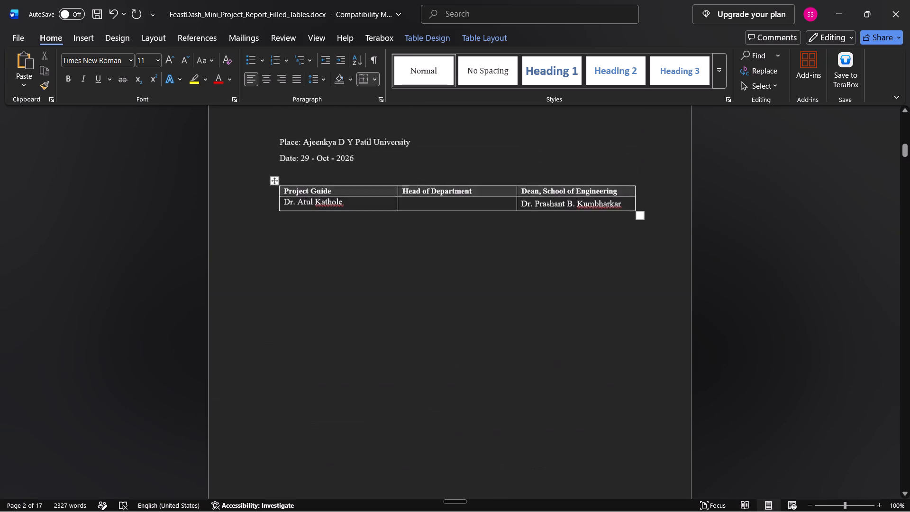
{"action": "scroll", "coordinate": [433, 396], "scroll_direction": "up", "scroll_amount": 6}
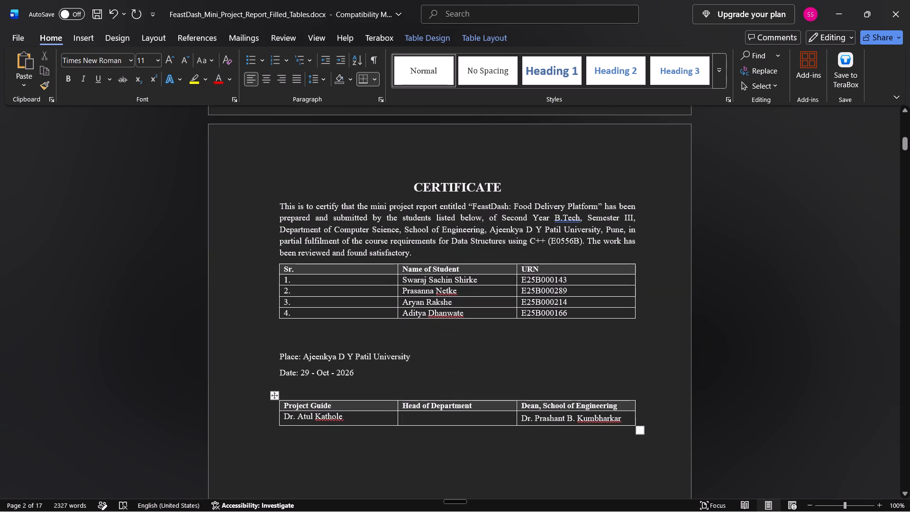
{"action": "left_click_drag", "start_coordinate": [310, 311], "coordinate": [284, 280]}
{"action": "key", "text": "ctrl+c"}
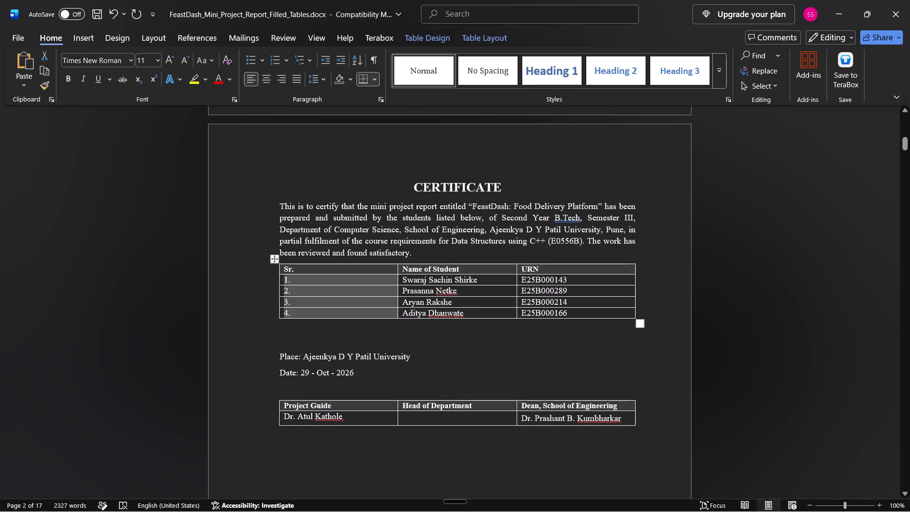
{"action": "scroll", "coordinate": [377, 360], "scroll_direction": "down", "scroll_amount": 19}
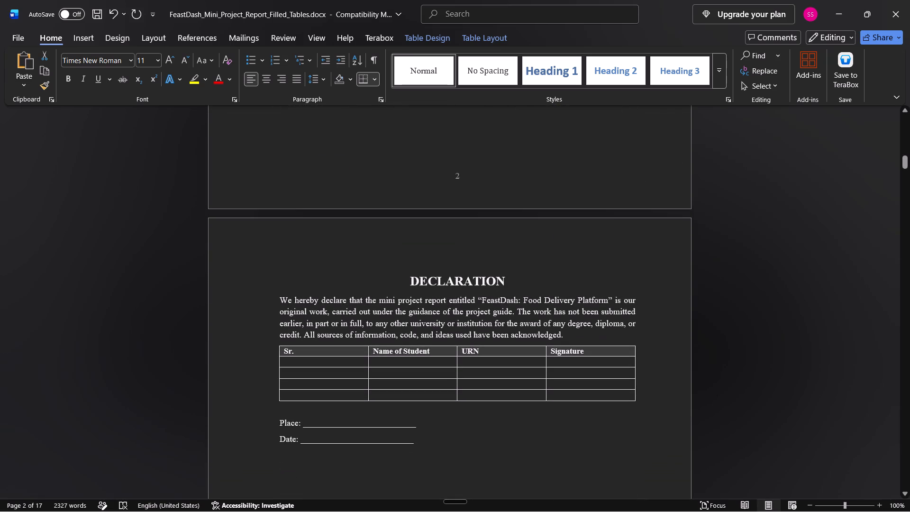
{"action": "left_click_drag", "start_coordinate": [307, 363], "coordinate": [344, 397]}
{"action": "key", "text": "ctrl+v"}
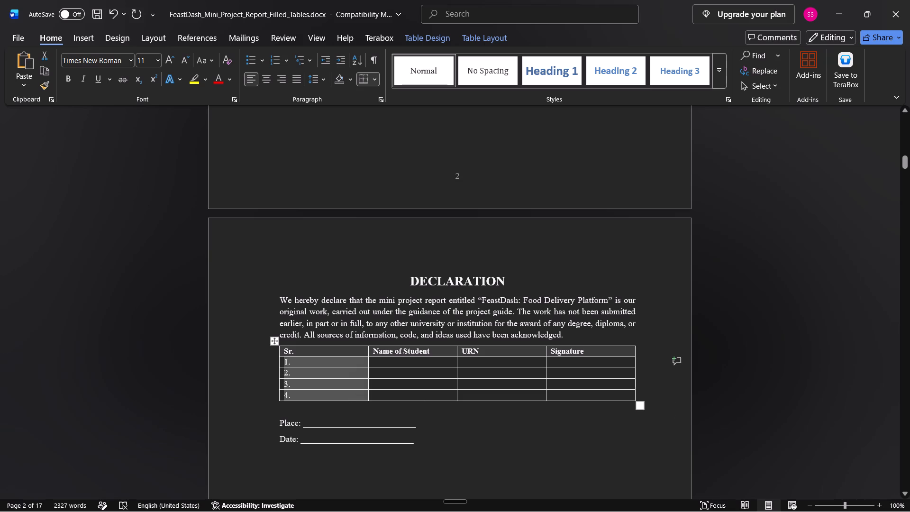
Copy the four student names from the Certificate table into the Declaration table's Name of Student column.
{"action": "scroll", "coordinate": [514, 373], "scroll_direction": "up", "scroll_amount": 14}
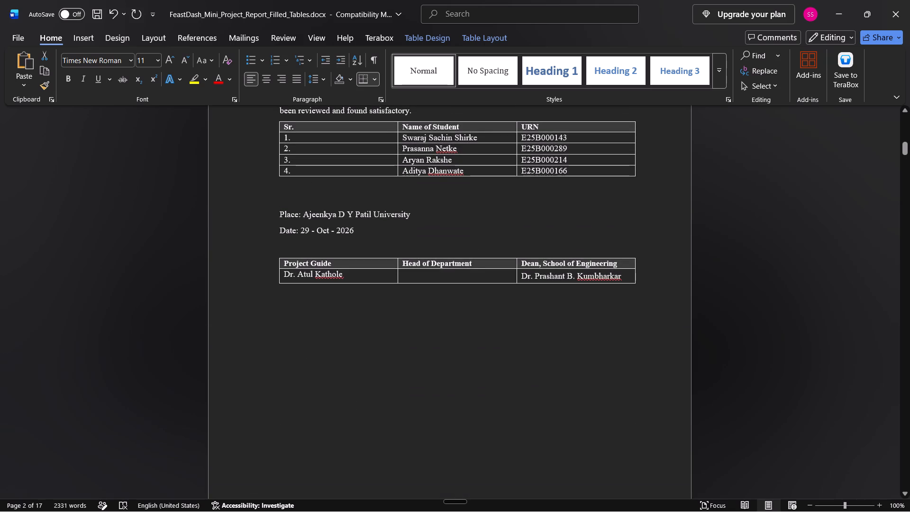
{"action": "left_click_drag", "start_coordinate": [468, 174], "coordinate": [402, 135]}
{"action": "key", "text": "ctrl+c"}
{"action": "scroll", "coordinate": [473, 282], "scroll_direction": "down", "scroll_amount": 4}
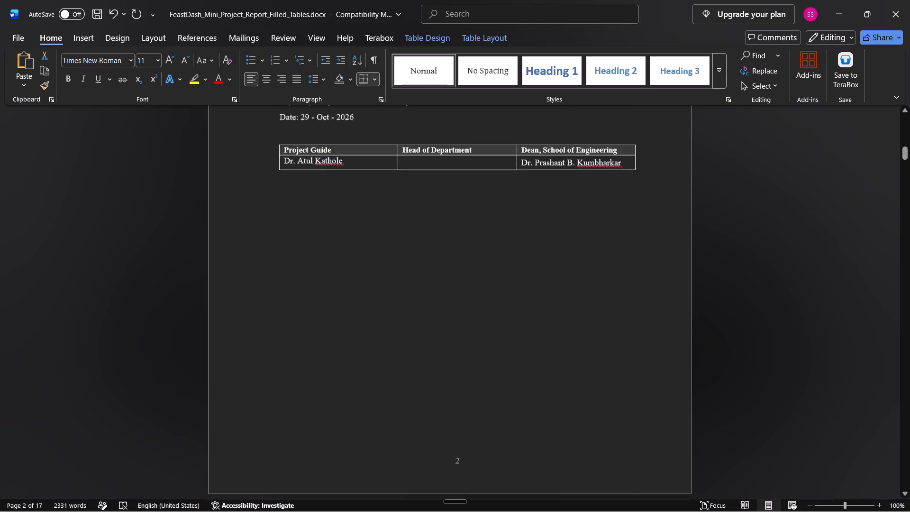
{"action": "scroll", "coordinate": [484, 340], "scroll_direction": "down", "scroll_amount": 11}
{"action": "left_click_drag", "start_coordinate": [433, 367], "coordinate": [386, 328]}
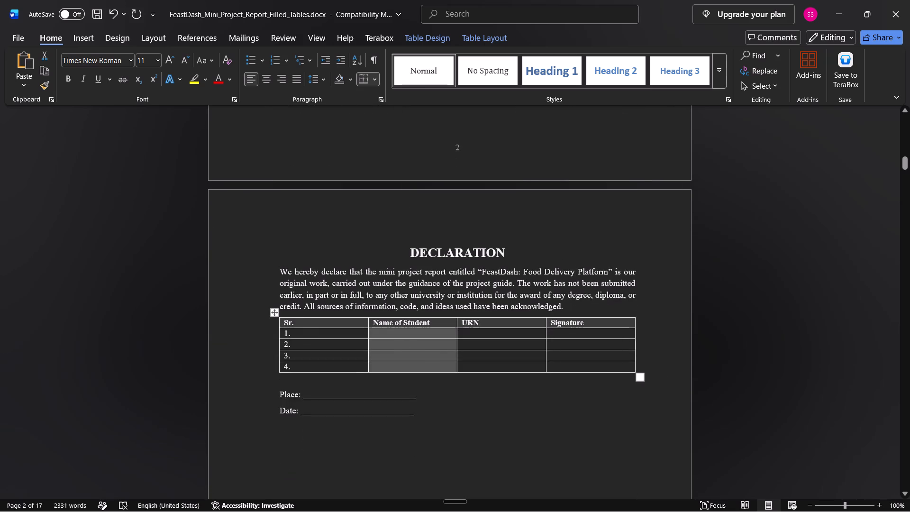
{"action": "key", "text": "ctrl+v"}
Copy the four URNs from the Certificate table into the Declaration table's URN column.
{"action": "scroll", "coordinate": [491, 332], "scroll_direction": "up", "scroll_amount": 17}
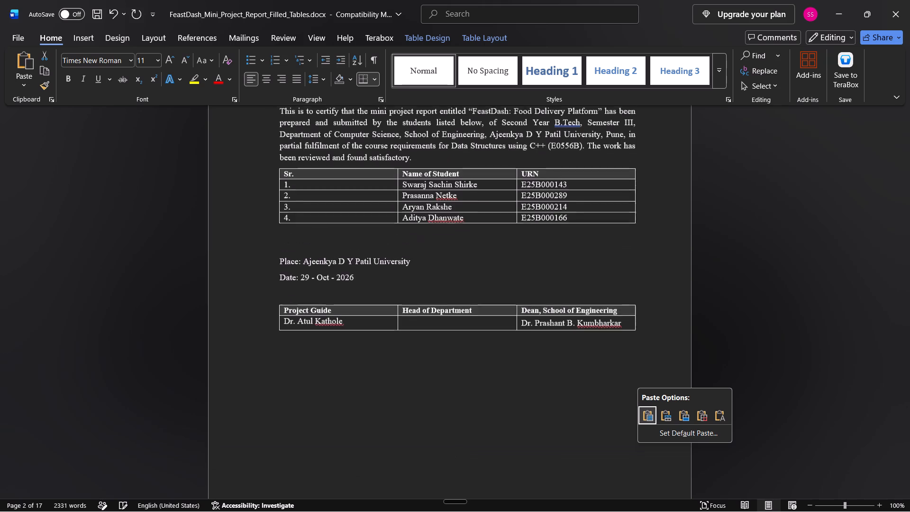
{"action": "left_click_drag", "start_coordinate": [579, 221], "coordinate": [528, 196]}
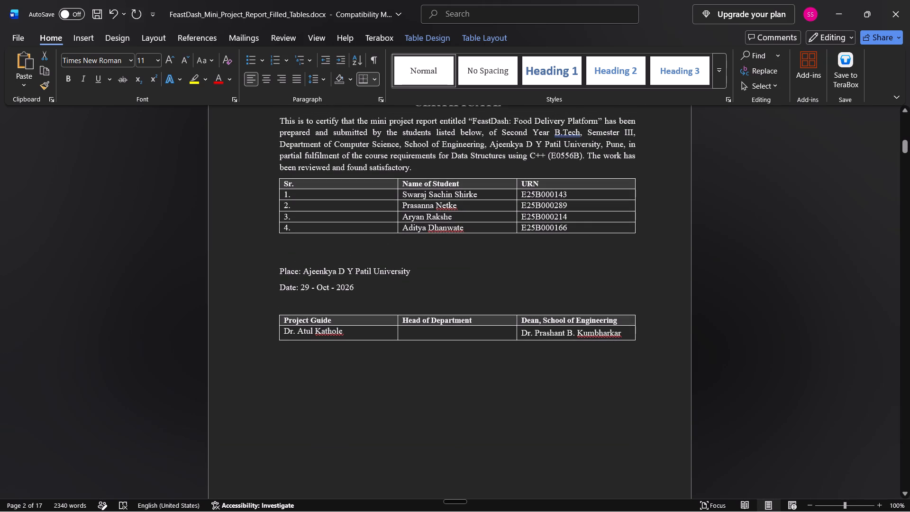
{"action": "left_click_drag", "start_coordinate": [520, 197], "coordinate": [571, 227]}
{"action": "key", "text": "ctrl+c"}
{"action": "scroll", "coordinate": [484, 337], "scroll_direction": "down", "scroll_amount": 6}
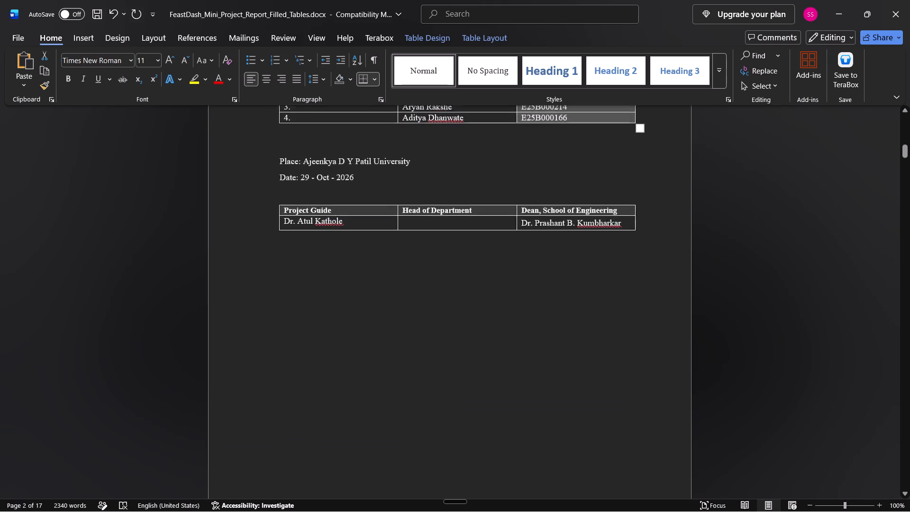
{"action": "scroll", "coordinate": [484, 342], "scroll_direction": "down", "scroll_amount": 9}
{"action": "left_click_drag", "start_coordinate": [468, 389], "coordinate": [497, 421]}
{"action": "key", "text": "ctrl+v"}
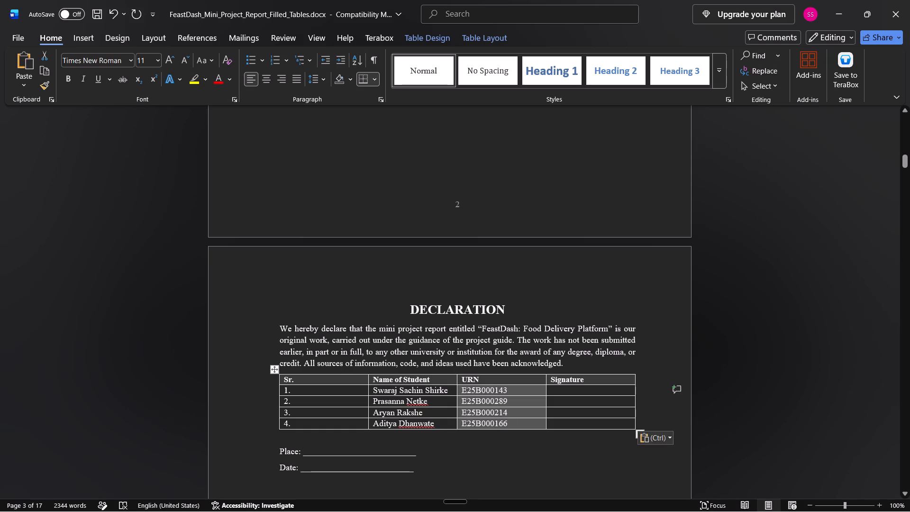
Copy "Ajeenkya D Y Patil University" from the Certificate page's Place line for the Declaration page's Place blank.
{"action": "left_click", "coordinate": [537, 463]}
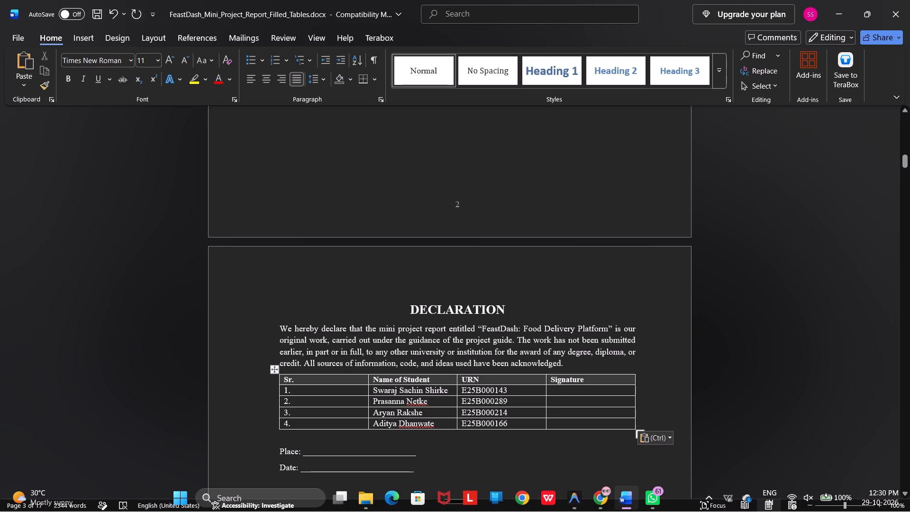
{"action": "scroll", "coordinate": [502, 375], "scroll_direction": "up", "scroll_amount": 19}
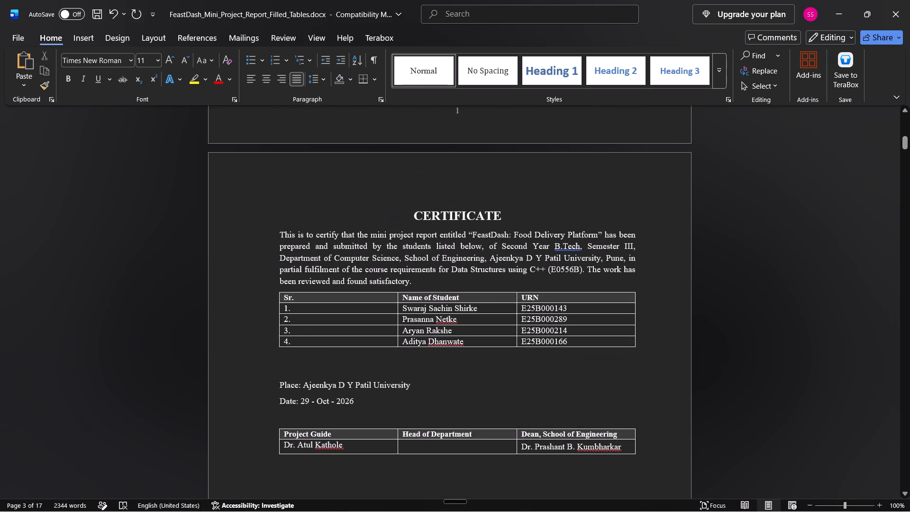
{"action": "left_click_drag", "start_coordinate": [418, 389], "coordinate": [305, 385]}
{"action": "key", "text": "ctrl+c"}
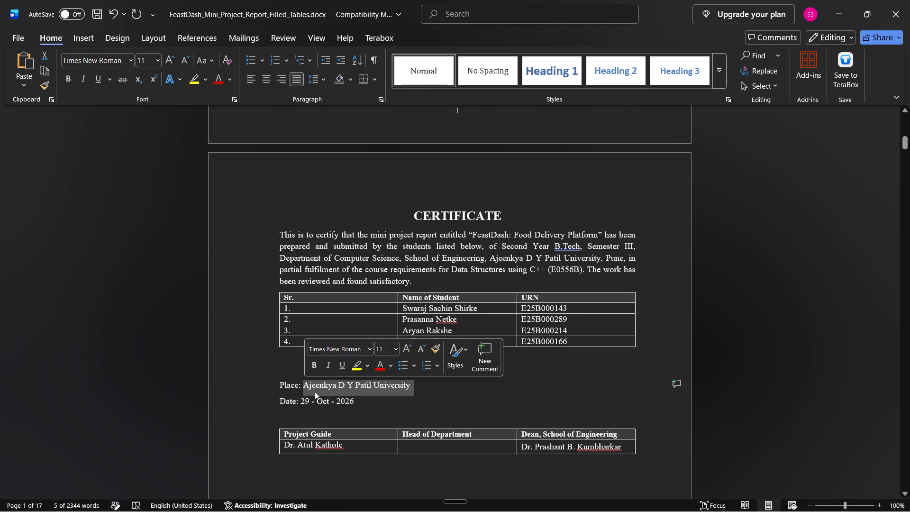
{"action": "scroll", "coordinate": [323, 398], "scroll_direction": "down", "scroll_amount": 20}
{"action": "scroll", "coordinate": [323, 398], "scroll_direction": "down", "scroll_amount": 5}
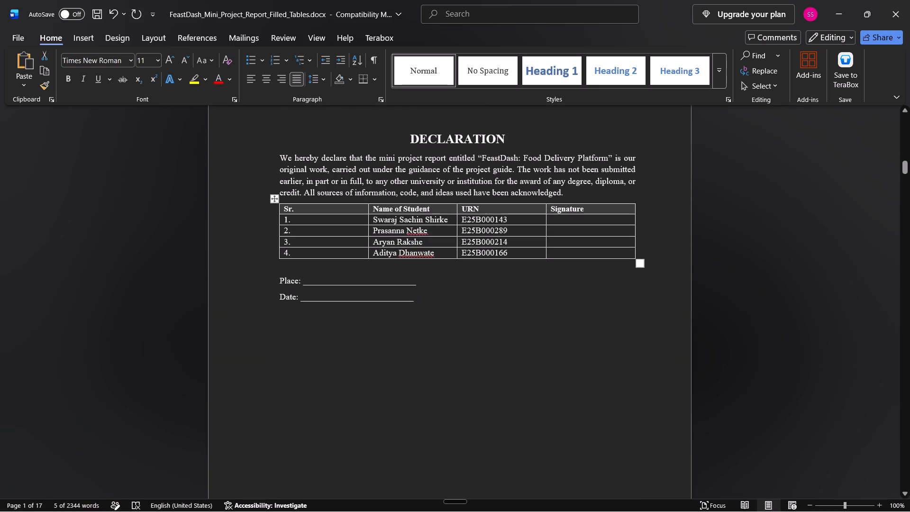
Replace the Place blank on the Declaration page with the copied "Ajeenkya D Y Patil University", leaving no extra empty line below it.
{"action": "left_click_drag", "start_coordinate": [423, 278], "coordinate": [301, 283]}
{"action": "key", "text": "ctrl+v"}
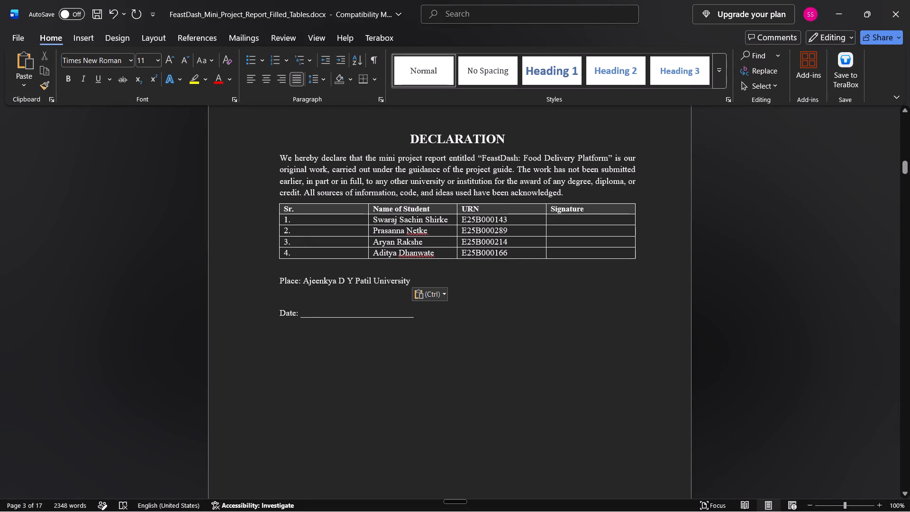
{"action": "key", "text": "BackSpace"}
Copy the date "29 - Oct - 2026" from the Certificate page into the Declaration page's Date blank.
{"action": "scroll", "coordinate": [327, 328], "scroll_direction": "up", "scroll_amount": 6}
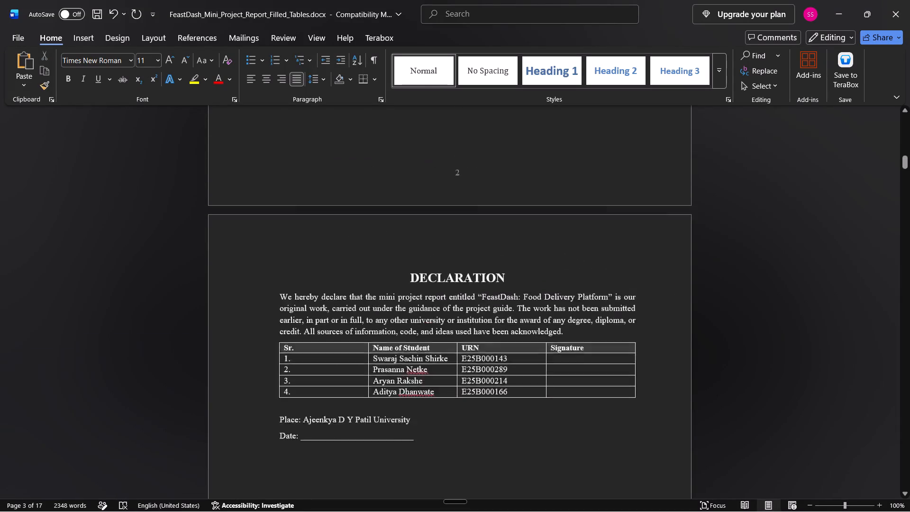
{"action": "scroll", "coordinate": [327, 328], "scroll_direction": "up", "scroll_amount": 19}
{"action": "scroll", "coordinate": [327, 328], "scroll_direction": "up", "scroll_amount": 8}
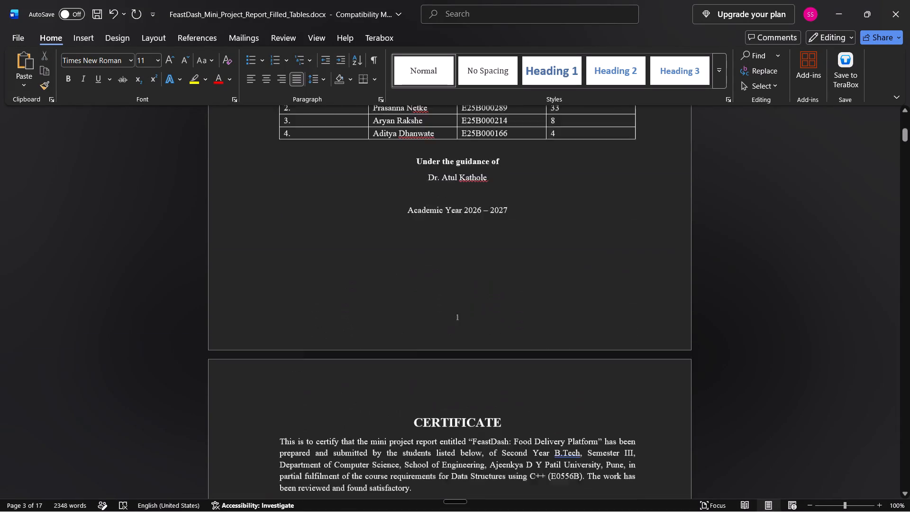
{"action": "scroll", "coordinate": [327, 328], "scroll_direction": "up", "scroll_amount": 3}
{"action": "scroll", "coordinate": [327, 328], "scroll_direction": "down", "scroll_amount": 13}
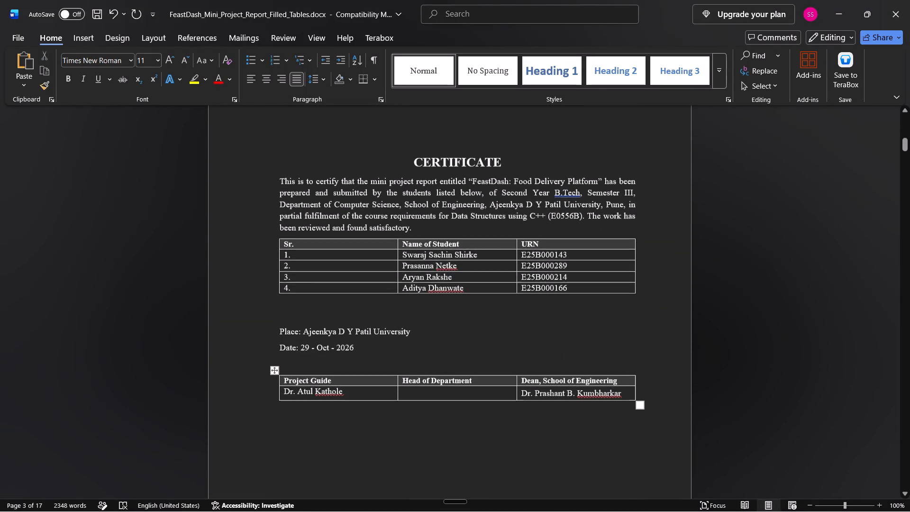
{"action": "left_click_drag", "start_coordinate": [355, 345], "coordinate": [304, 343]}
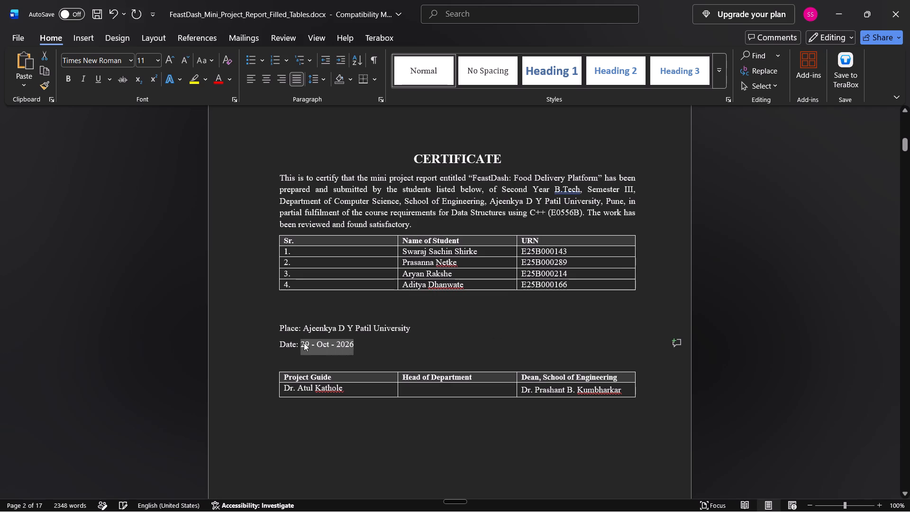
{"action": "key", "text": "ctrl+c"}
{"action": "scroll", "coordinate": [312, 350], "scroll_direction": "down", "scroll_amount": 20}
{"action": "scroll", "coordinate": [312, 350], "scroll_direction": "down", "scroll_amount": 2}
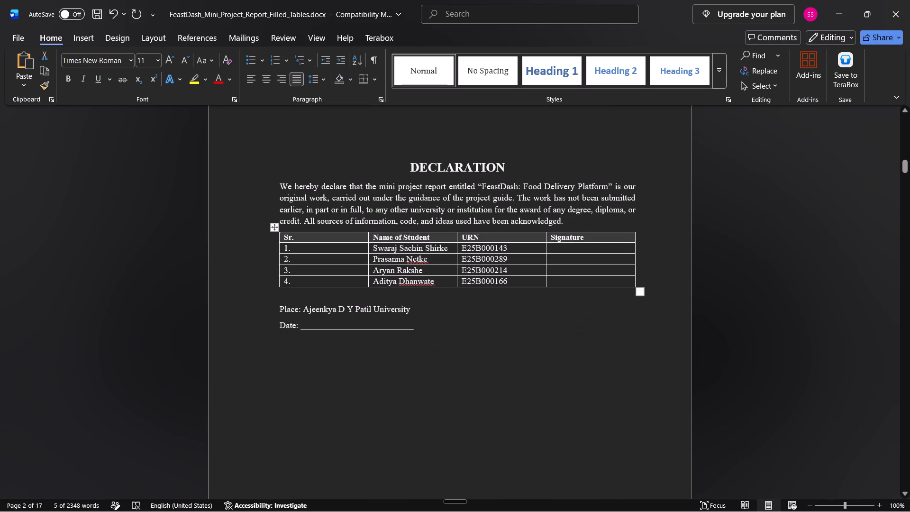
{"action": "left_click_drag", "start_coordinate": [414, 331], "coordinate": [301, 324]}
{"action": "key", "text": "ctrl+v"}
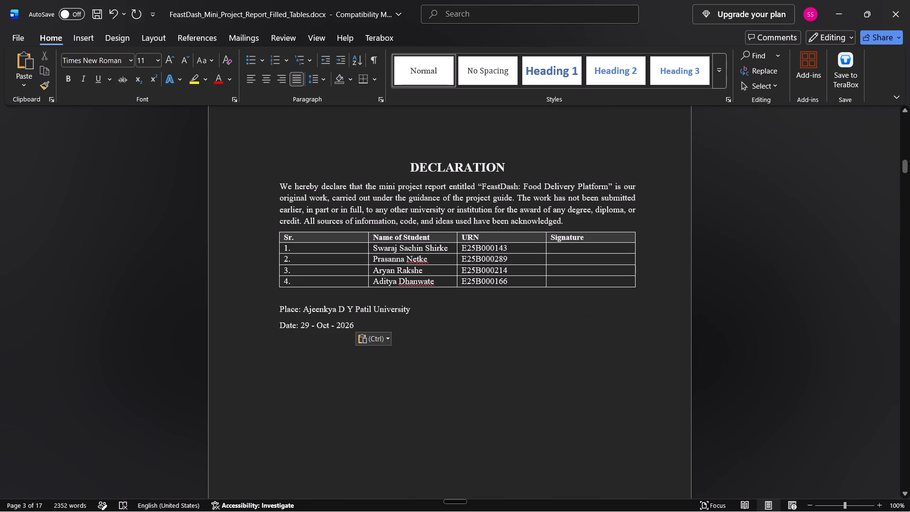
{"action": "left_click", "coordinate": [526, 349]}
{"action": "left_click", "coordinate": [406, 326]}
Locate the [Student Names] placeholder on the Acknowledgement page.
{"action": "scroll", "coordinate": [421, 339], "scroll_direction": "down", "scroll_amount": 11}
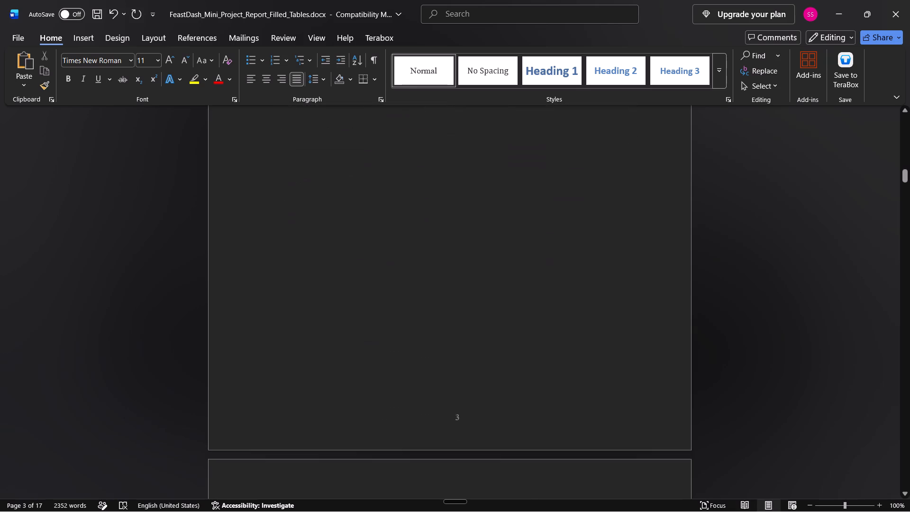
{"action": "scroll", "coordinate": [434, 348], "scroll_direction": "down", "scroll_amount": 8}
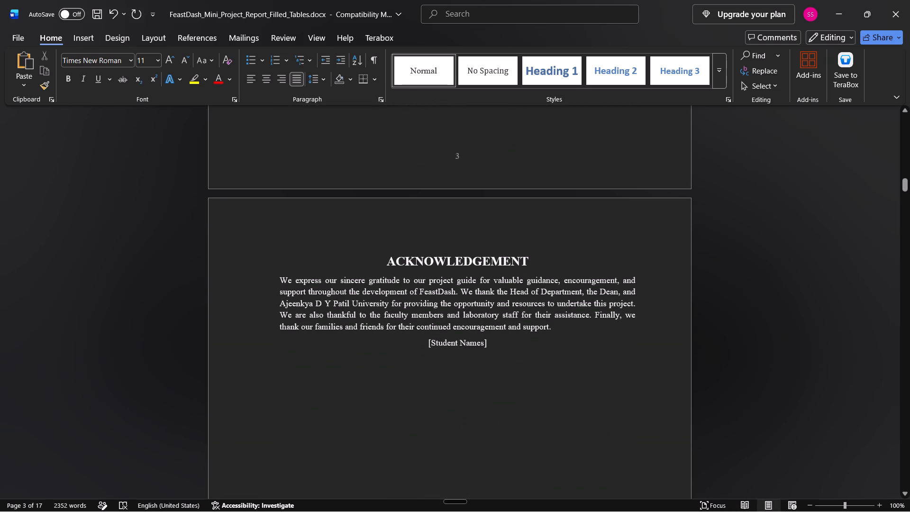
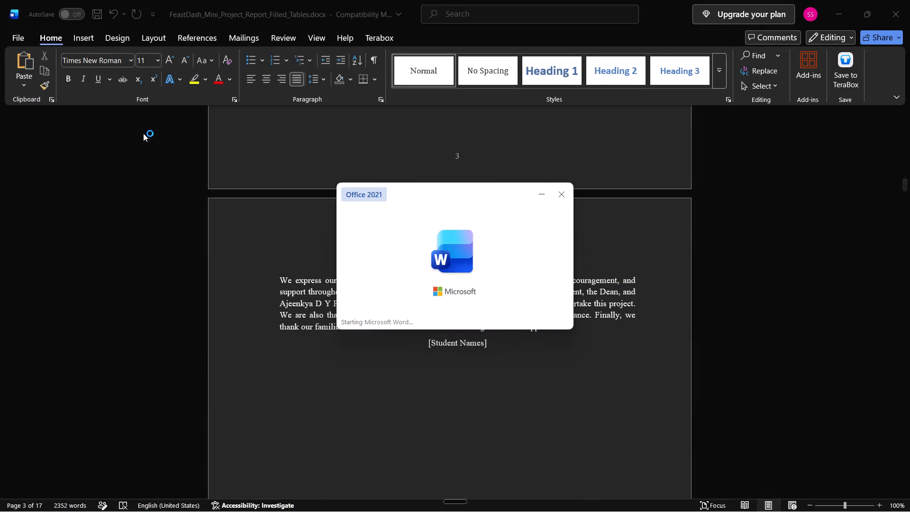
Compare the Certificate page in Mini_Project_Report_Format_SY.docx with the FeastDash report's, checking the student table, signature block, Place and Date layout.
{"action": "scroll", "coordinate": [613, 293], "scroll_direction": "down", "scroll_amount": 10}
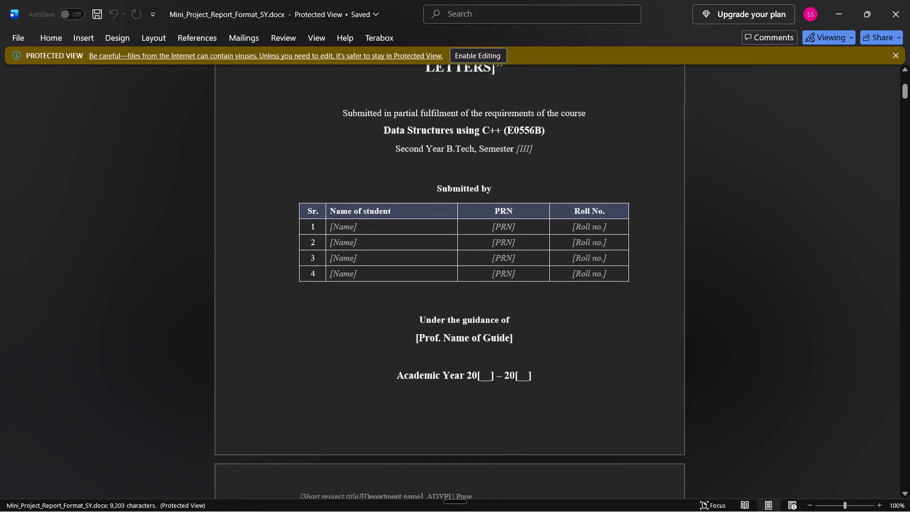
{"action": "scroll", "coordinate": [610, 289], "scroll_direction": "down", "scroll_amount": 20}
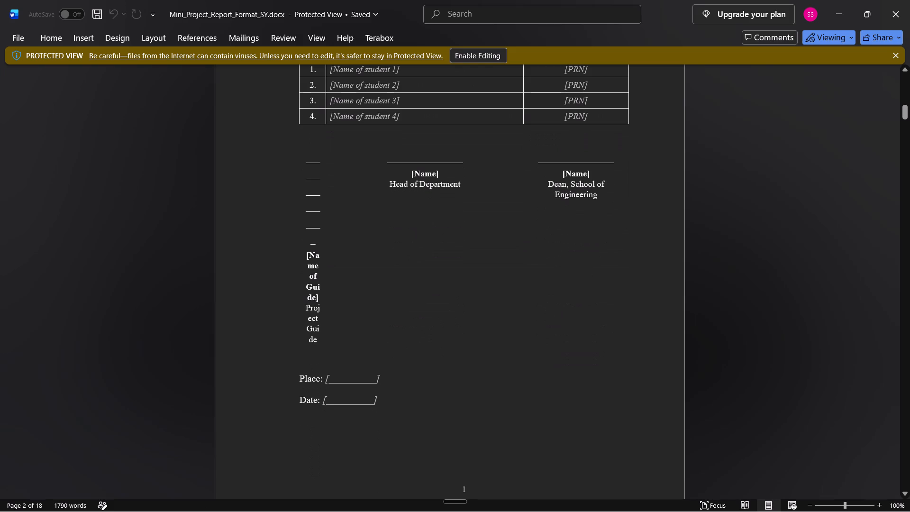
{"action": "scroll", "coordinate": [612, 290], "scroll_direction": "up", "scroll_amount": 4}
{"action": "left_click_drag", "start_coordinate": [521, 271], "coordinate": [610, 317]}
{"action": "left_click", "coordinate": [614, 335]}
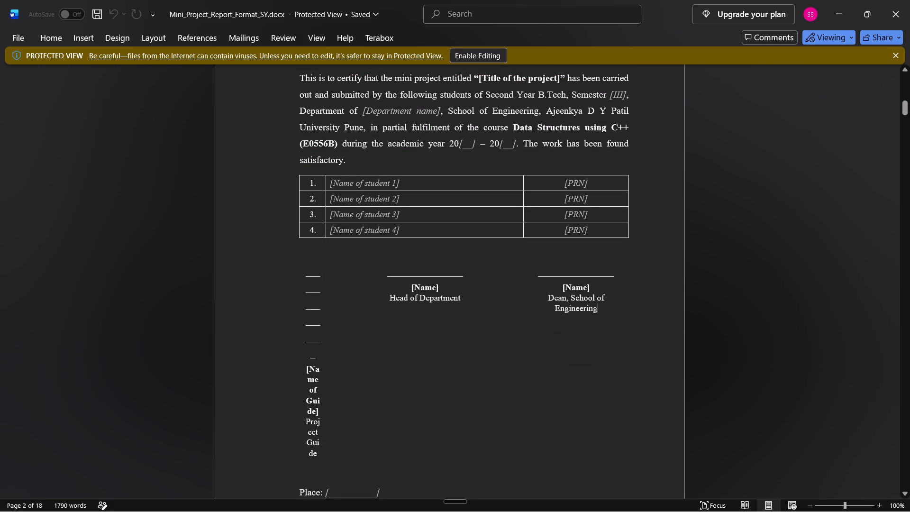
{"action": "scroll", "coordinate": [450, 347], "scroll_direction": "down", "scroll_amount": 3}
{"action": "key", "text": "alt+Tab"}
{"action": "scroll", "coordinate": [475, 270], "scroll_direction": "up", "scroll_amount": 8}
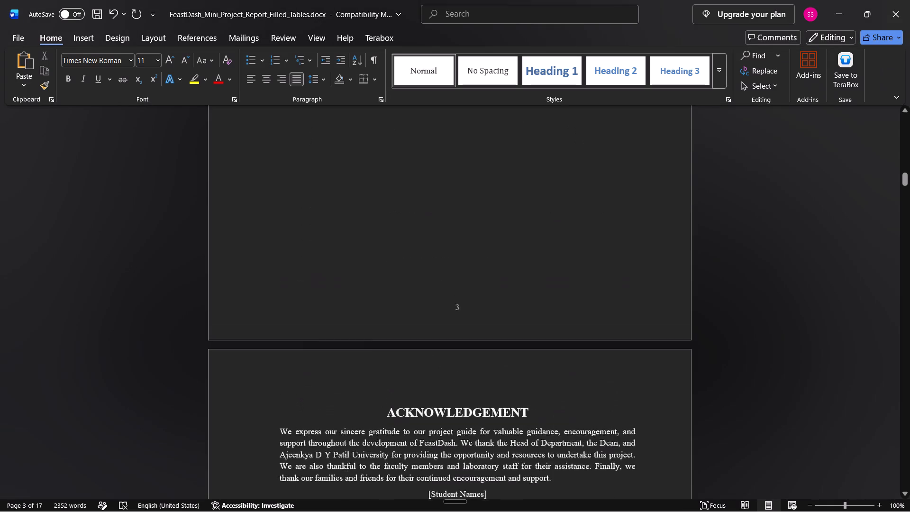
{"action": "scroll", "coordinate": [474, 269], "scroll_direction": "up", "scroll_amount": 14}
{"action": "scroll", "coordinate": [474, 269], "scroll_direction": "up", "scroll_amount": 14}
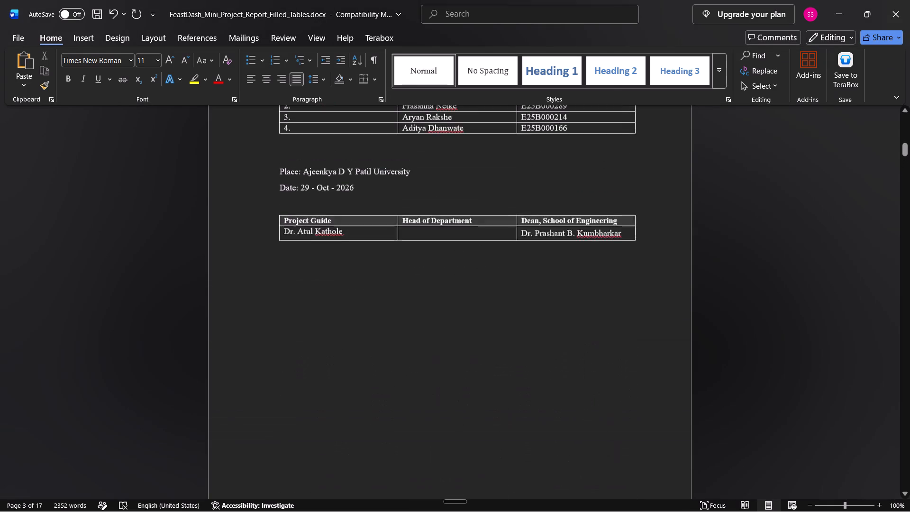
{"action": "key", "text": "alt+Tab"}
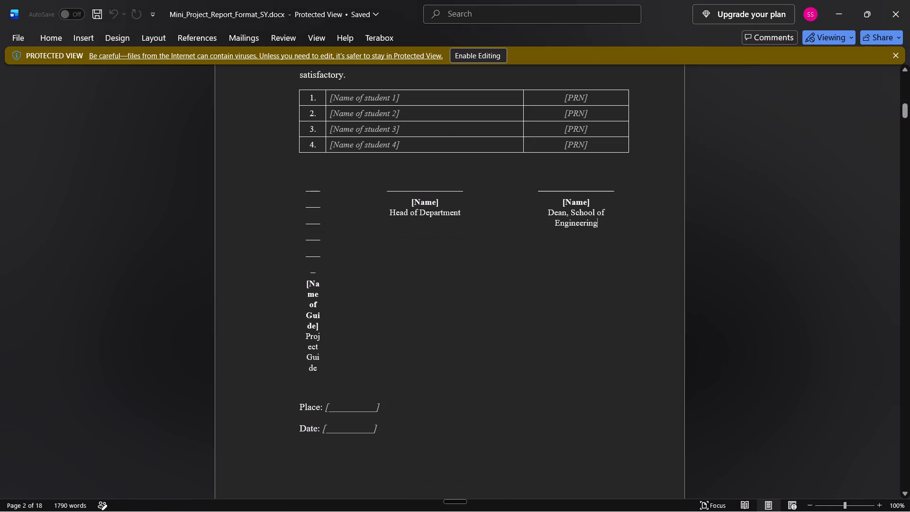
{"action": "key", "text": "alt+Tab"}
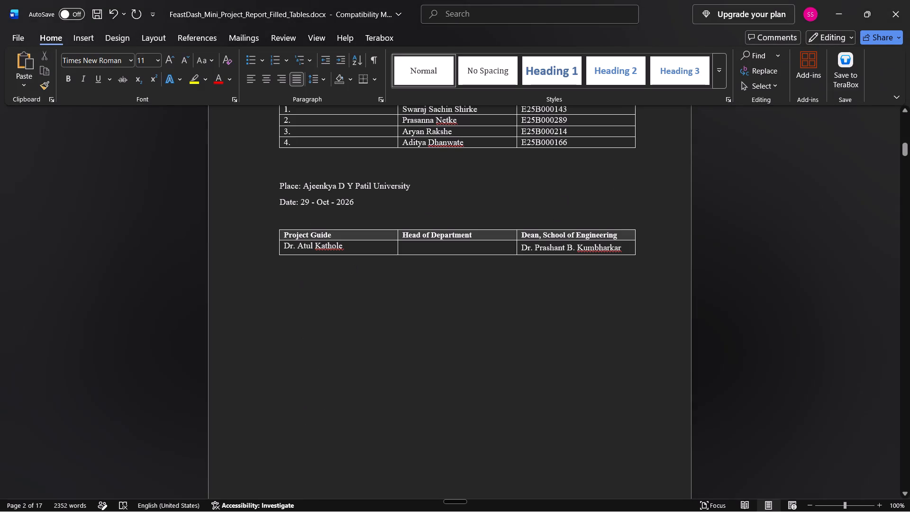
Compare the Certificate page with Mini_Project_Report_Format_SY.docx, and cut the Place and Date lines between its student and signatory tables.
{"action": "scroll", "coordinate": [354, 262], "scroll_direction": "up", "scroll_amount": 2}
{"action": "key", "text": "alt+Tab"}
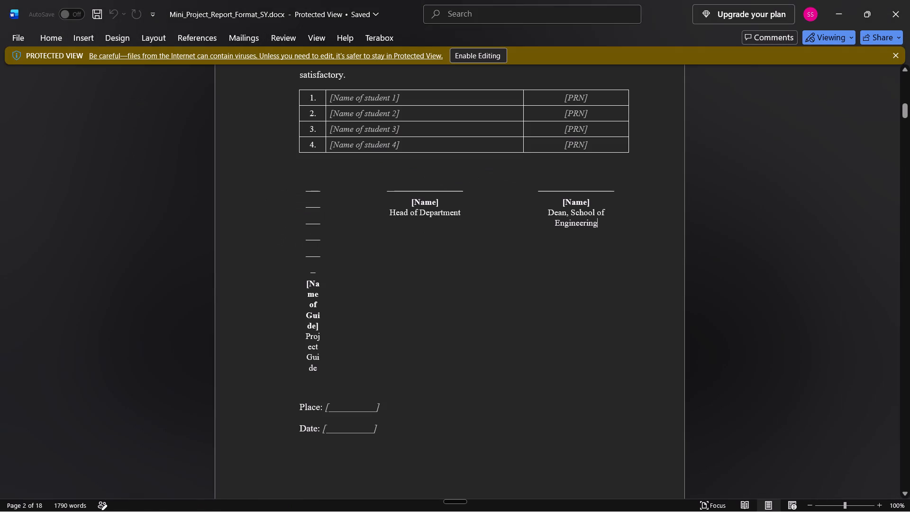
{"action": "scroll", "coordinate": [354, 262], "scroll_direction": "up", "scroll_amount": 4}
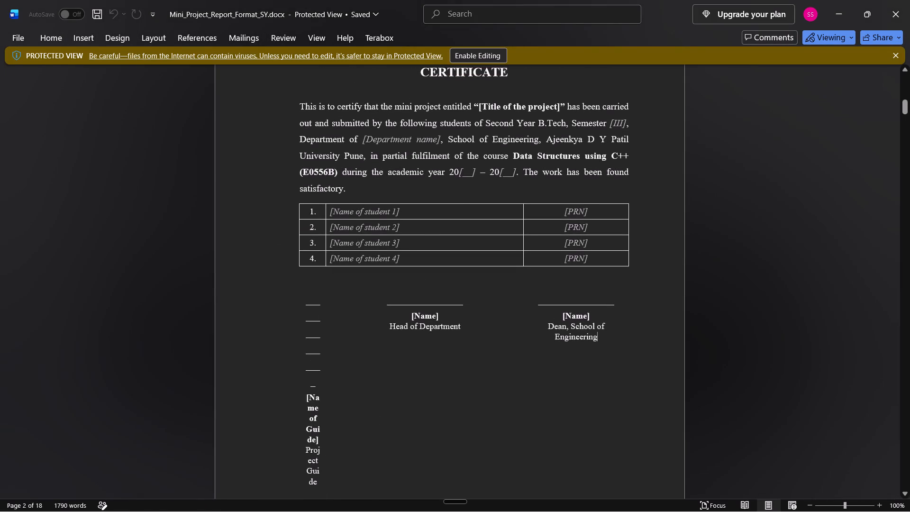
{"action": "key", "text": "alt+Tab"}
{"action": "scroll", "coordinate": [354, 262], "scroll_direction": "up", "scroll_amount": 4}
{"action": "scroll", "coordinate": [354, 262], "scroll_direction": "down", "scroll_amount": 3}
{"action": "left_click_drag", "start_coordinate": [273, 263], "coordinate": [391, 302]}
{"action": "key", "text": "ctrl+x"}
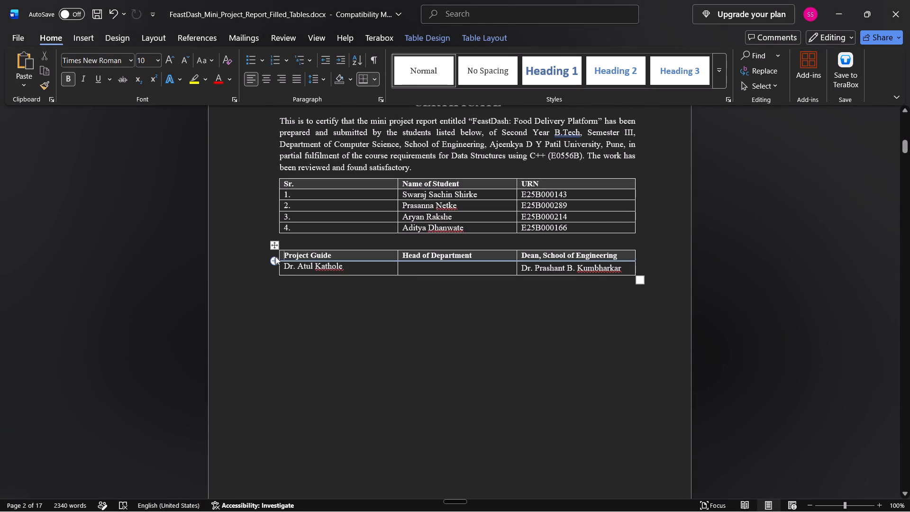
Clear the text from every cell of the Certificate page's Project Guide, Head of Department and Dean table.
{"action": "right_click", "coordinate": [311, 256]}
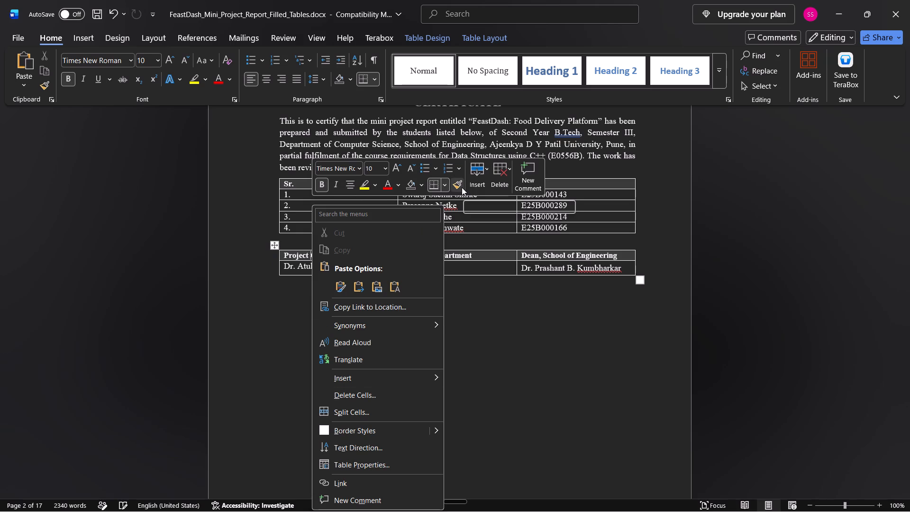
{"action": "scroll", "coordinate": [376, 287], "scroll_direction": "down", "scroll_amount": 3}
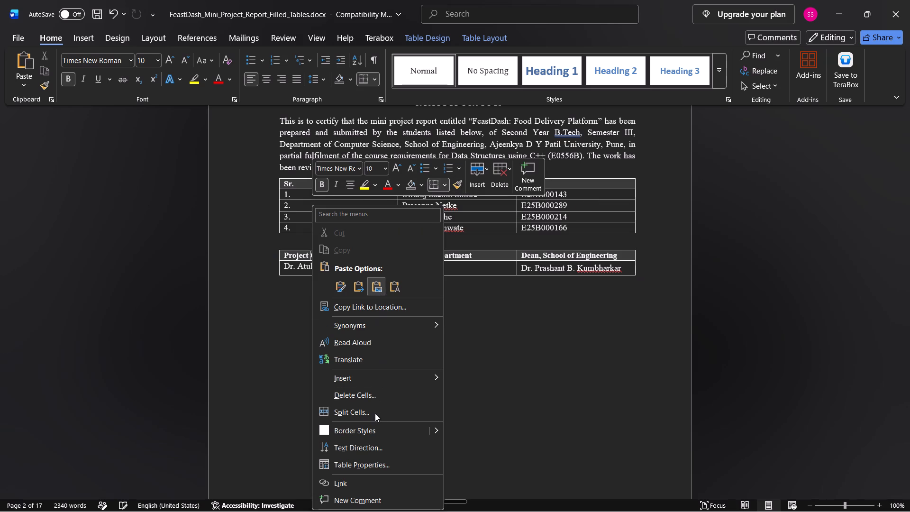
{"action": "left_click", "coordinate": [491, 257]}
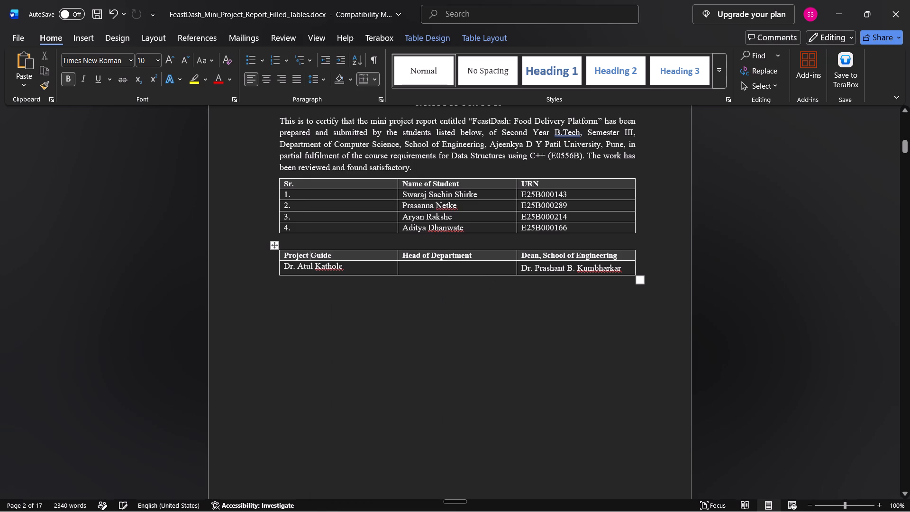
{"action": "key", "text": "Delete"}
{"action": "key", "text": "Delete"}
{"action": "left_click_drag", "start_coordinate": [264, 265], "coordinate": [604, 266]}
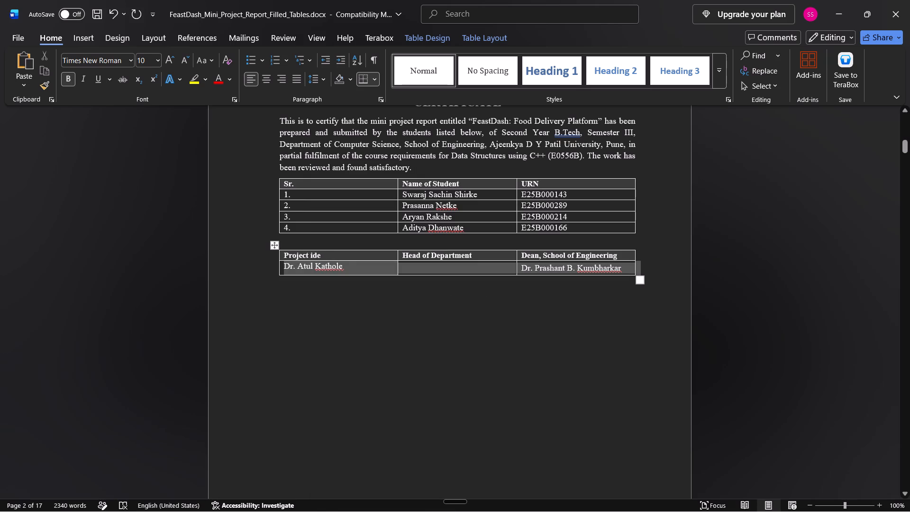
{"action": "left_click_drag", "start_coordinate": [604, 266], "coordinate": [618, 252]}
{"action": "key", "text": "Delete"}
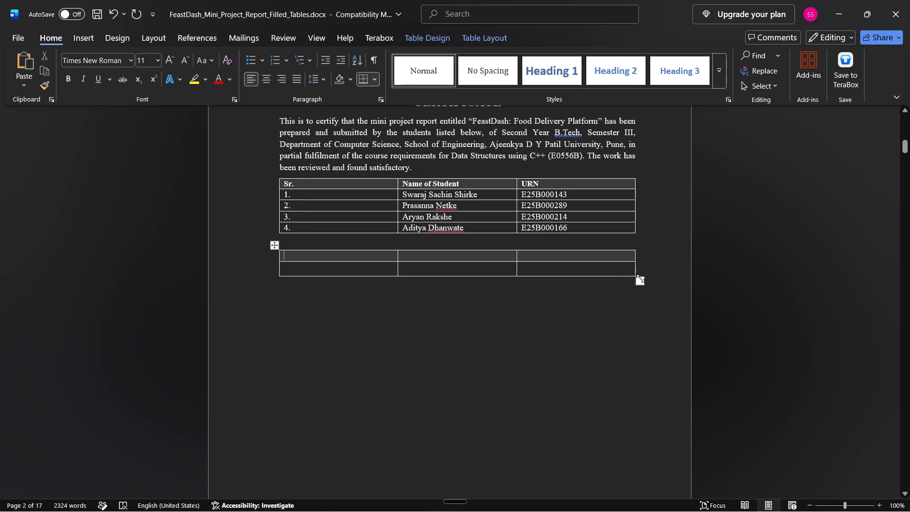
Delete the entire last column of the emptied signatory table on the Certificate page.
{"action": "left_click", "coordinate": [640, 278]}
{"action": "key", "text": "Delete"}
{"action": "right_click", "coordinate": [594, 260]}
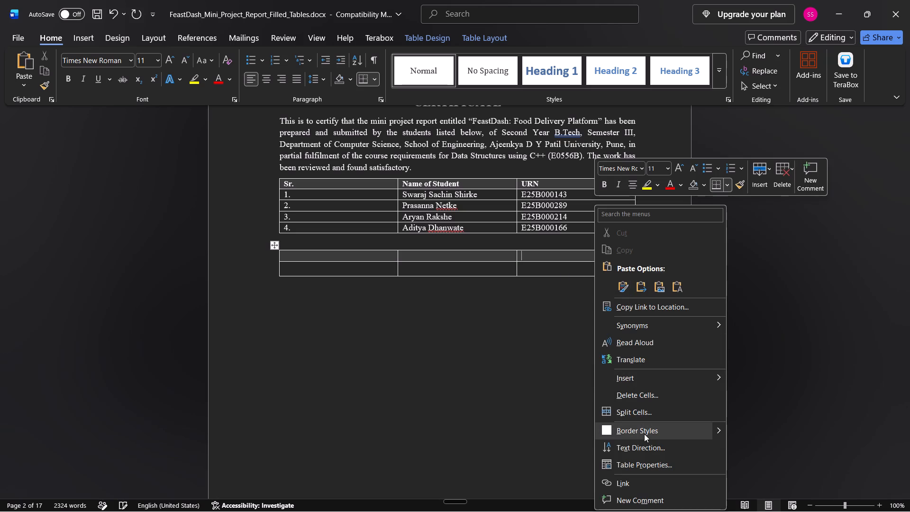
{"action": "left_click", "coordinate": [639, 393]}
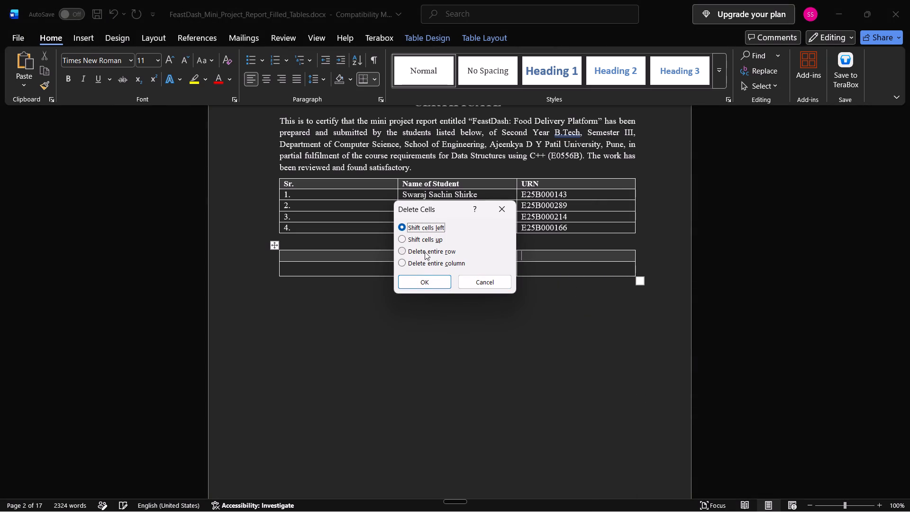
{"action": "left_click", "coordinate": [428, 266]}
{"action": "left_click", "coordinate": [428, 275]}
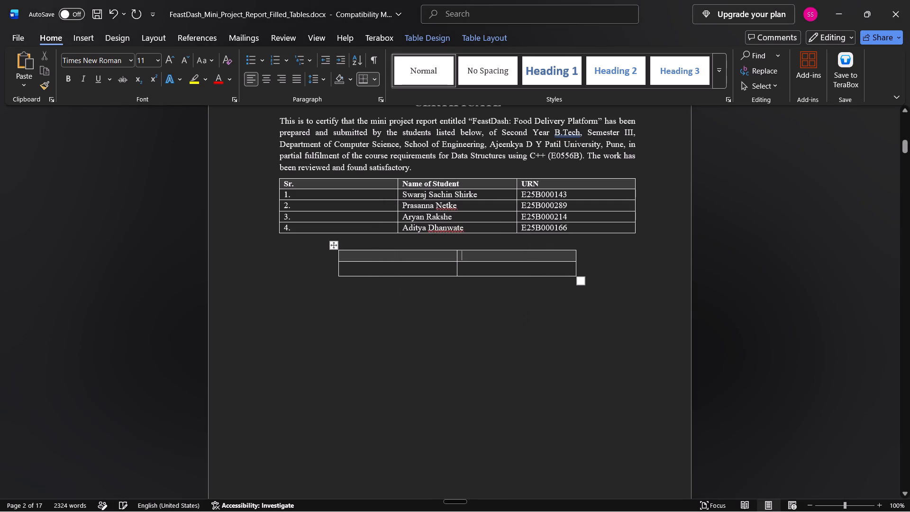
Delete the whole signatory table below the student table on the Certificate page.
{"action": "left_click", "coordinate": [430, 266]}
{"action": "key", "text": "Delete"}
{"action": "left_click_drag", "start_coordinate": [426, 259], "coordinate": [496, 270]}
{"action": "key", "text": "Delete"}
{"action": "left_click_drag", "start_coordinate": [419, 255], "coordinate": [466, 266]}
{"action": "right_click", "coordinate": [466, 266]}
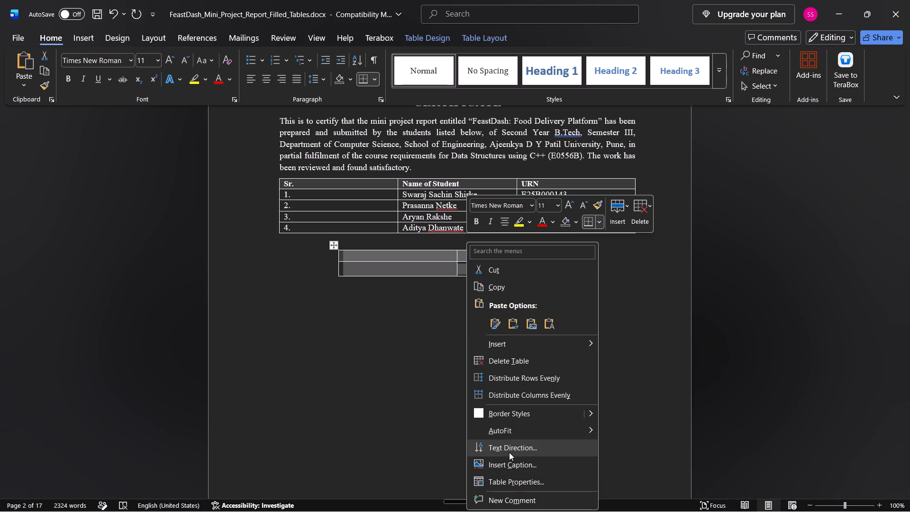
{"action": "left_click", "coordinate": [519, 363]}
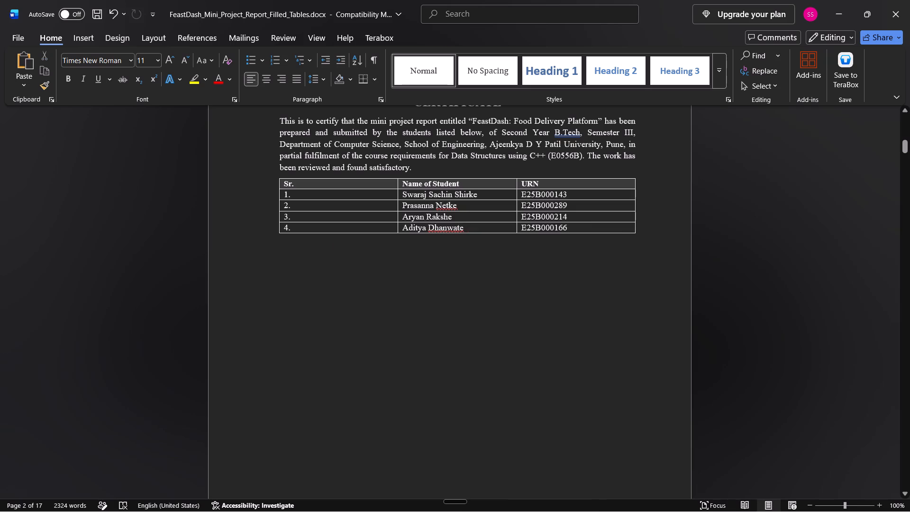
Copy the Dean's signature line from the format document to below the Certificate page's student table, adding two blank lines above it.
{"action": "key", "text": "alt+Tab"}
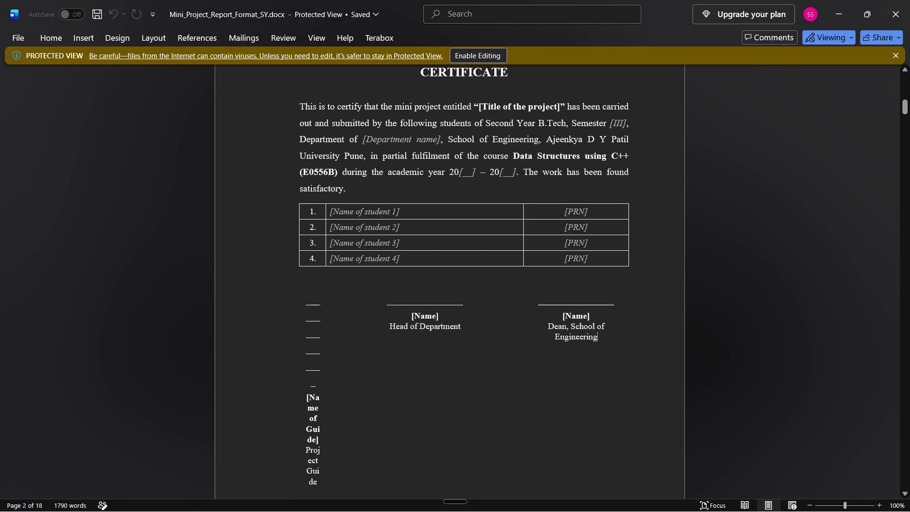
{"action": "left_click_drag", "start_coordinate": [531, 305], "coordinate": [621, 307]}
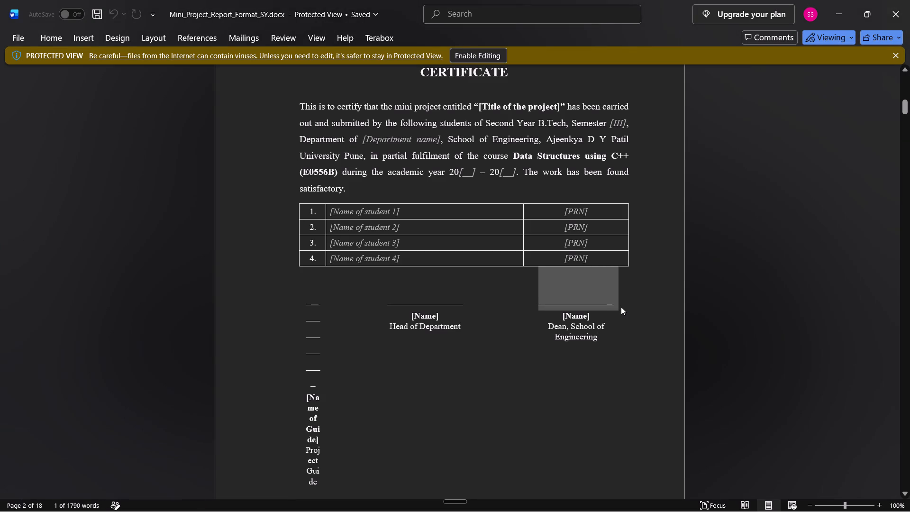
{"action": "key", "text": "ctrl+c"}
{"action": "key", "text": "alt+Tab"}
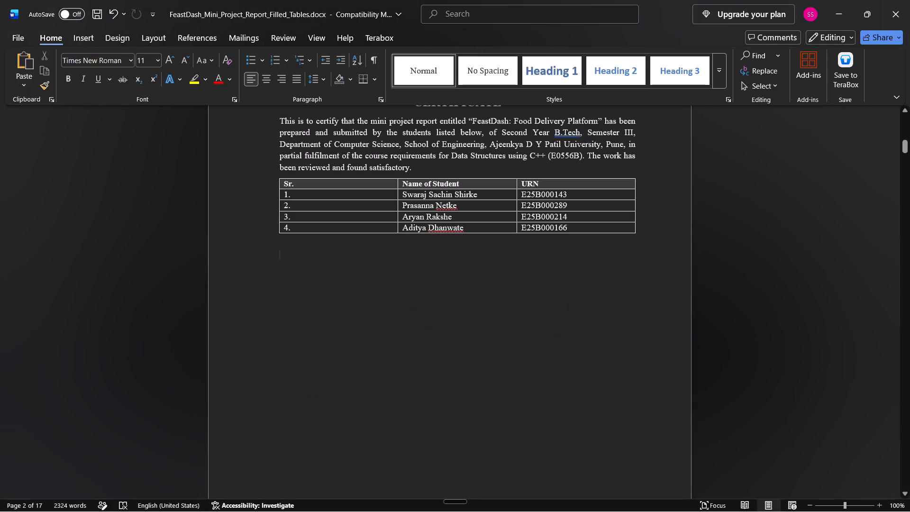
{"action": "key", "text": "ctrl+v"}
{"action": "left_click", "coordinate": [343, 248]}
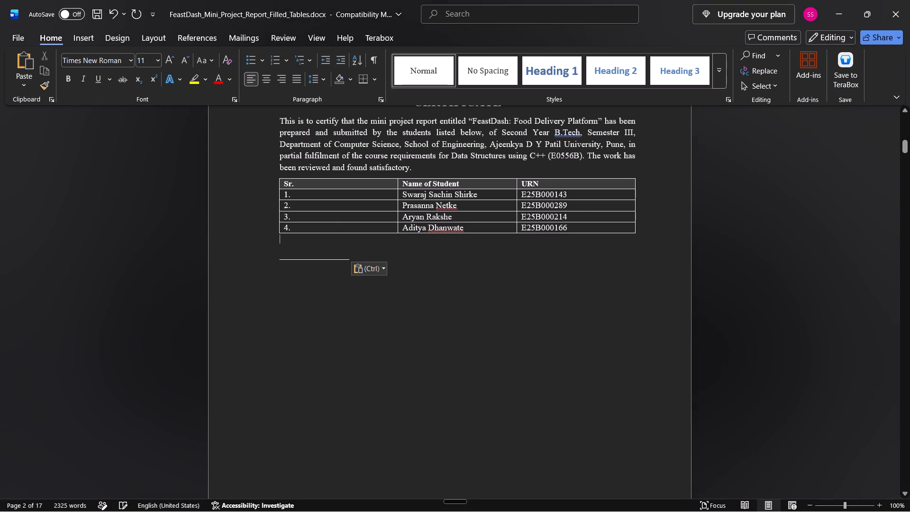
{"action": "key", "text": "Return"}
{"action": "key", "text": "Return"}
{"action": "key", "text": "Return"}
{"action": "key", "text": "BackSpace"}
Select the "[Name of Guide] Project Guide" text in the signature block of the format document's Certificate page.
{"action": "key", "text": "alt+Tab"}
{"action": "scroll", "coordinate": [307, 368], "scroll_direction": "down", "scroll_amount": 2}
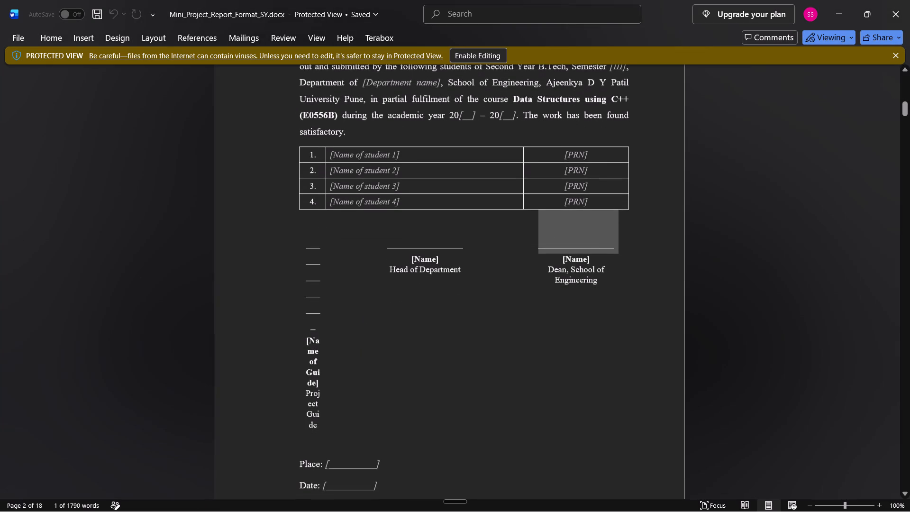
{"action": "key", "text": "alt+Tab"}
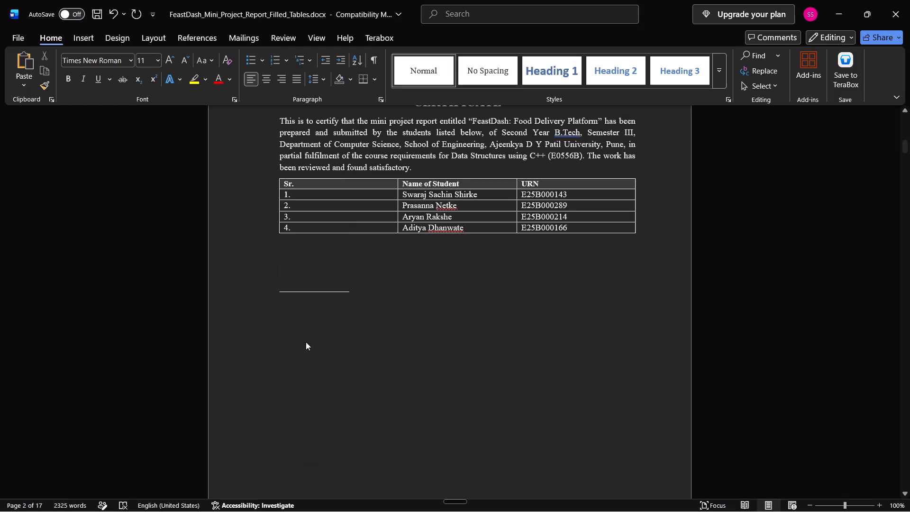
{"action": "scroll", "coordinate": [329, 335], "scroll_direction": "up", "scroll_amount": 15}
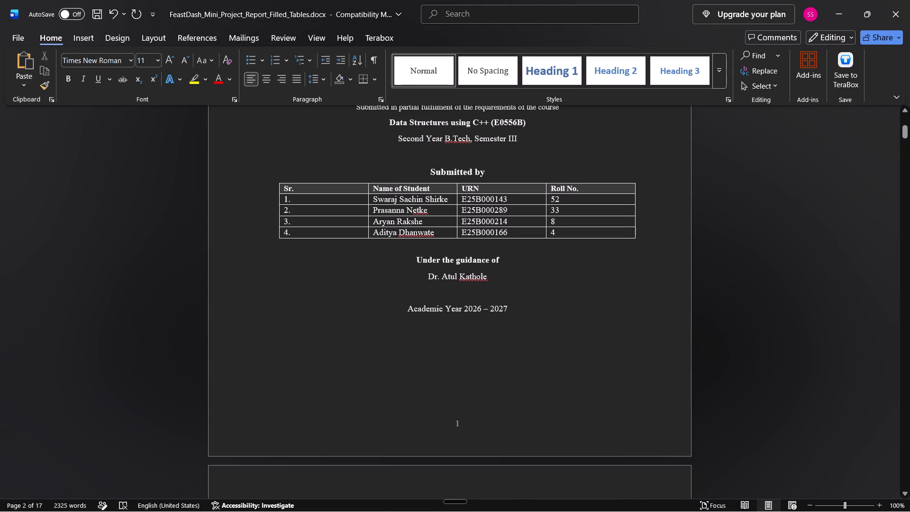
{"action": "key", "text": "alt+Tab"}
{"action": "left_click_drag", "start_coordinate": [303, 340], "coordinate": [305, 340]}
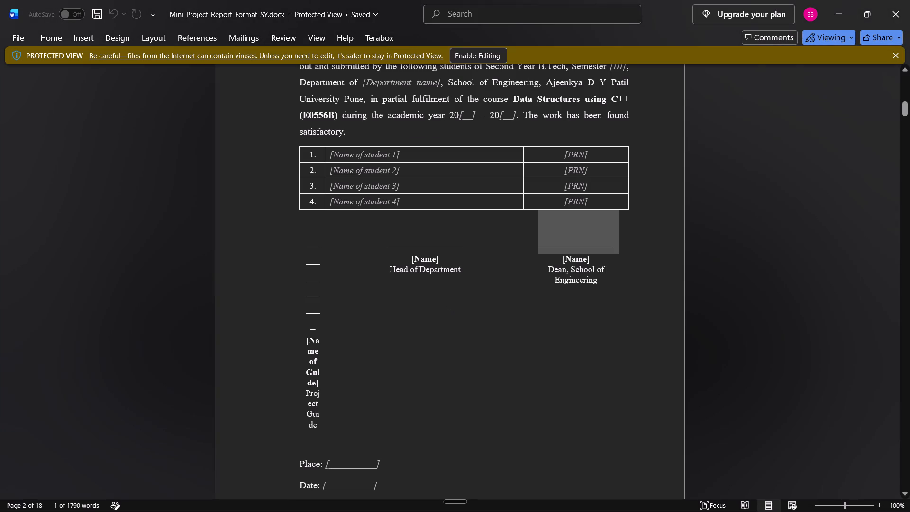
{"action": "left_click_drag", "start_coordinate": [305, 340], "coordinate": [326, 398]}
{"action": "left_click", "coordinate": [323, 411]}
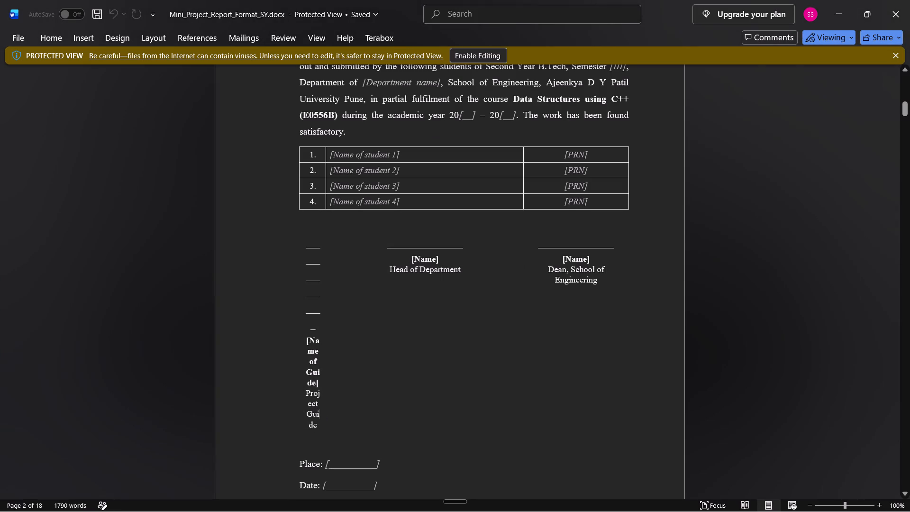
Copy the "[Name of Guide] Project Guide" text from the format document to below the signature line on the report's Certificate page.
{"action": "left_click_drag", "start_coordinate": [318, 426], "coordinate": [306, 344]}
{"action": "key", "text": "ctrl+c"}
{"action": "key", "text": "alt+Tab"}
{"action": "scroll", "coordinate": [311, 410], "scroll_direction": "down", "scroll_amount": 11}
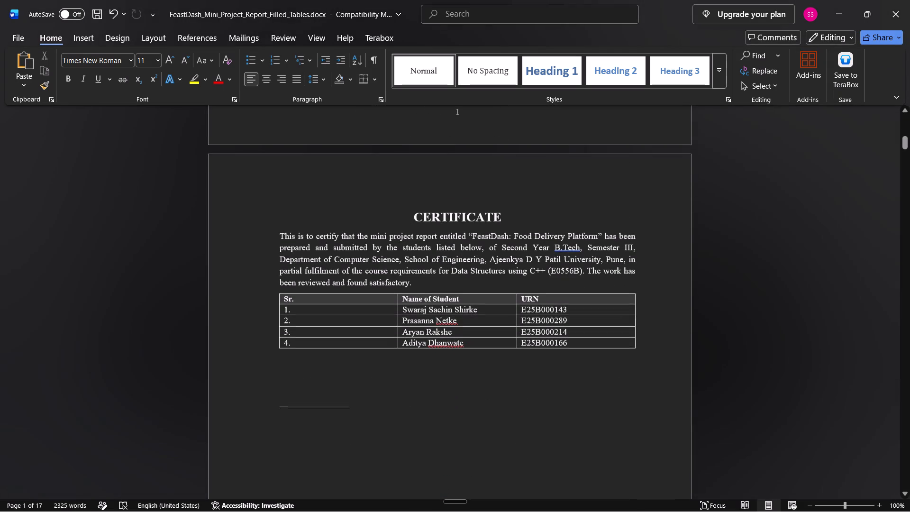
{"action": "left_click", "coordinate": [311, 416]}
{"action": "left_click", "coordinate": [312, 429]}
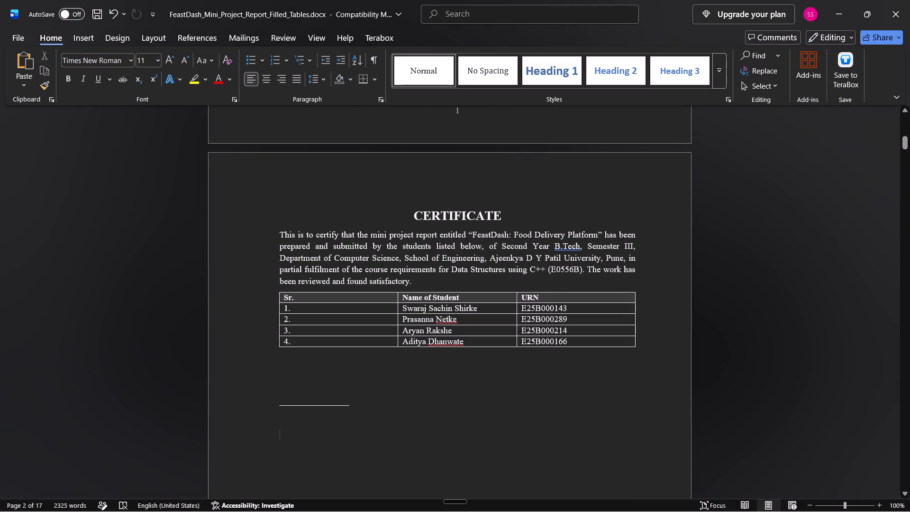
{"action": "left_click", "coordinate": [307, 469]}
{"action": "key", "text": "ctrl+v"}
{"action": "scroll", "coordinate": [304, 429], "scroll_direction": "down", "scroll_amount": 3}
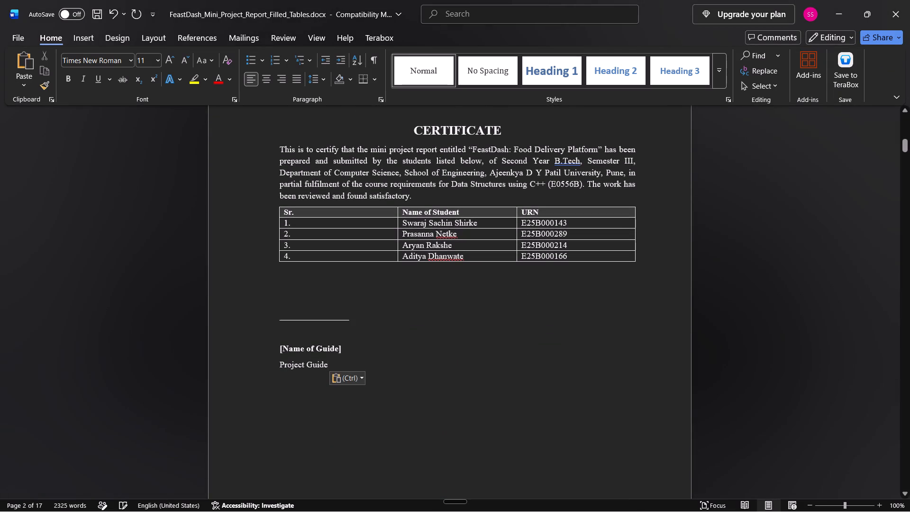
Replace the "[Name of Guide]" placeholder above "Project Guide" with the guide's name copied from the cover page.
{"action": "left_click_drag", "start_coordinate": [345, 349], "coordinate": [327, 347]}
{"action": "left_click_drag", "start_coordinate": [327, 347], "coordinate": [279, 347]}
{"action": "key", "text": "BackSpace"}
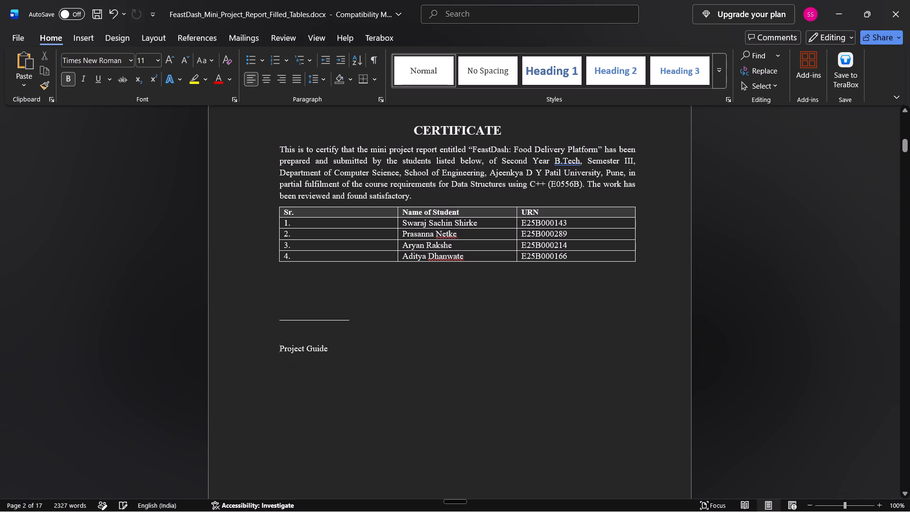
{"action": "scroll", "coordinate": [387, 328], "scroll_direction": "up", "scroll_amount": 11}
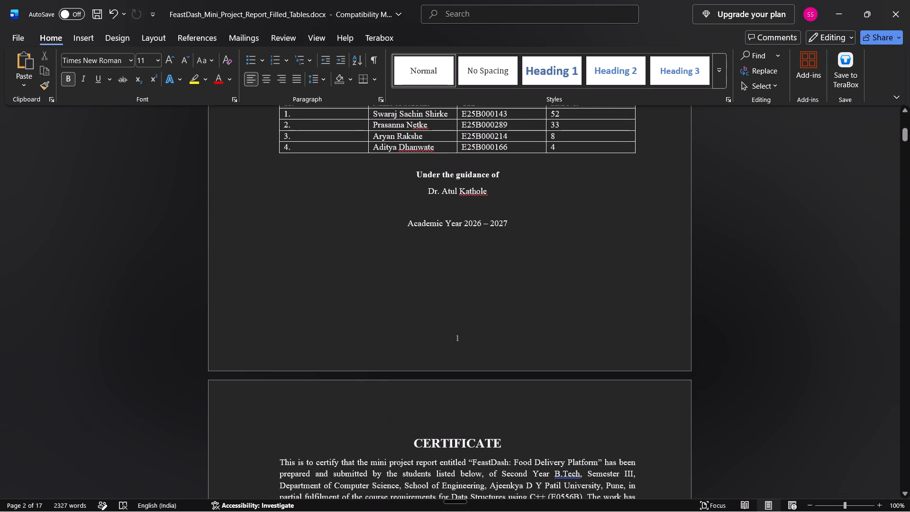
{"action": "left_click_drag", "start_coordinate": [494, 193], "coordinate": [422, 191]}
{"action": "key", "text": "ctrl+c"}
{"action": "scroll", "coordinate": [425, 283], "scroll_direction": "down", "scroll_amount": 2}
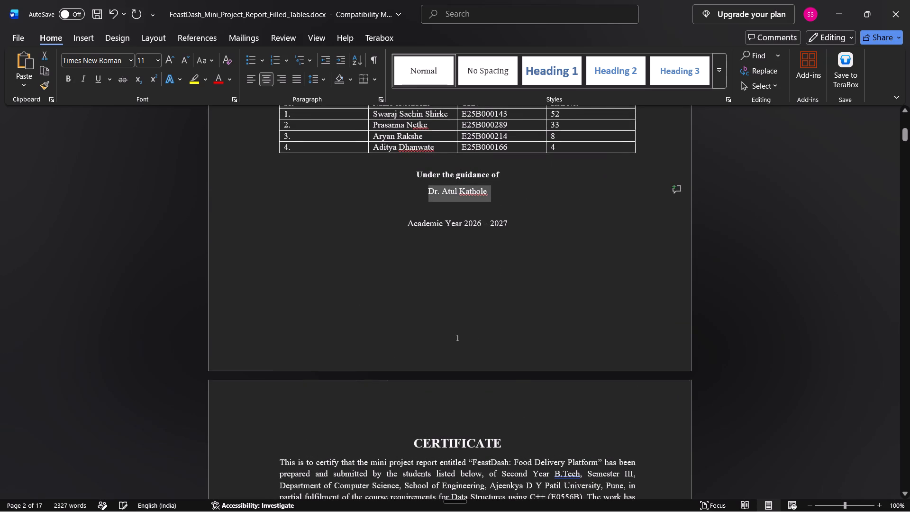
{"action": "scroll", "coordinate": [424, 289], "scroll_direction": "down", "scroll_amount": 13}
{"action": "left_click", "coordinate": [318, 222]}
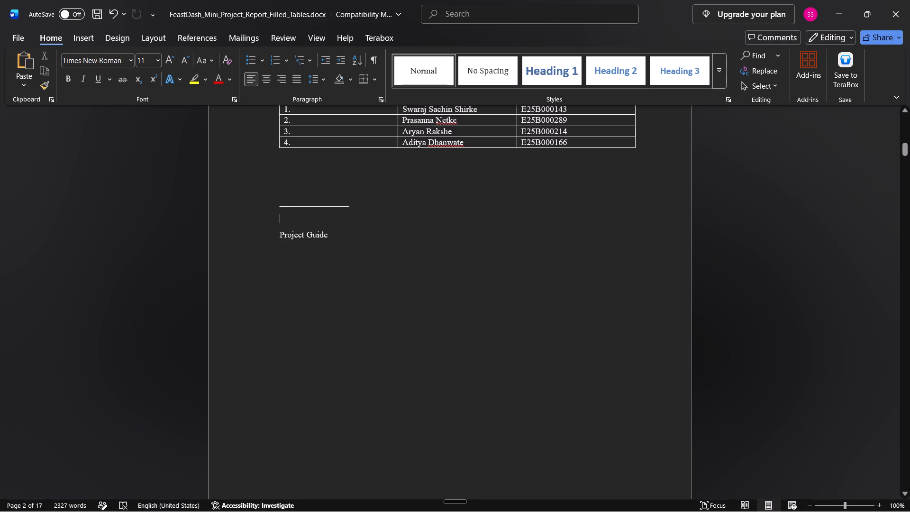
{"action": "key", "text": "ctrl+v"}
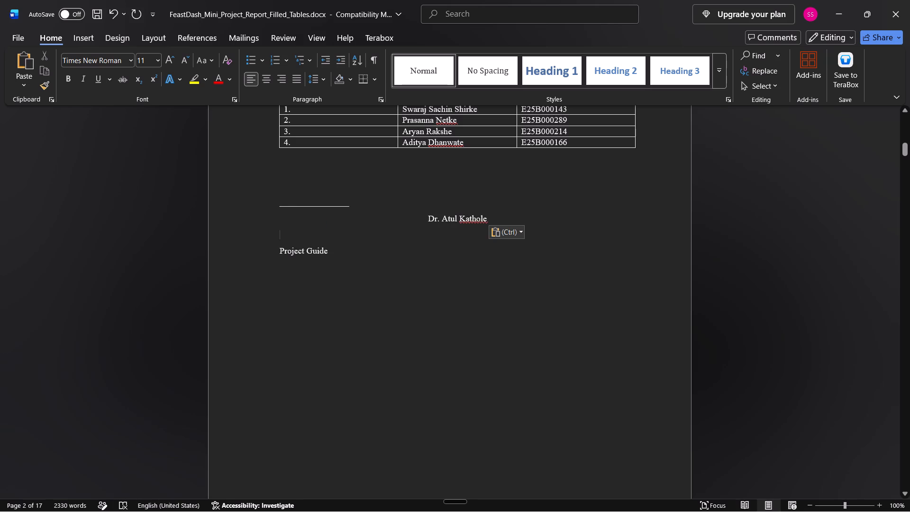
Remove the empty line below the pasted guide name and left-align the name under the signature line.
{"action": "left_click", "coordinate": [249, 77]}
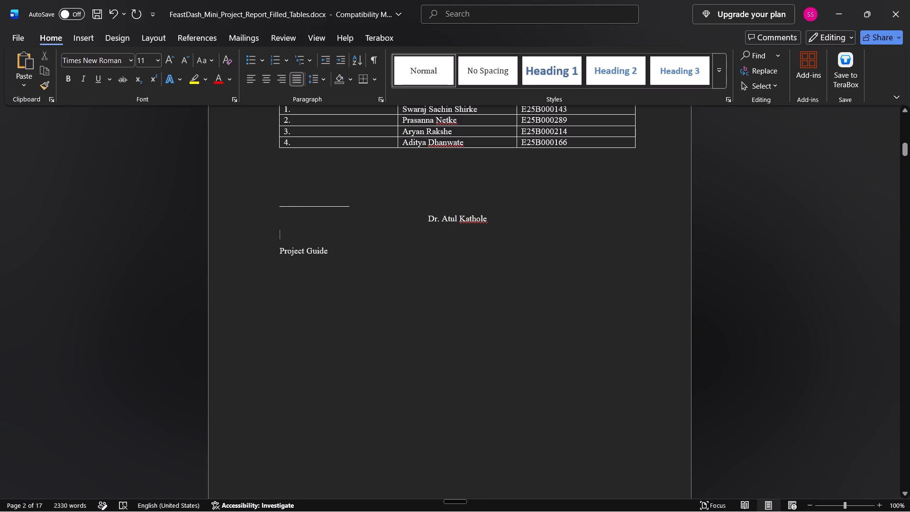
{"action": "key", "text": "BackSpace"}
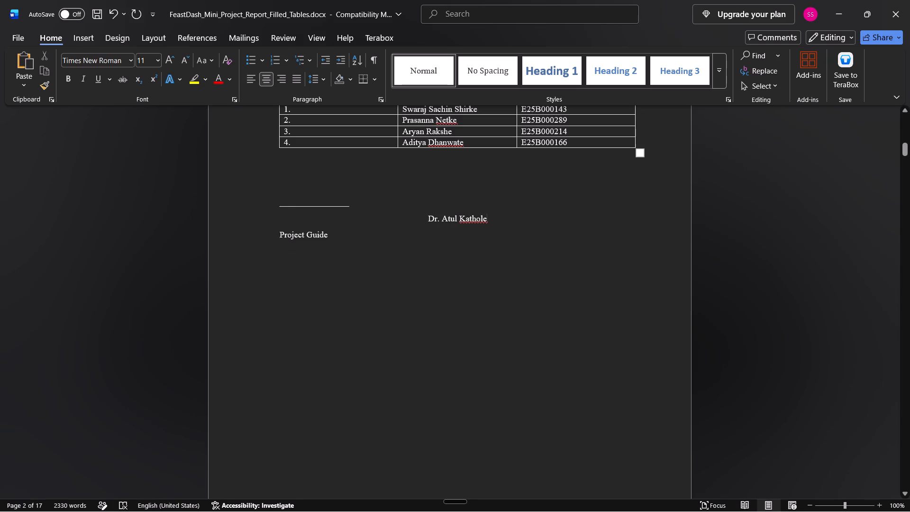
{"action": "left_click", "coordinate": [251, 79]}
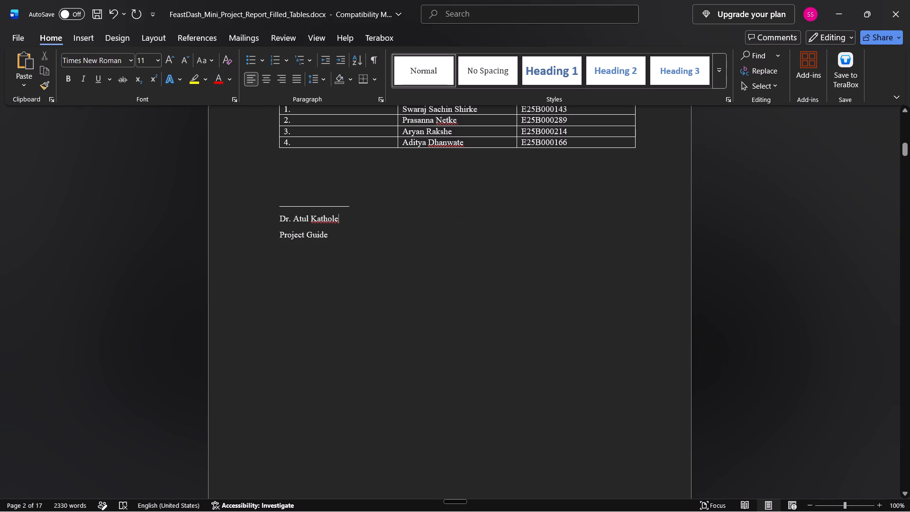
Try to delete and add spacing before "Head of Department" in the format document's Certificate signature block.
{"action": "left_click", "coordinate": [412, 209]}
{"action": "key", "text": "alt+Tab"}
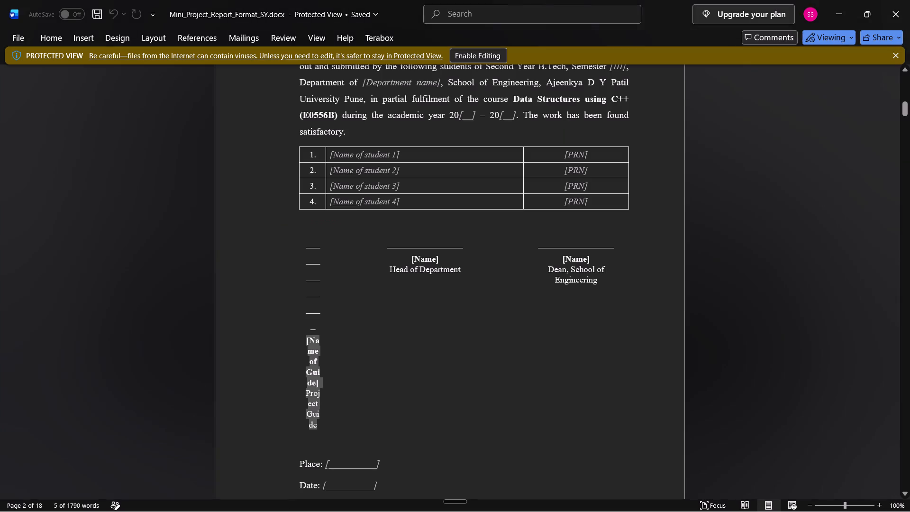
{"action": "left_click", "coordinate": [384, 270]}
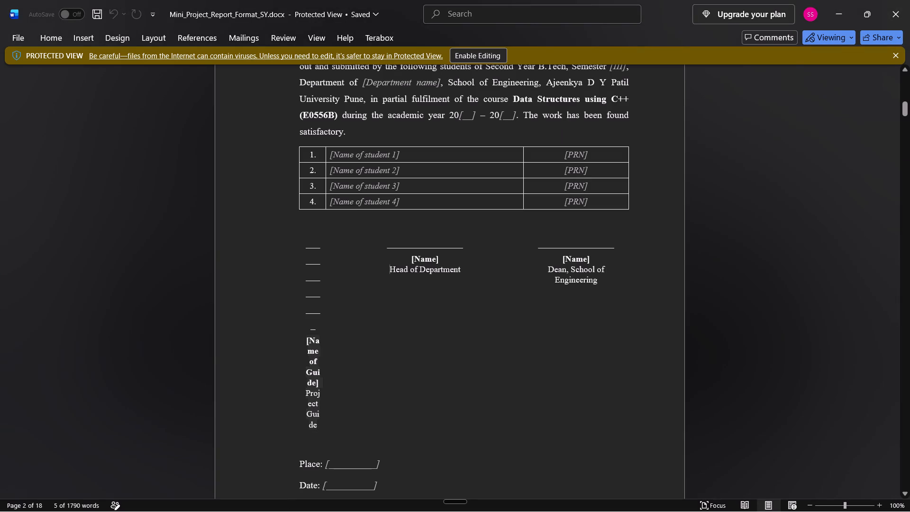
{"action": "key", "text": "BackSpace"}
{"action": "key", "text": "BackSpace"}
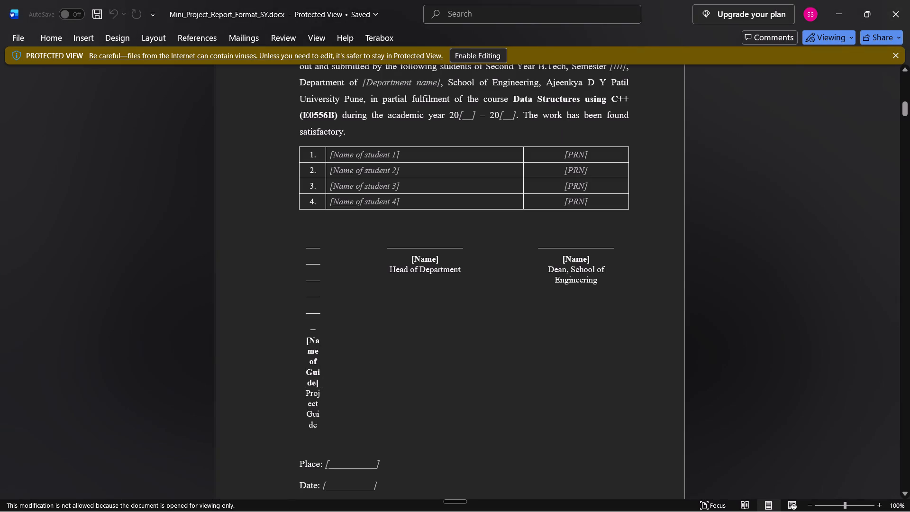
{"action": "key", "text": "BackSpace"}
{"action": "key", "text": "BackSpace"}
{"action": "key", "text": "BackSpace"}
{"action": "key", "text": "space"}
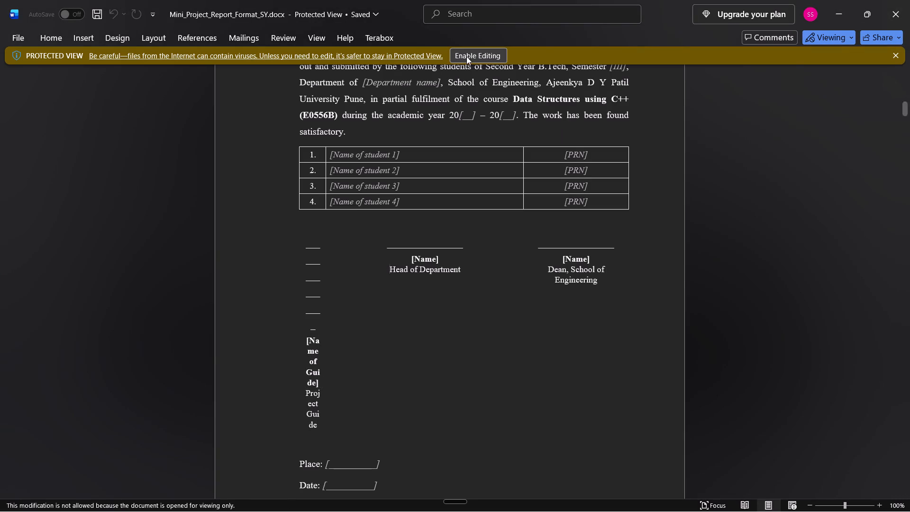
Enable editing of the protected format document.
{"action": "left_click", "coordinate": [466, 56]}
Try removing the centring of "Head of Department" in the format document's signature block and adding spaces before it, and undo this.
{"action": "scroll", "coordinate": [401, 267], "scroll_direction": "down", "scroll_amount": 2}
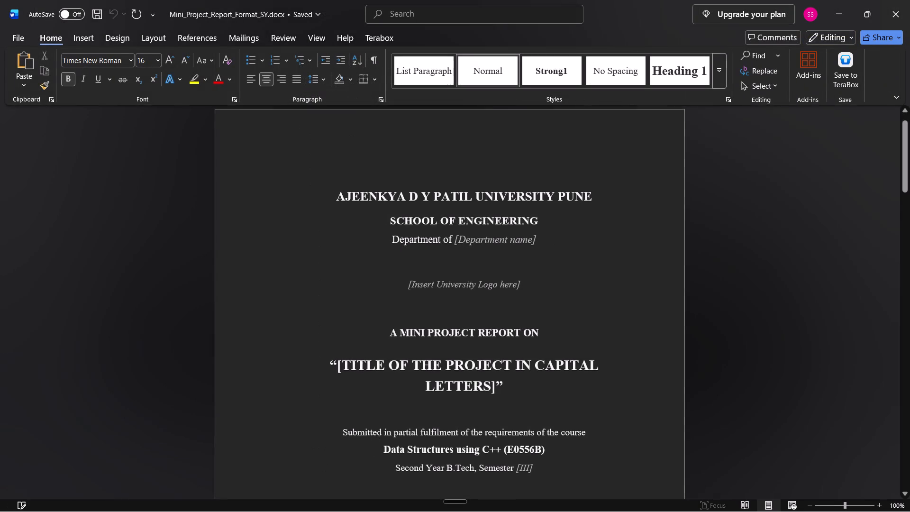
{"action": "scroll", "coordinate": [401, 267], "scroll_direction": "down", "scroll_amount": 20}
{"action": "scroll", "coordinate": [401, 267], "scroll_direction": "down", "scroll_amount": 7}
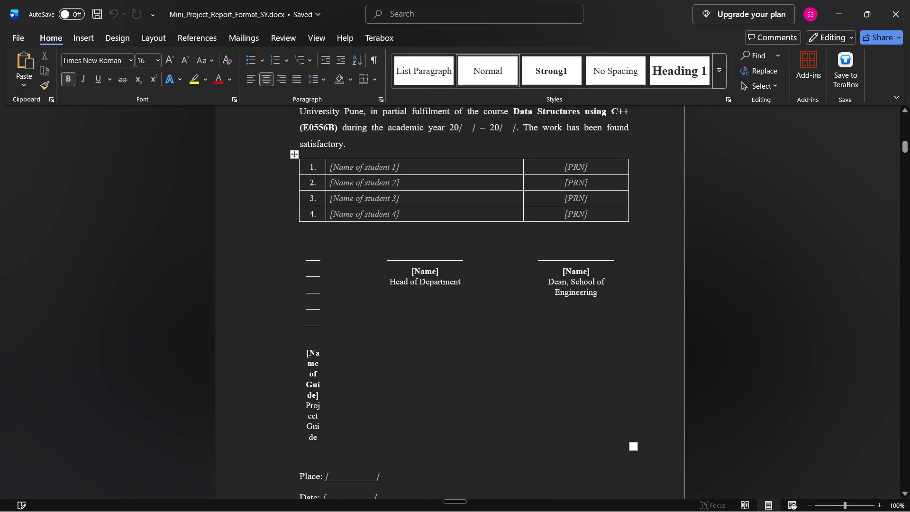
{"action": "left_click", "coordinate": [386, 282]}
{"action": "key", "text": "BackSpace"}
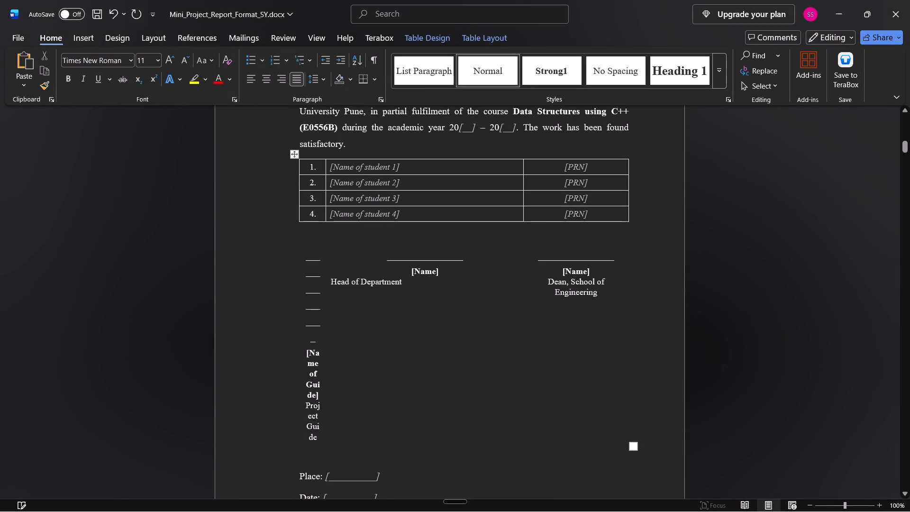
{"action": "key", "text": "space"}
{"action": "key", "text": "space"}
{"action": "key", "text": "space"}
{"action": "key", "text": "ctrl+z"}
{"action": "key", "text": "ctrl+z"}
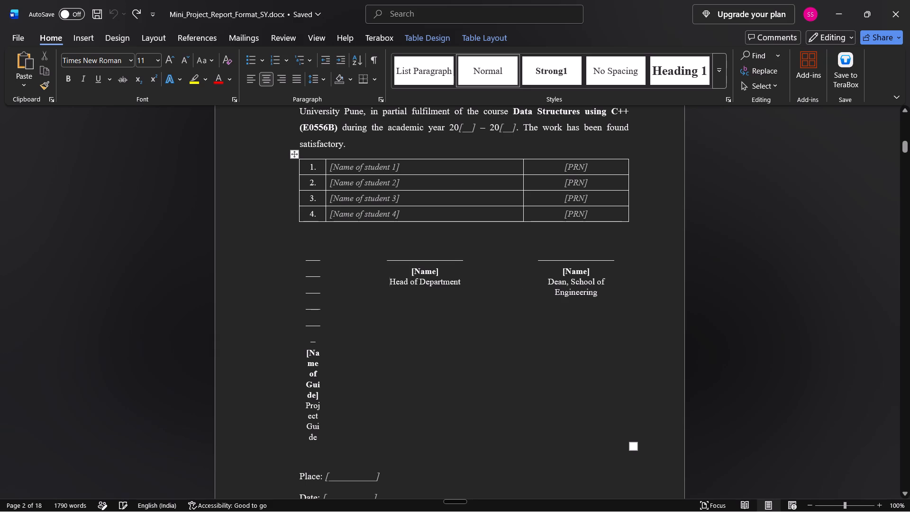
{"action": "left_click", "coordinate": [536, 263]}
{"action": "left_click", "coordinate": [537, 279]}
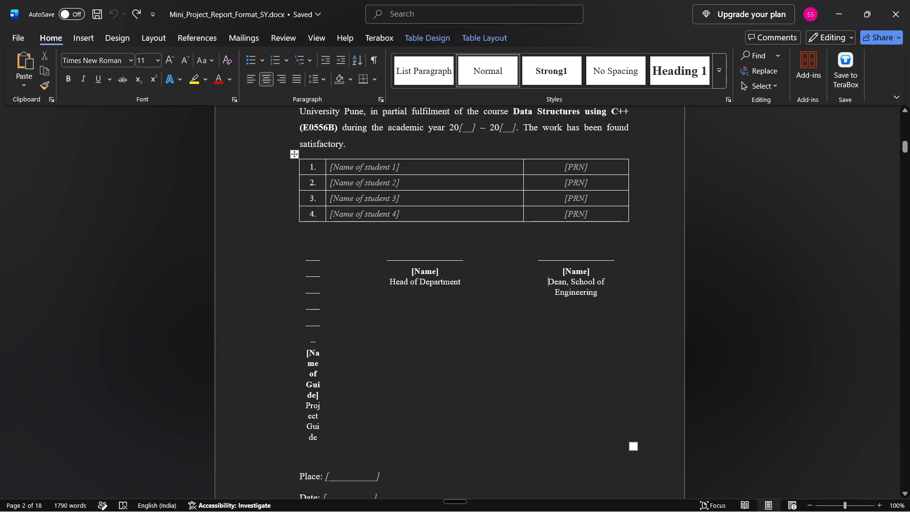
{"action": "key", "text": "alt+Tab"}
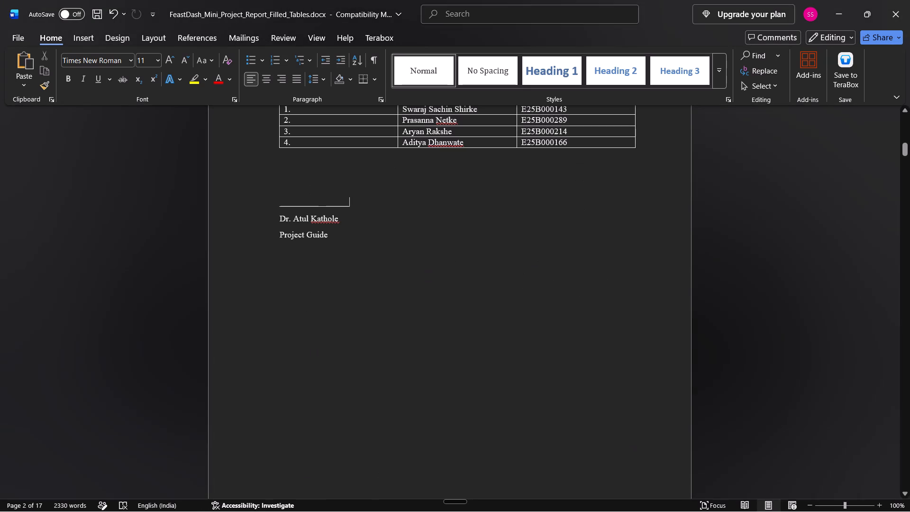
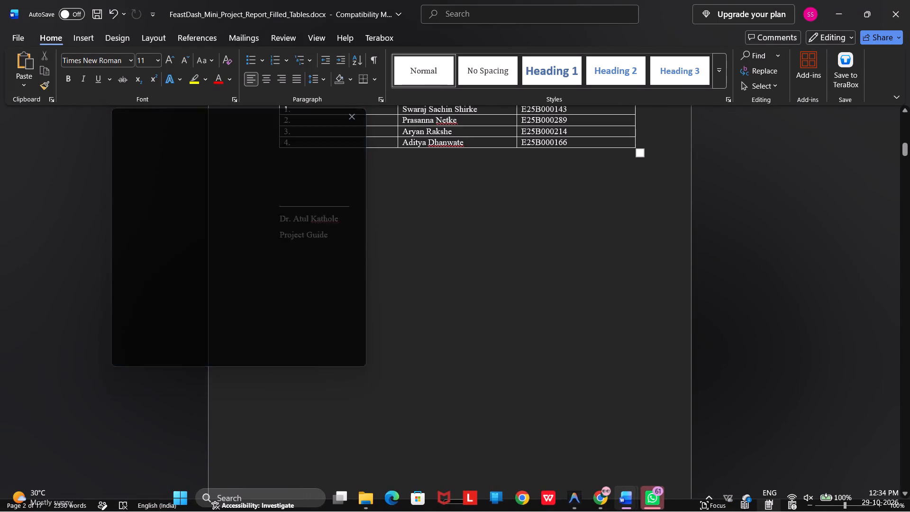
Copy the signature line above the project guide's name and paste a second one beside it on the same row, three spaces apart.
{"action": "left_click_drag", "start_coordinate": [278, 203], "coordinate": [351, 203]}
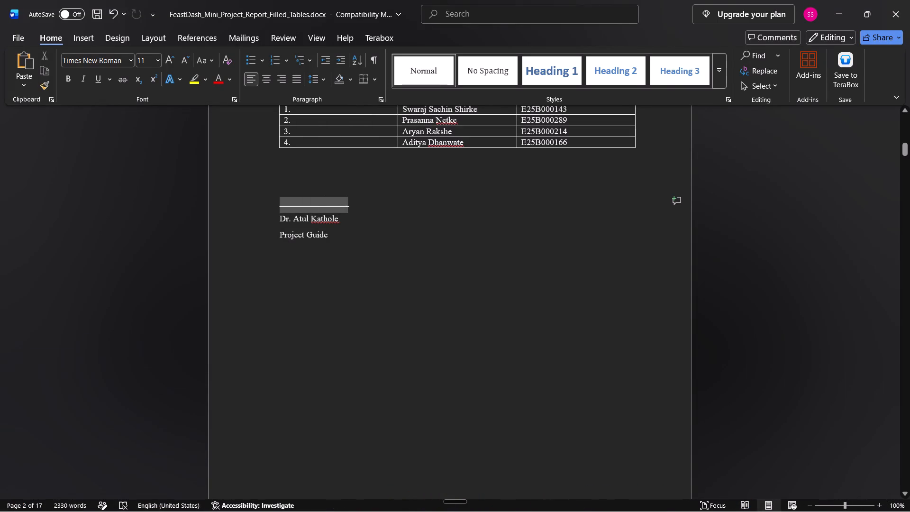
{"action": "left_click_drag", "start_coordinate": [351, 203], "coordinate": [350, 201]}
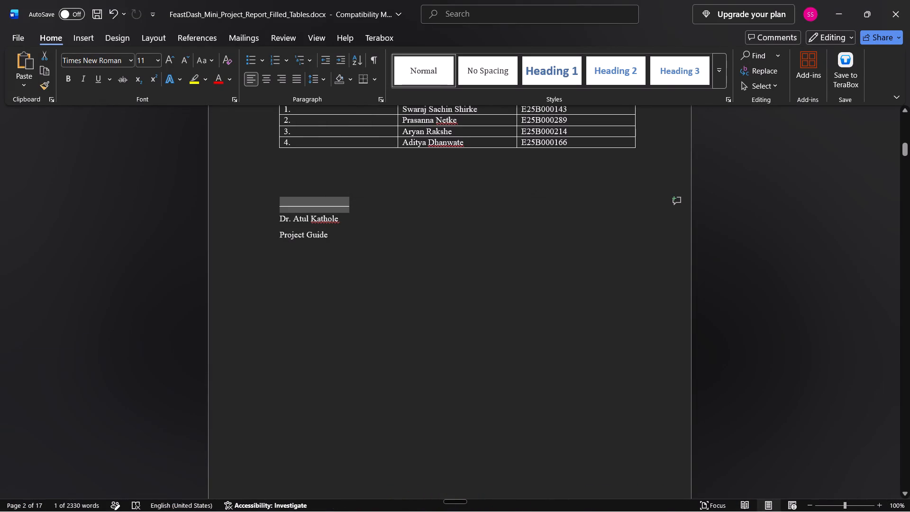
{"action": "key", "text": "ctrl+c"}
{"action": "left_click", "coordinate": [352, 270]}
{"action": "left_click", "coordinate": [418, 201]}
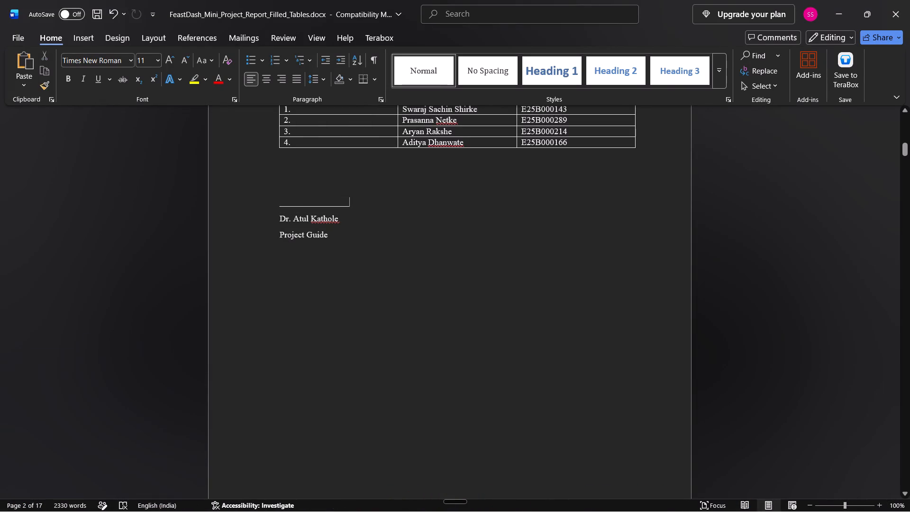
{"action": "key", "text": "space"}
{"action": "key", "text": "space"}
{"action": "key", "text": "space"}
{"action": "key", "text": "ctrl+v"}
Select the second signature line and centre-align its row on the Certificate page.
{"action": "left_click_drag", "start_coordinate": [355, 205], "coordinate": [423, 205]}
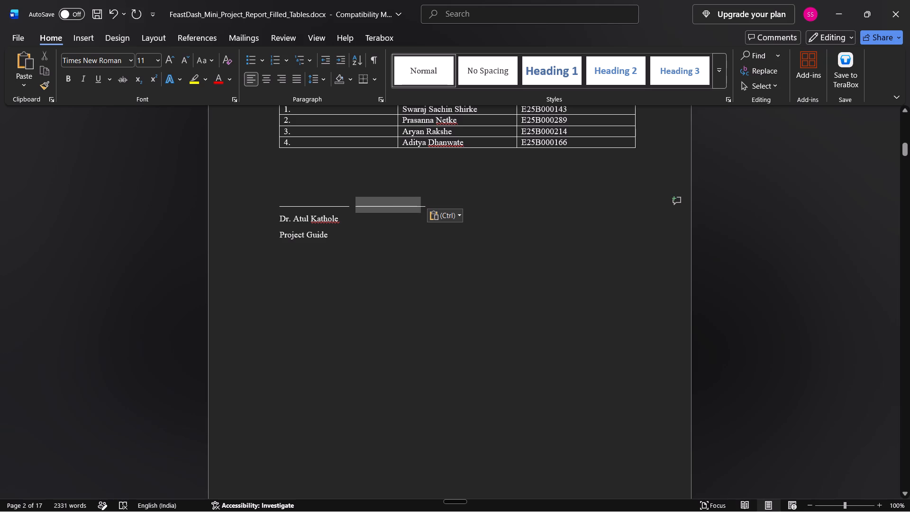
{"action": "left_click_drag", "start_coordinate": [423, 205], "coordinate": [430, 205]}
{"action": "left_click", "coordinate": [261, 79]}
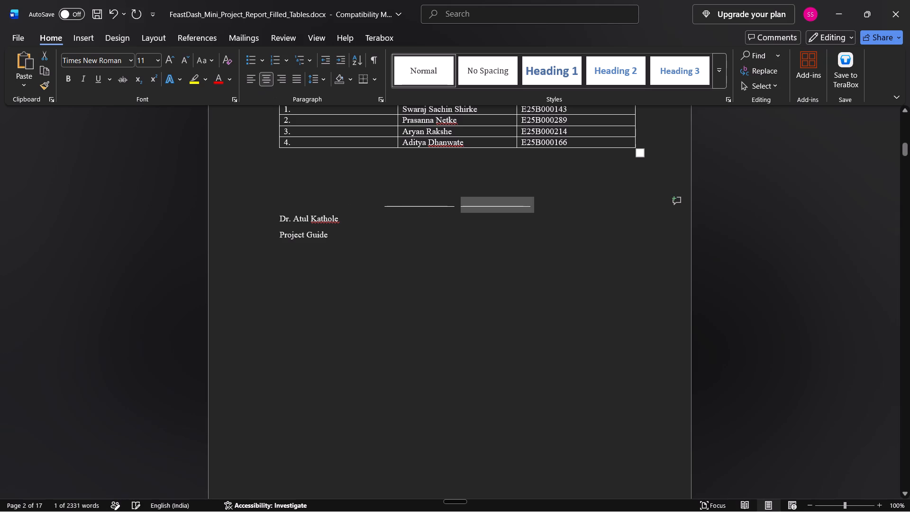
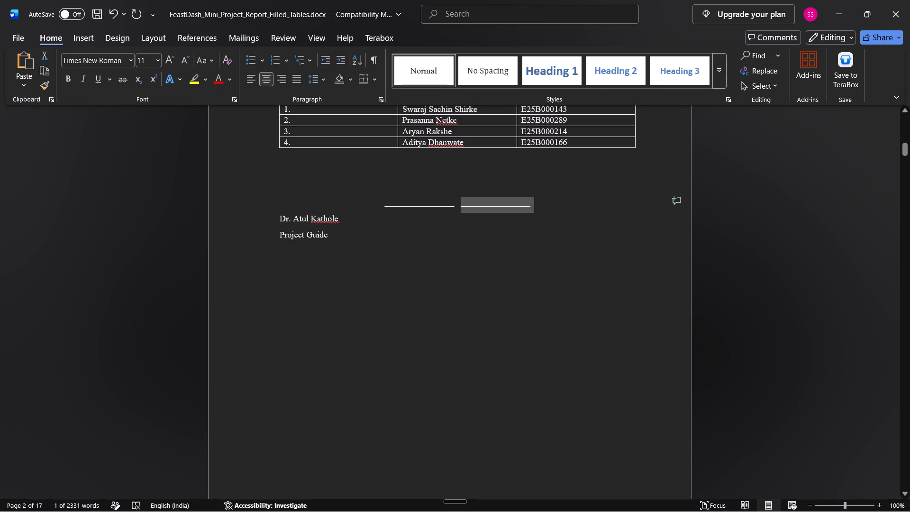
Undo the centring of the signature lines and space the second line over to the page's middle with three tabs.
{"action": "key", "text": "ctrl+z"}
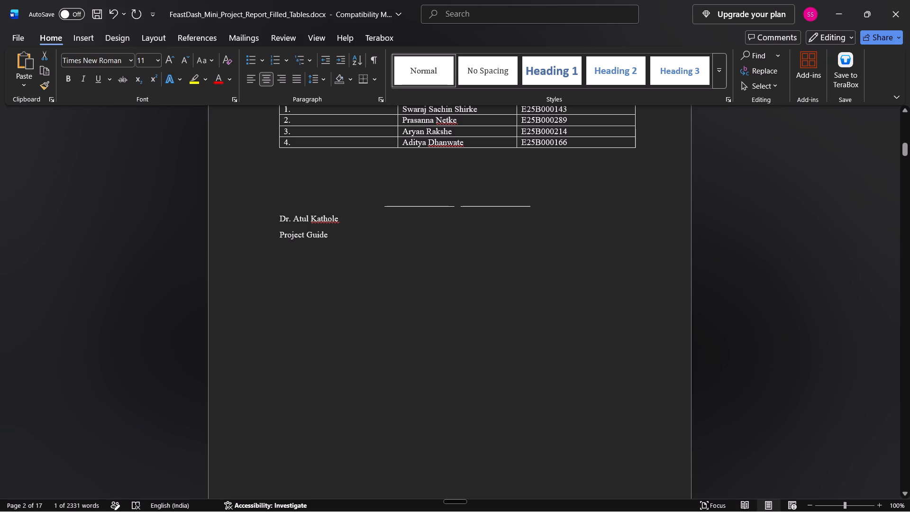
{"action": "left_click", "coordinate": [351, 202]}
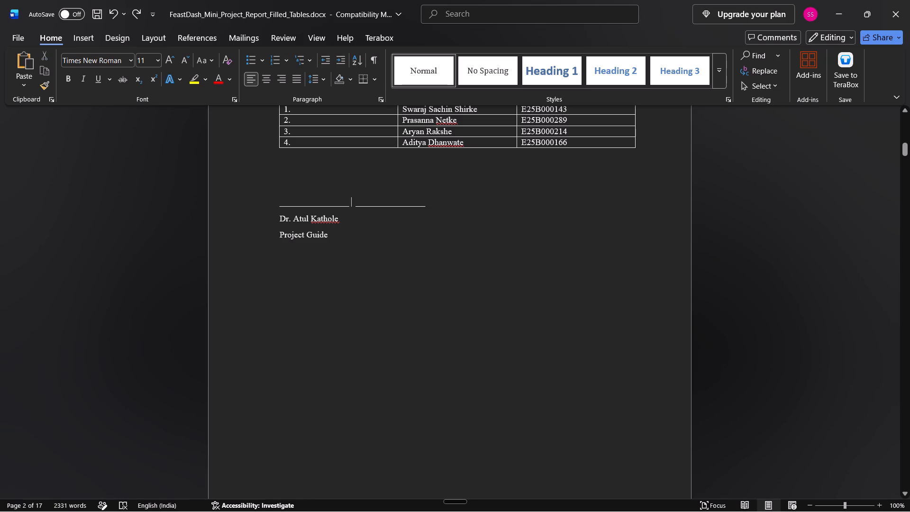
{"action": "key", "text": "Right"}
{"action": "key", "text": "Tab"}
{"action": "key", "text": "Tab"}
{"action": "key", "text": "Tab"}
{"action": "left_click", "coordinate": [516, 206]}
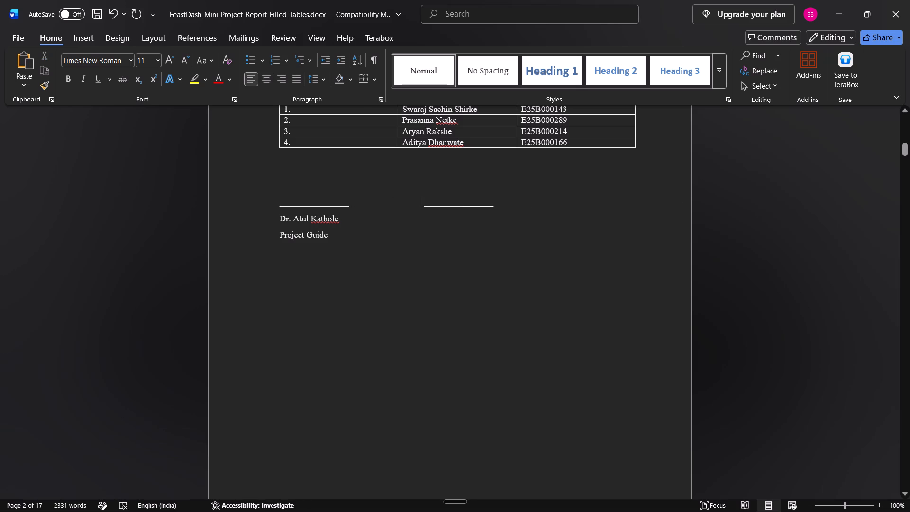
Duplicate the middle signature line after itself on the same row, separated by a space.
{"action": "left_click_drag", "start_coordinate": [493, 205], "coordinate": [455, 201]}
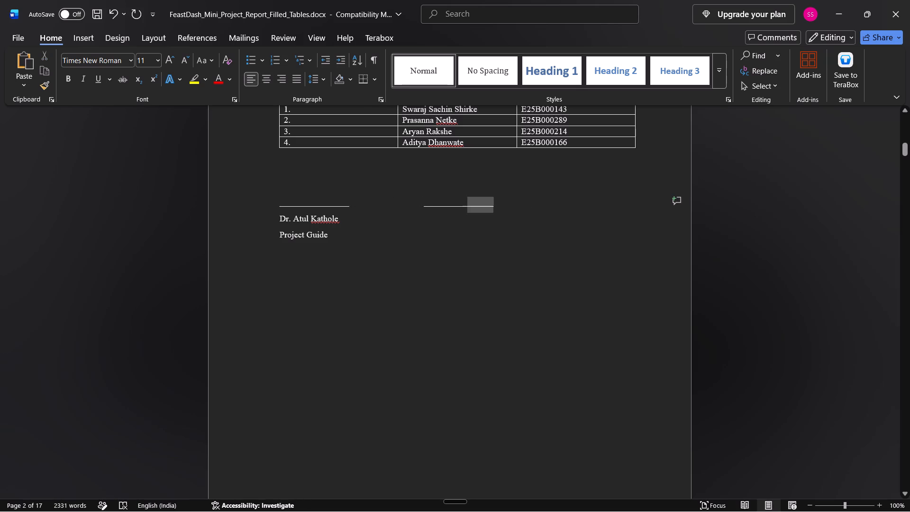
{"action": "left_click_drag", "start_coordinate": [455, 201], "coordinate": [421, 207]}
{"action": "key", "text": "ctrl+c"}
{"action": "left_click", "coordinate": [516, 205]}
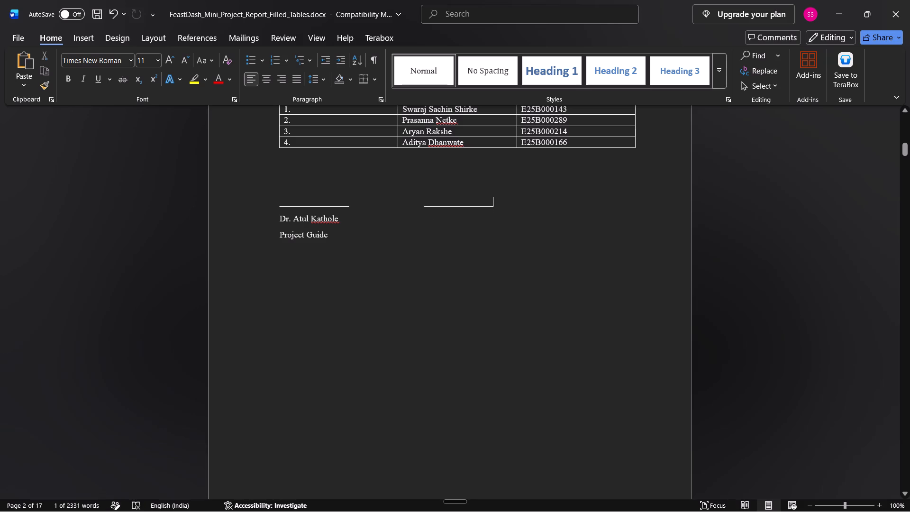
{"action": "key", "text": "space"}
{"action": "key", "text": "ctrl+v"}
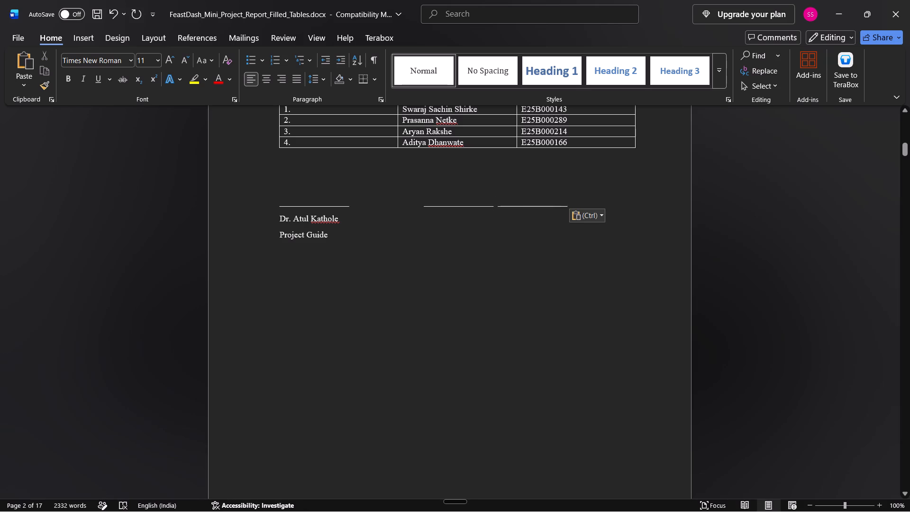
Space the third signature line out to the right margin with three tabs, keeping all three lines on one row.
{"action": "left_click", "coordinate": [497, 204]}
{"action": "key", "text": "Tab"}
{"action": "key", "text": "Tab"}
{"action": "key", "text": "Tab"}
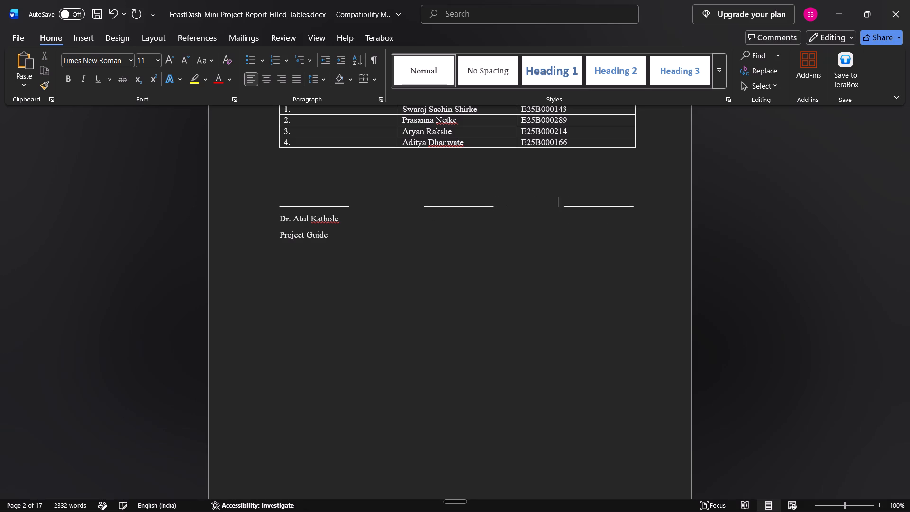
{"action": "key", "text": "Tab"}
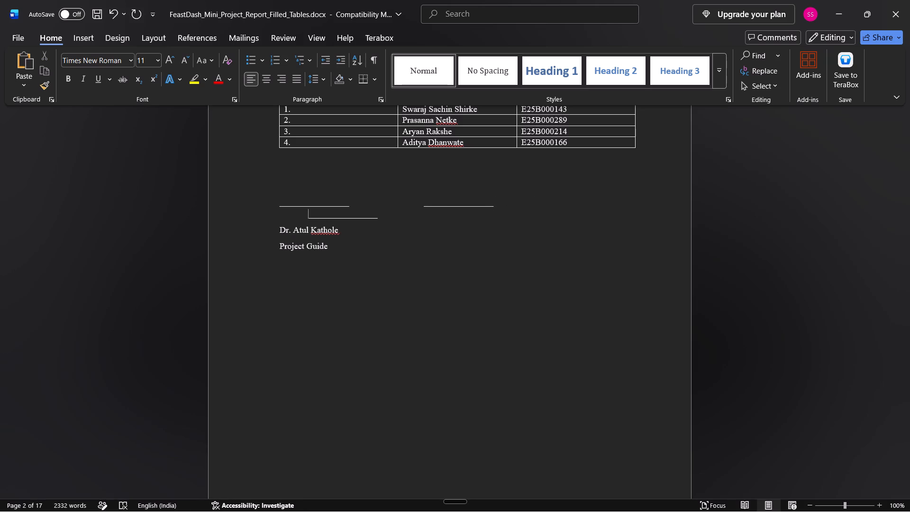
{"action": "key", "text": "ctrl+z"}
{"action": "key", "text": "Tab"}
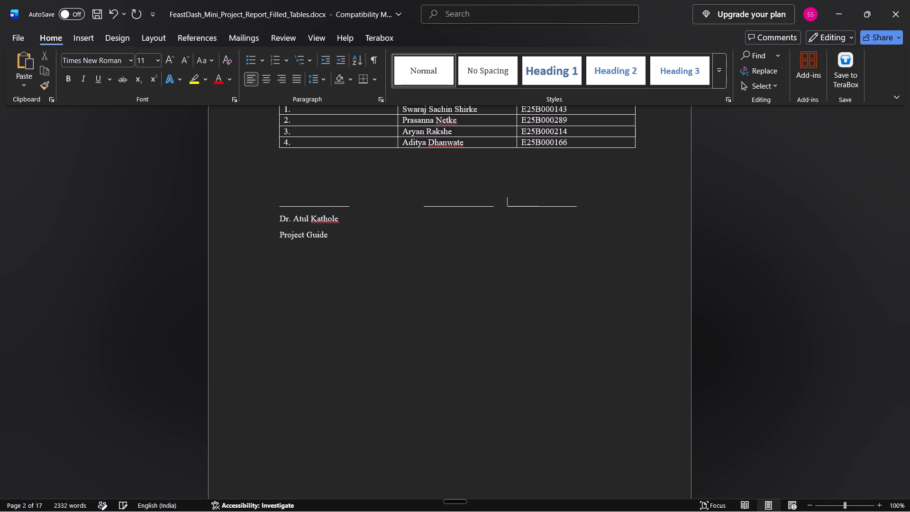
{"action": "key", "text": "Tab"}
{"action": "key", "text": "Tab"}
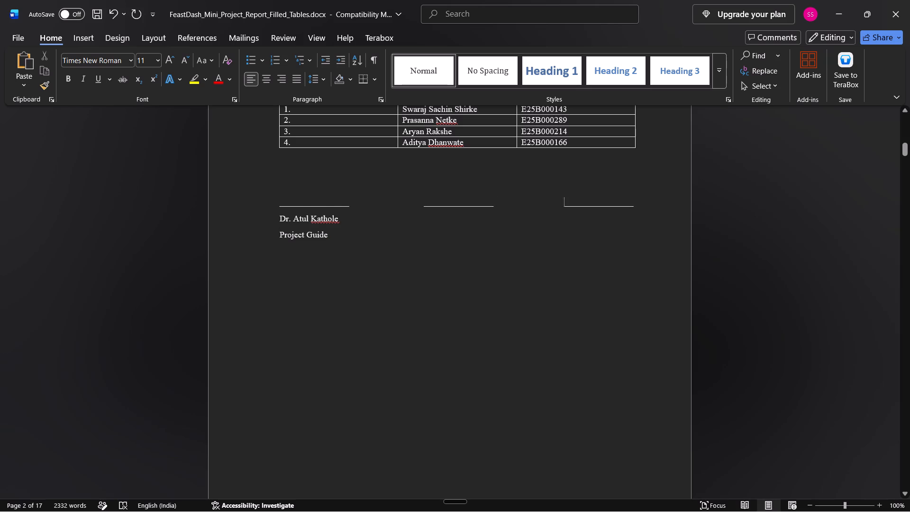
Add three tabs after the guide's name so its row extends to beneath the middle signature line.
{"action": "left_click", "coordinate": [421, 207]}
{"action": "left_click", "coordinate": [444, 238]}
{"action": "left_click", "coordinate": [440, 222]}
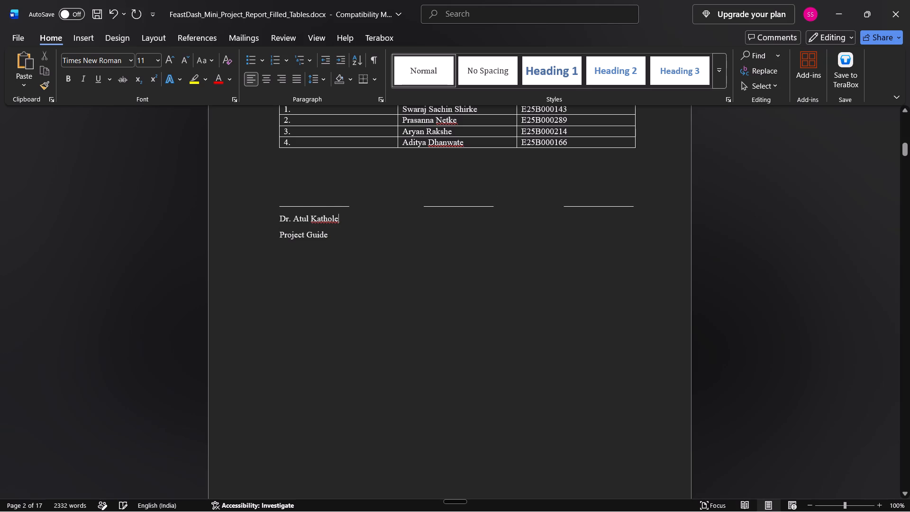
{"action": "left_click", "coordinate": [441, 219]}
{"action": "key", "text": "Tab"}
{"action": "key", "text": "Tab"}
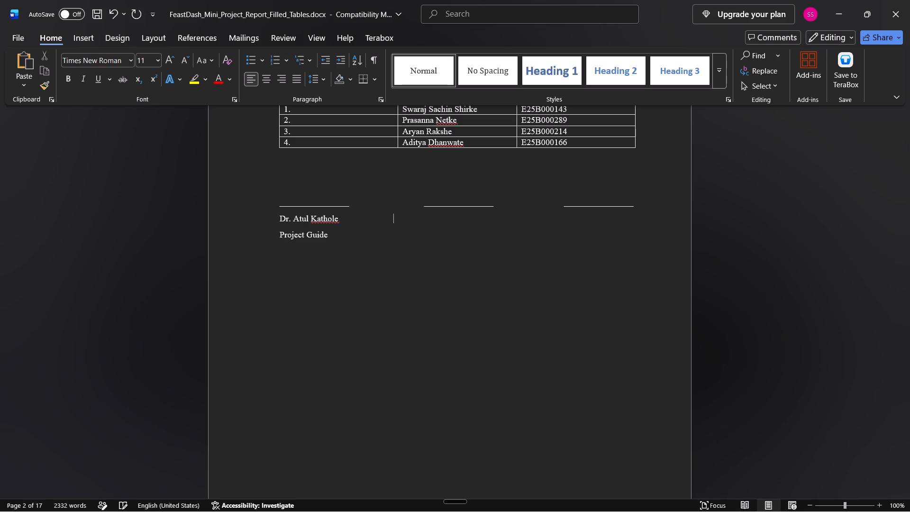
{"action": "key", "text": "Tab"}
Copy "Head of Department" from the format document to the "Project Guide" row, tabbed over beneath the middle signature line.
{"action": "key", "text": "alt+Tab"}
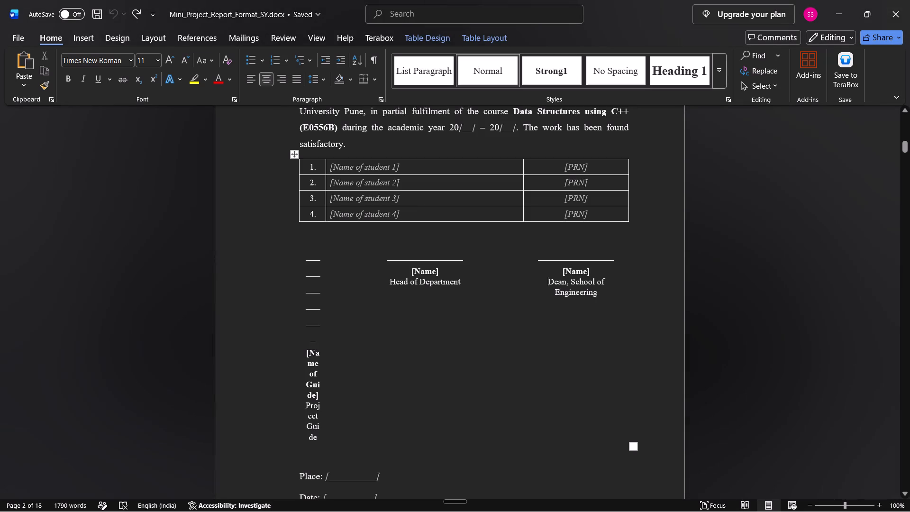
{"action": "left_click_drag", "start_coordinate": [464, 282], "coordinate": [387, 282]}
{"action": "key", "text": "ctrl+c"}
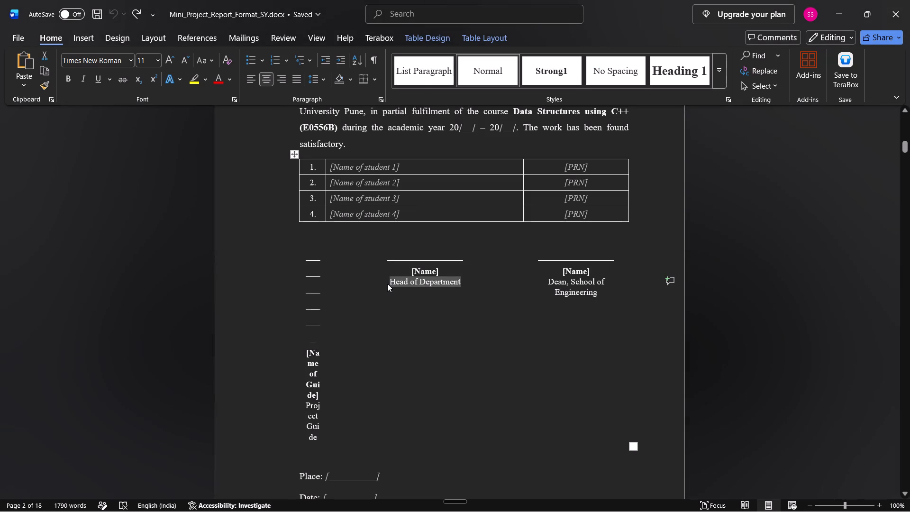
{"action": "key", "text": "alt+Tab"}
{"action": "left_click", "coordinate": [352, 245]}
{"action": "key", "text": "Tab"}
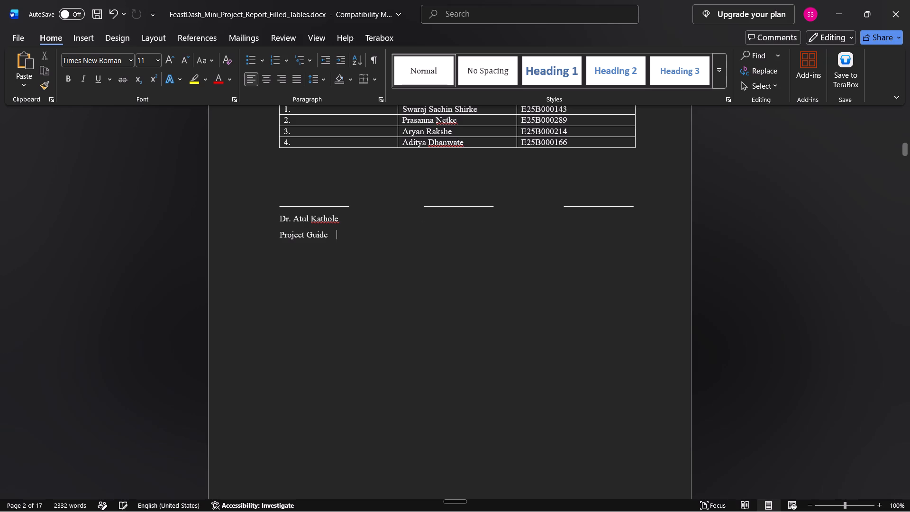
{"action": "key", "text": "Tab"}
{"action": "key", "text": "Tab"}
{"action": "key", "text": "Tab"}
{"action": "key", "text": "ctrl+v"}
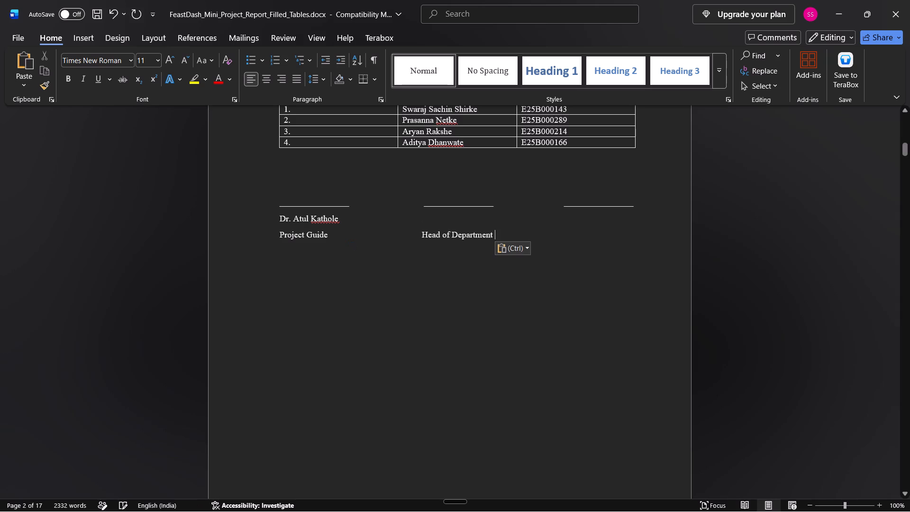
Copy "Dean, School of Engineering" from the format document to the same row, three tabs after "Head of Department".
{"action": "key", "text": "alt+Tab"}
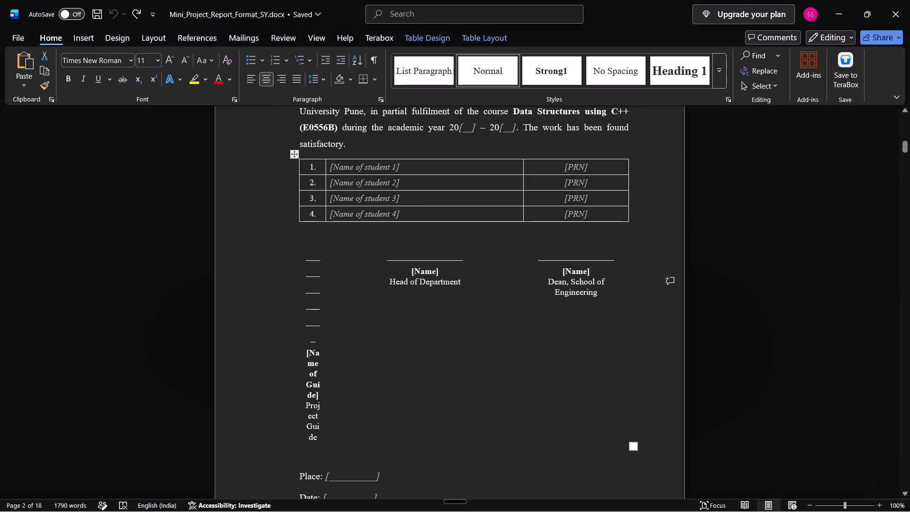
{"action": "left_click_drag", "start_coordinate": [599, 297], "coordinate": [548, 285]}
{"action": "key", "text": "ctrl+c"}
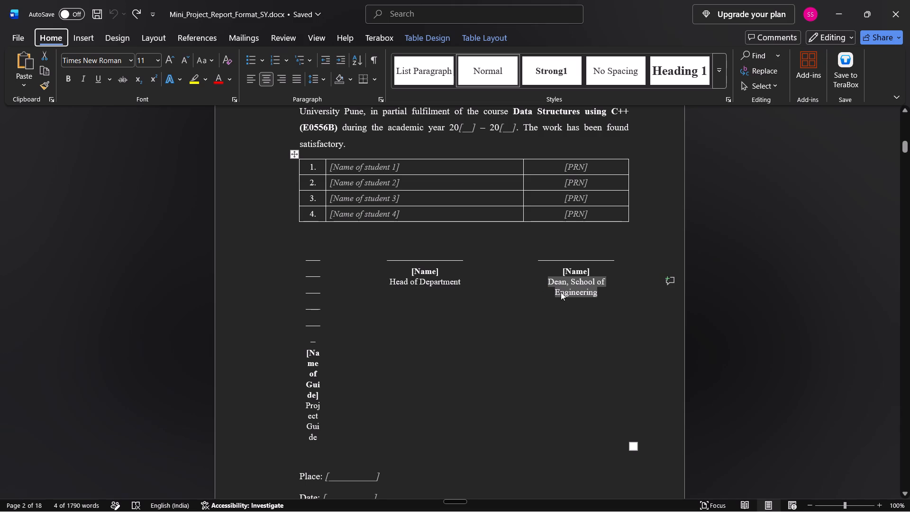
{"action": "left_click", "coordinate": [561, 292]}
{"action": "key", "text": "alt+Tab"}
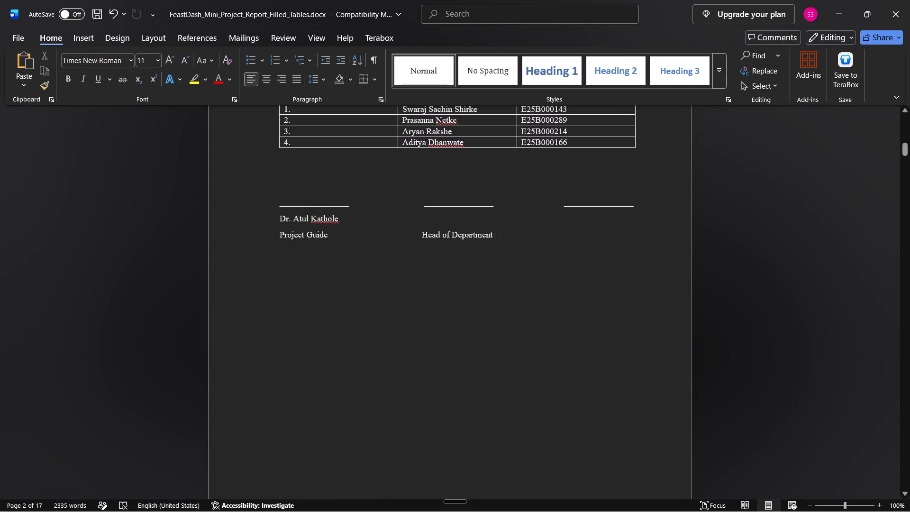
{"action": "key", "text": "Tab"}
{"action": "key", "text": "Tab"}
{"action": "key", "text": "Tab"}
{"action": "key", "text": "ctrl+v"}
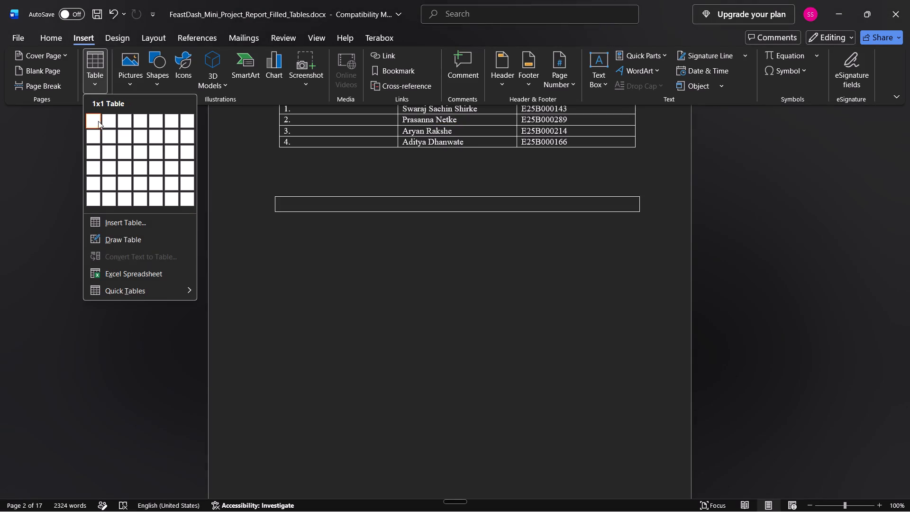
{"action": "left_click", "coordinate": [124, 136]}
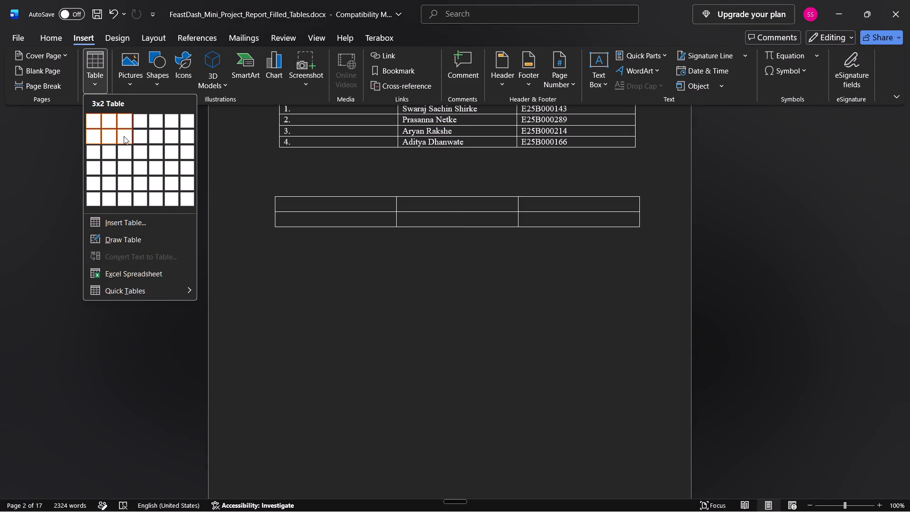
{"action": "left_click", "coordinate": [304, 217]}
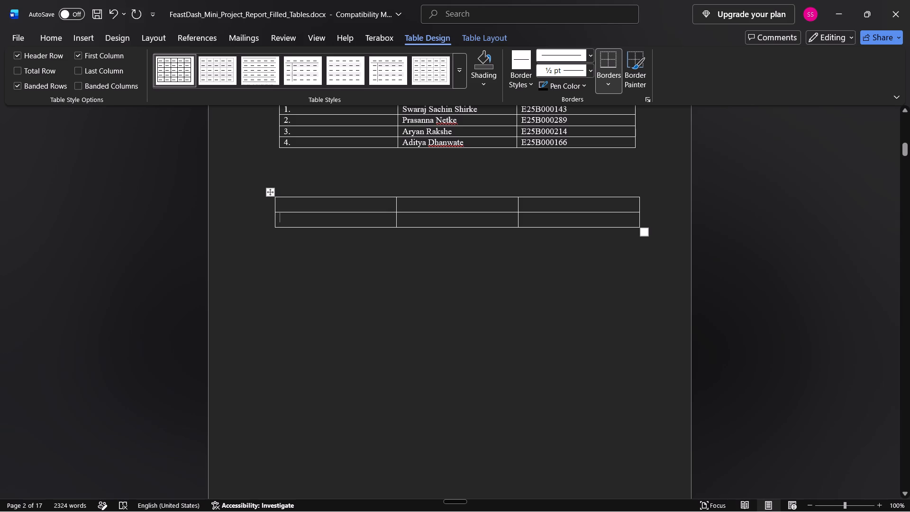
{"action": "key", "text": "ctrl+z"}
Insert a table of three columns and three rows below the Certificate page's student table.
{"action": "left_click", "coordinate": [69, 39]}
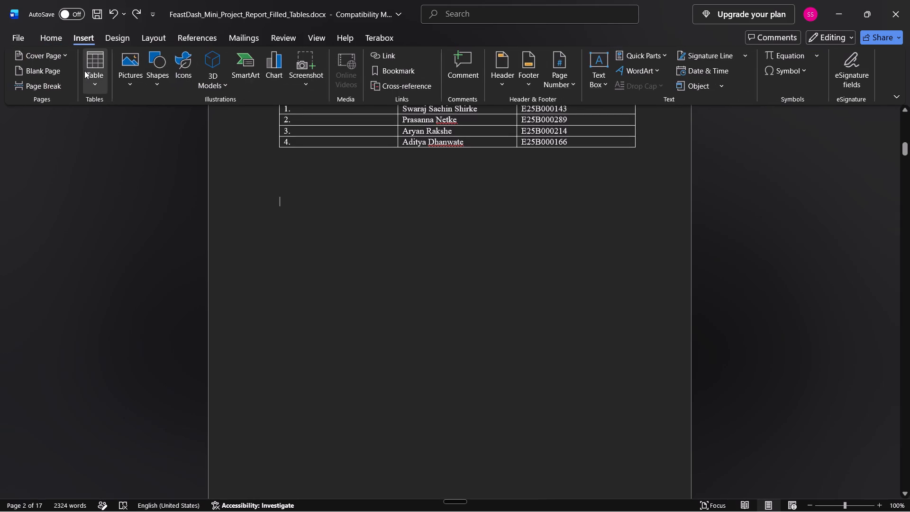
{"action": "left_click", "coordinate": [91, 64]}
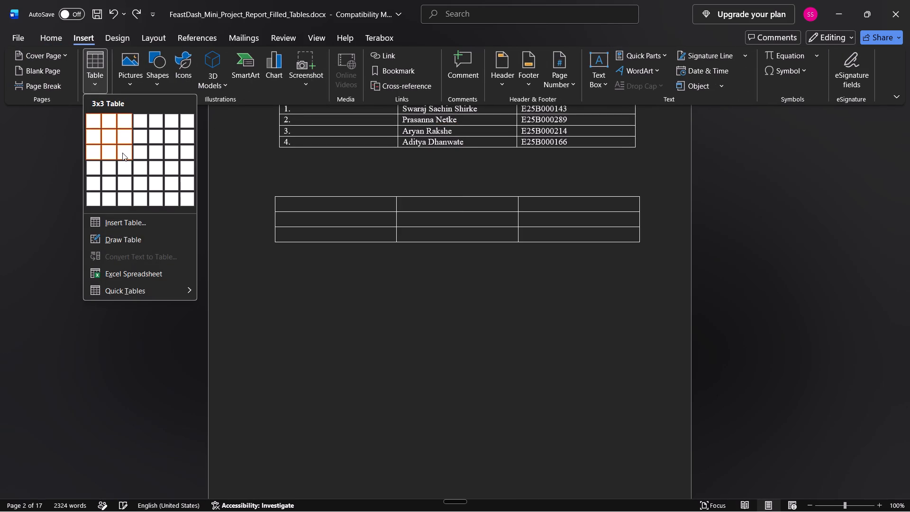
{"action": "left_click", "coordinate": [122, 153]}
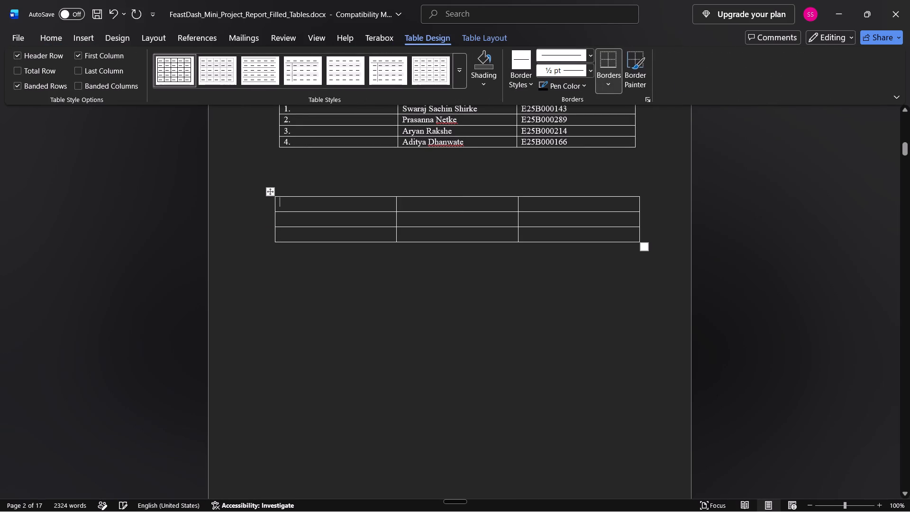
Copy the guide's name from the cover page into the first cell of the new table's second row, without the extra line break.
{"action": "left_click", "coordinate": [291, 218]}
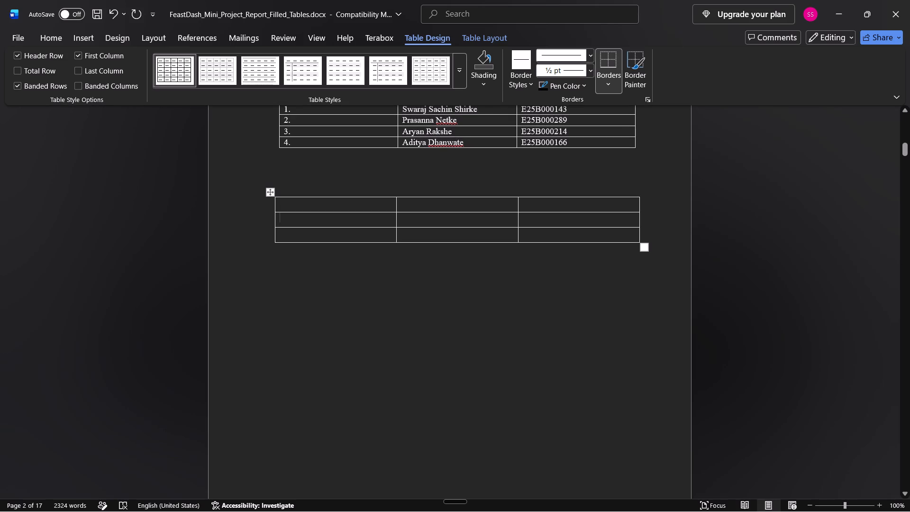
{"action": "scroll", "coordinate": [314, 219], "scroll_direction": "up", "scroll_amount": 15}
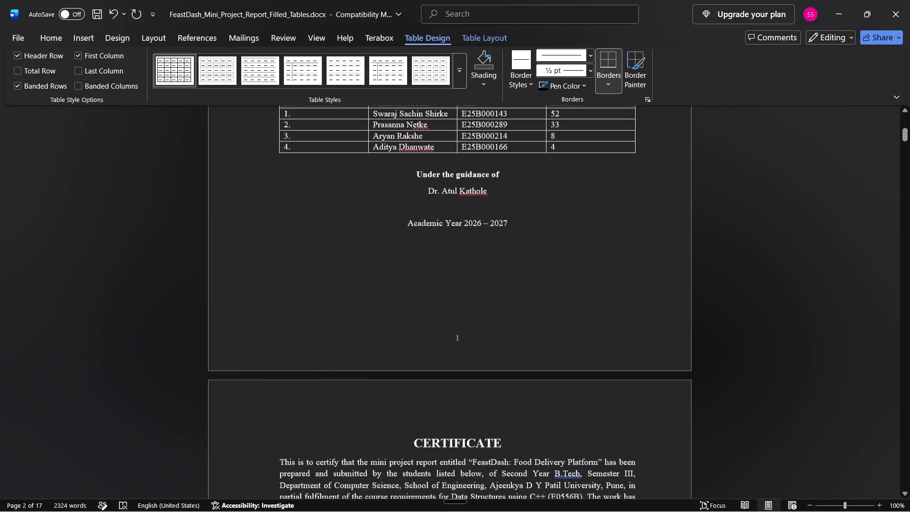
{"action": "left_click_drag", "start_coordinate": [491, 187], "coordinate": [427, 190]}
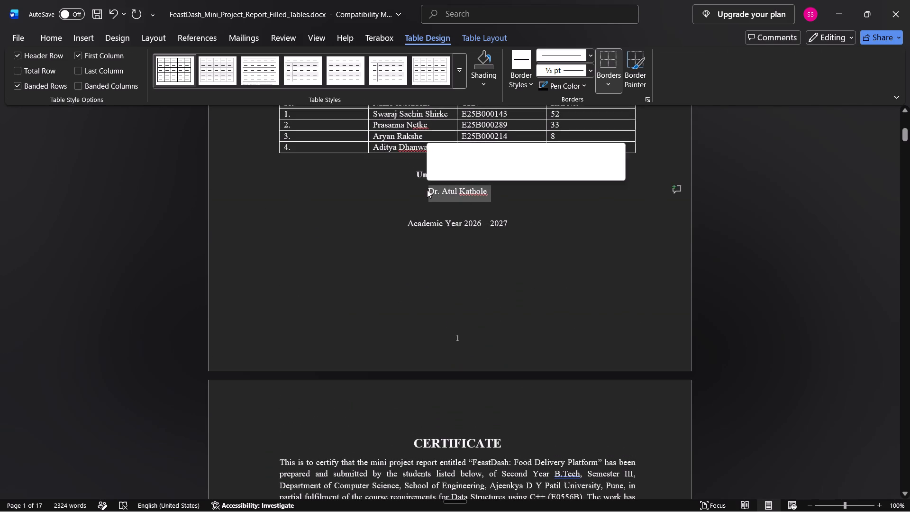
{"action": "key", "text": "ctrl+c"}
{"action": "scroll", "coordinate": [429, 233], "scroll_direction": "down", "scroll_amount": 14}
{"action": "left_click", "coordinate": [327, 246]}
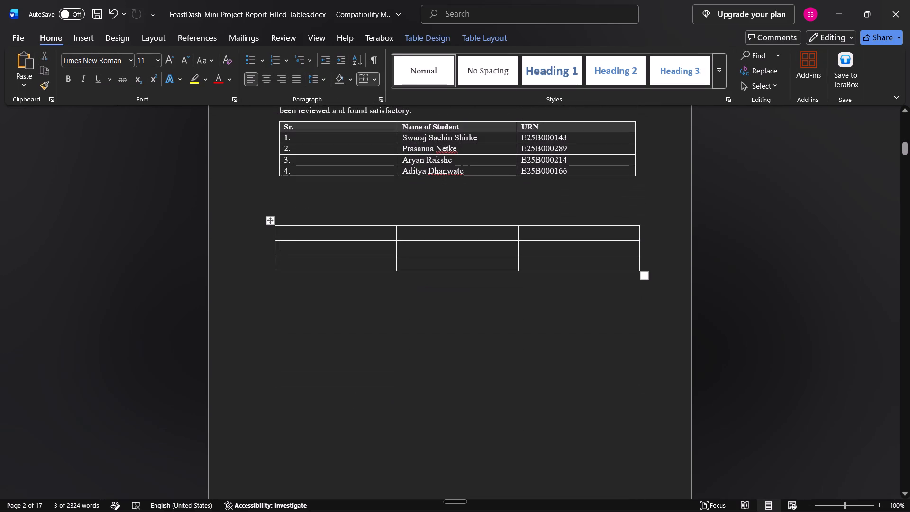
{"action": "key", "text": "ctrl+v"}
{"action": "key", "text": "BackSpace"}
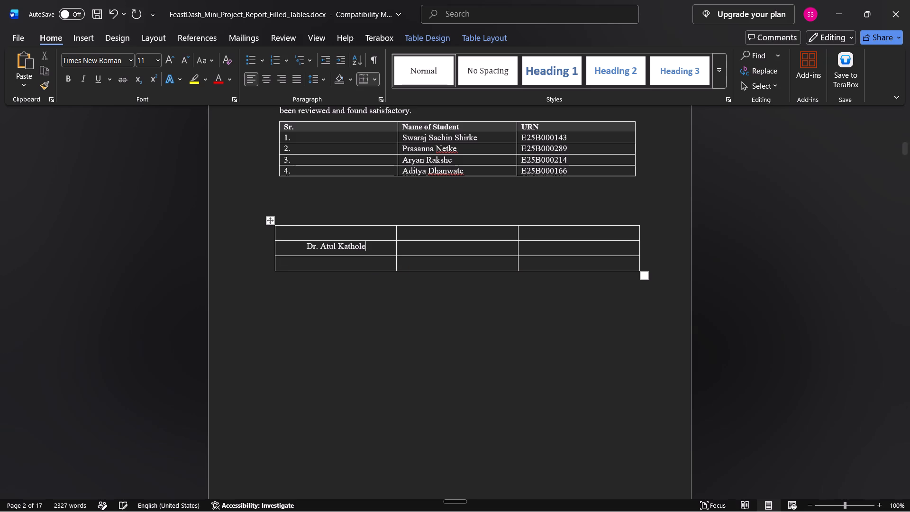
Copy "Project Guide" from the format document into the third row's first cell of the signature table and centre it.
{"action": "key", "text": "alt+Tab"}
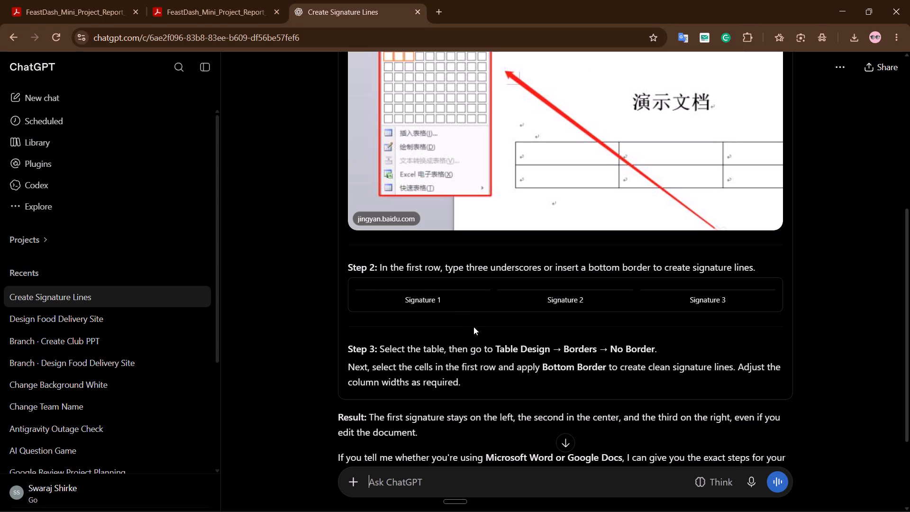
{"action": "key", "text": "alt+Tab"}
{"action": "key", "text": "alt+Tab"}
{"action": "key", "text": "alt+Tab"}
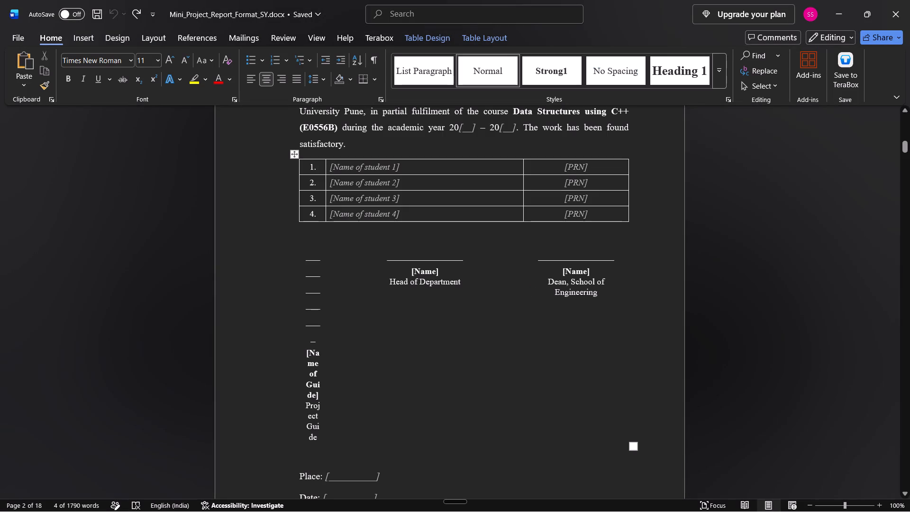
{"action": "left_click_drag", "start_coordinate": [304, 403], "coordinate": [320, 437]}
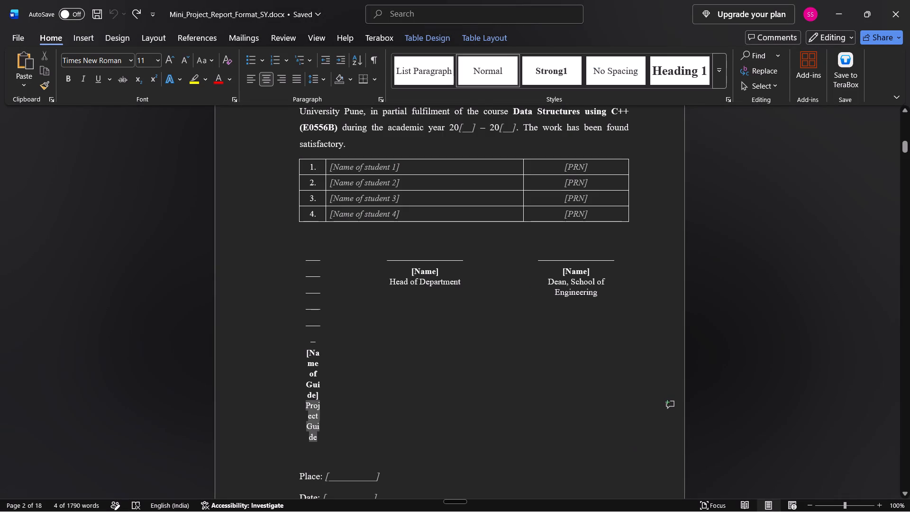
{"action": "left_click_drag", "start_coordinate": [320, 437], "coordinate": [320, 438]}
{"action": "key", "text": "ctrl+c"}
{"action": "key", "text": "alt+Tab"}
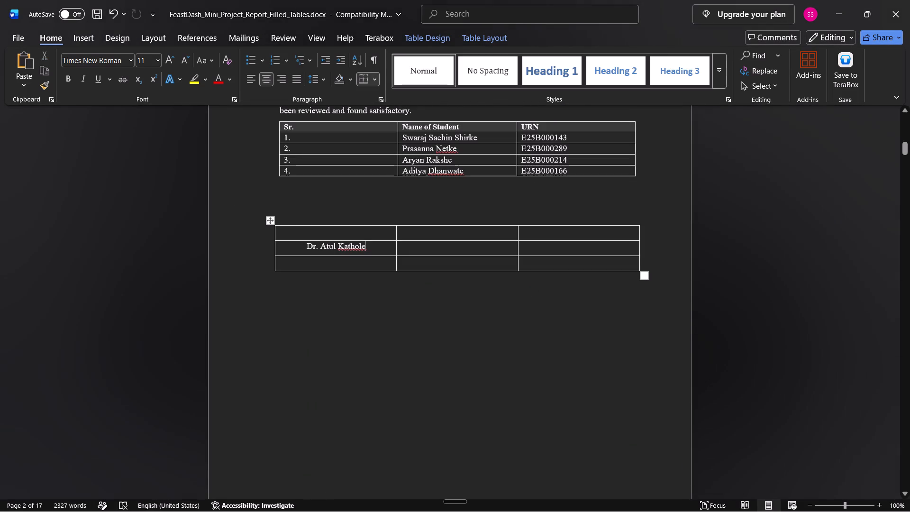
{"action": "left_click", "coordinate": [324, 262]}
{"action": "key", "text": "ctrl+v"}
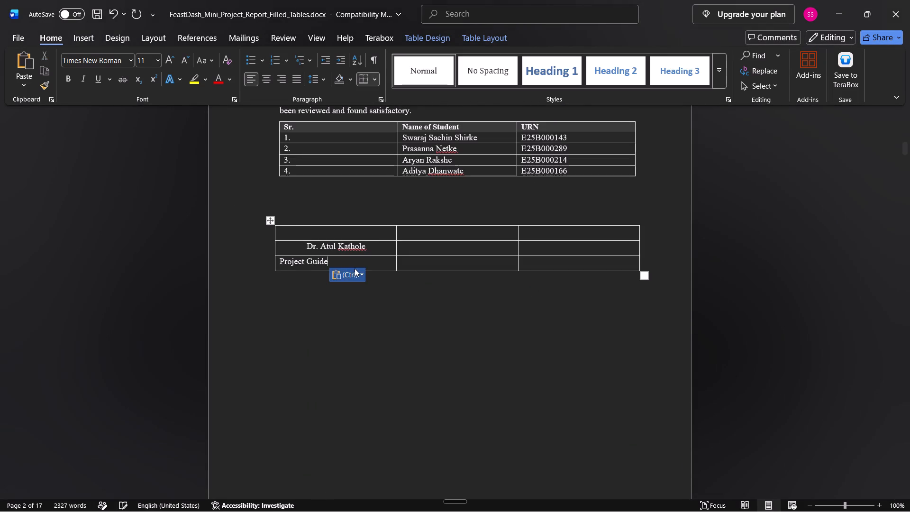
{"action": "left_click", "coordinate": [267, 81]}
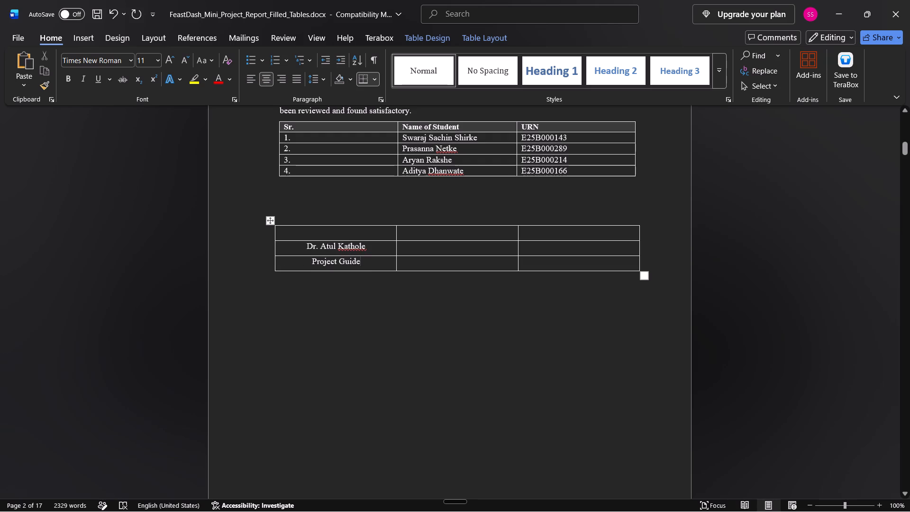
Copy "Head of Department" from the format document into the third row's middle cell and centre it.
{"action": "left_click", "coordinate": [418, 254]}
{"action": "left_click", "coordinate": [336, 234]}
{"action": "left_click", "coordinate": [428, 252]}
{"action": "left_click", "coordinate": [443, 263]}
{"action": "key", "text": "alt+Tab"}
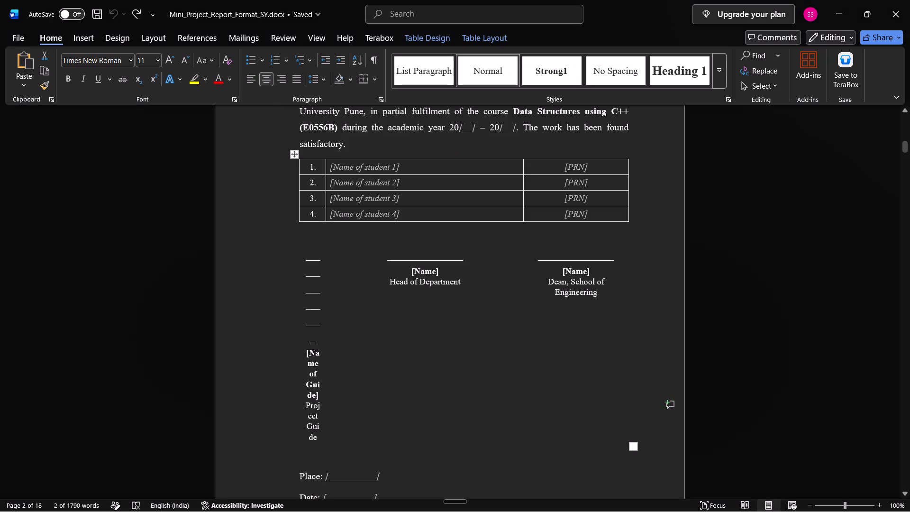
{"action": "left_click_drag", "start_coordinate": [461, 281], "coordinate": [389, 277]}
{"action": "key", "text": "ctrl+c"}
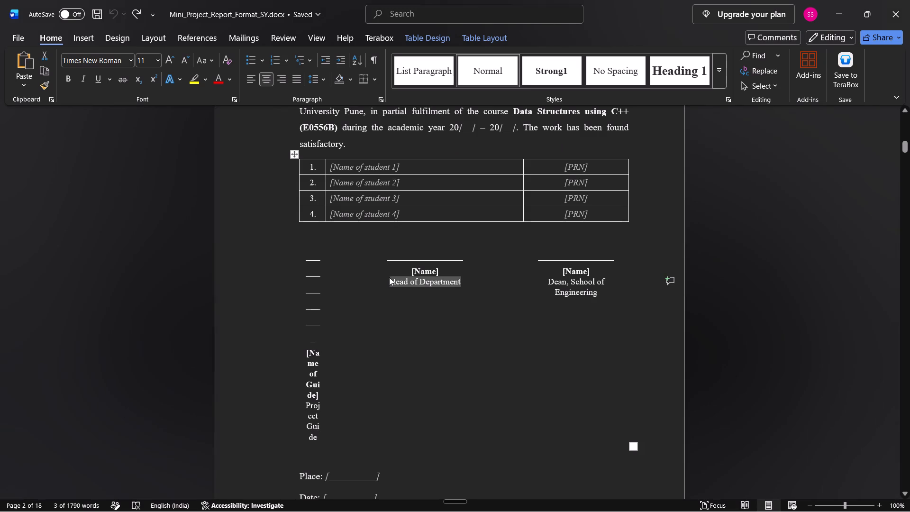
{"action": "key", "text": "alt+Tab"}
{"action": "key", "text": "ctrl+v"}
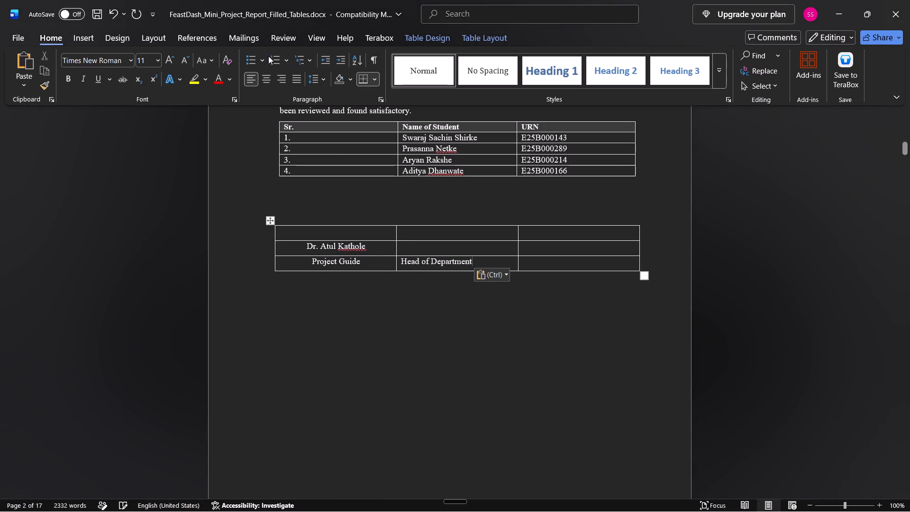
{"action": "left_click", "coordinate": [267, 82]}
Centre-align the empty middle and last cells in the signature table's second row.
{"action": "left_click", "coordinate": [421, 248]}
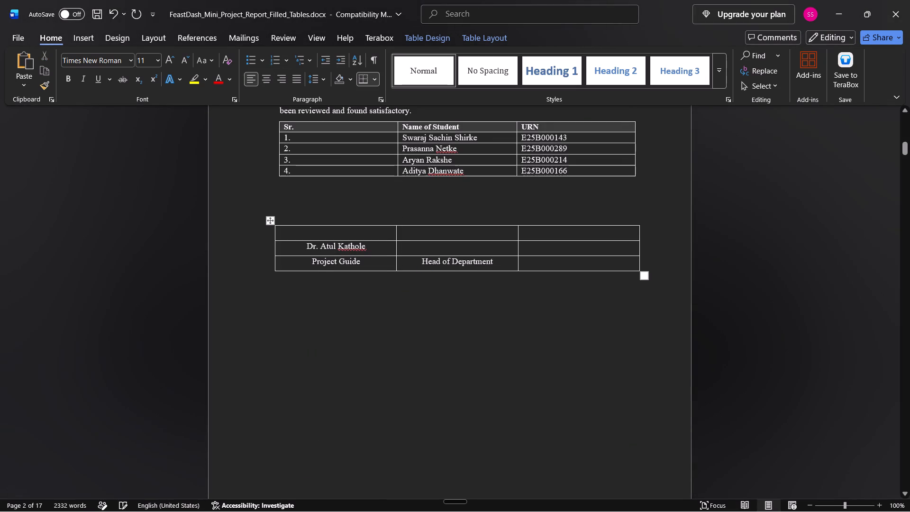
{"action": "left_click", "coordinate": [264, 80]}
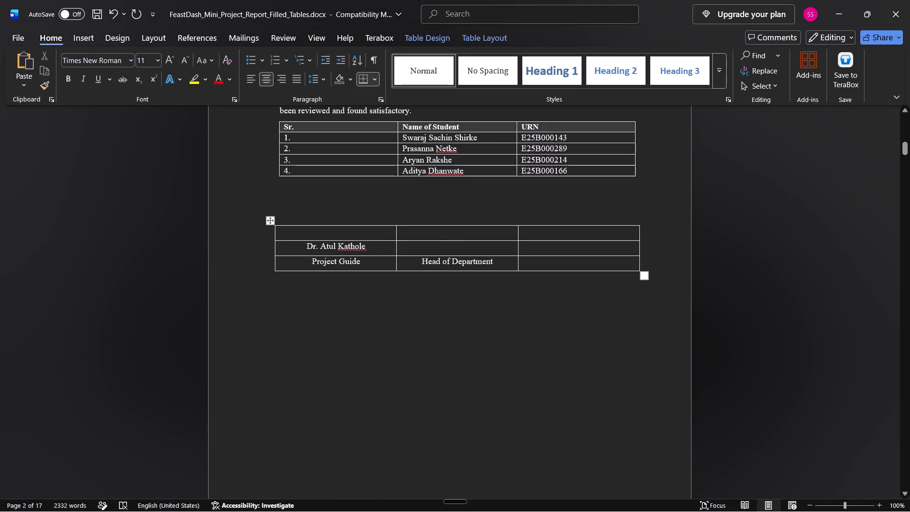
{"action": "left_click", "coordinate": [538, 252]}
{"action": "left_click", "coordinate": [264, 80]}
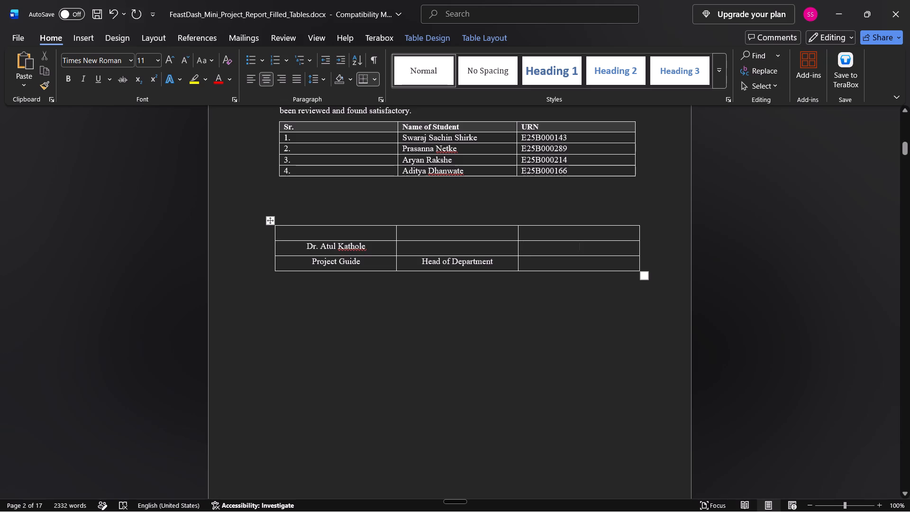
Centre the third row's last cell and copy "Dean, School of Engineering" into it from the format document.
{"action": "left_click", "coordinate": [548, 265]}
{"action": "left_click", "coordinate": [271, 82]}
{"action": "key", "text": "alt+Tab"}
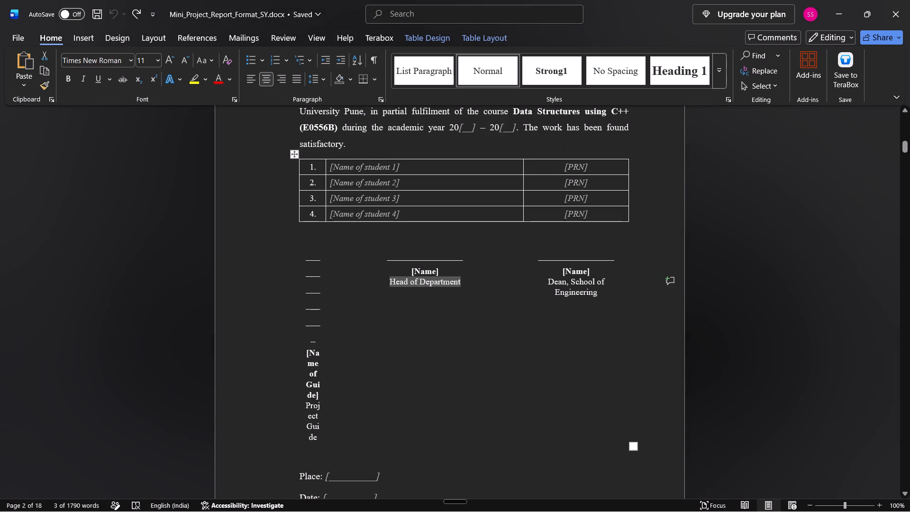
{"action": "left_click_drag", "start_coordinate": [549, 283], "coordinate": [612, 301]}
{"action": "key", "text": "ctrl+c"}
{"action": "key", "text": "alt+Tab"}
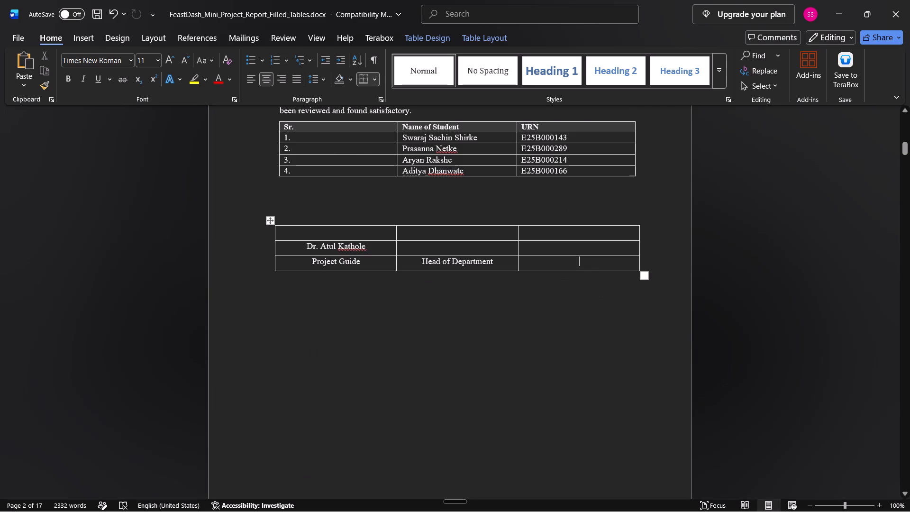
{"action": "key", "text": "ctrl+v"}
Look through the clipboard history for the dean's name for the second row's last cell.
{"action": "left_click", "coordinate": [574, 249]}
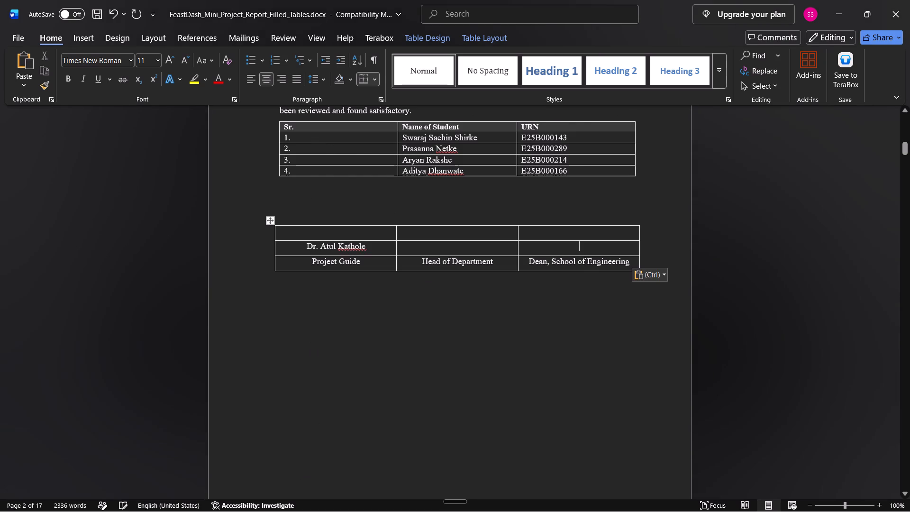
{"action": "key", "text": "alt+Tab"}
{"action": "key", "text": "alt+Tab"}
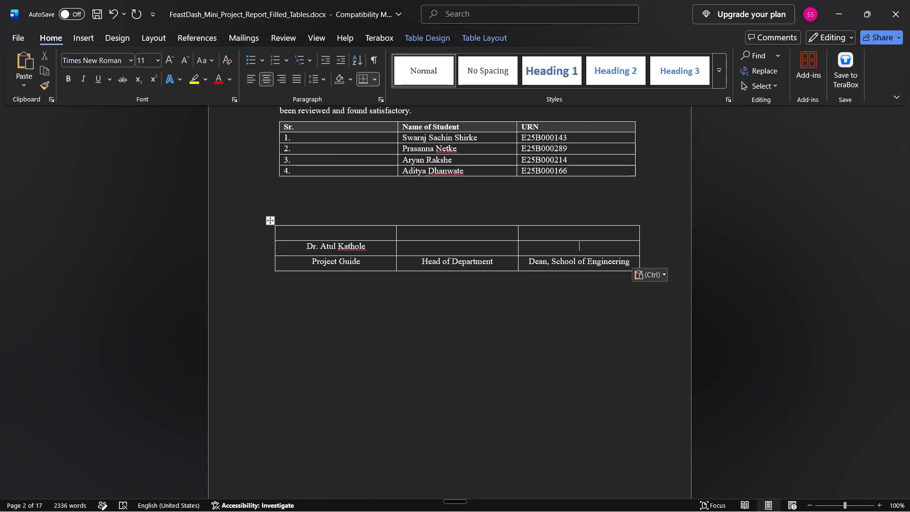
{"action": "key", "text": "super+v"}
{"action": "scroll", "coordinate": [579, 259], "scroll_direction": "down", "scroll_amount": 13}
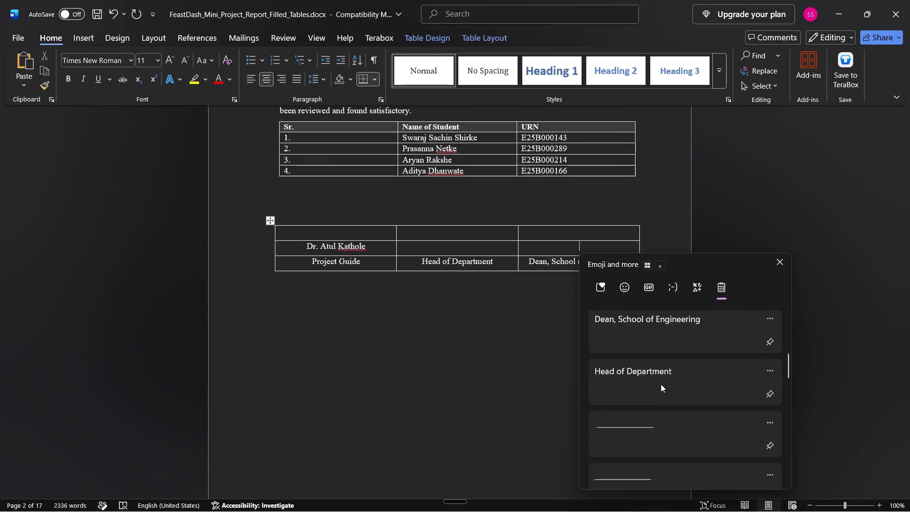
{"action": "scroll", "coordinate": [661, 384], "scroll_direction": "down", "scroll_amount": 4}
{"action": "scroll", "coordinate": [659, 383], "scroll_direction": "up", "scroll_amount": 8}
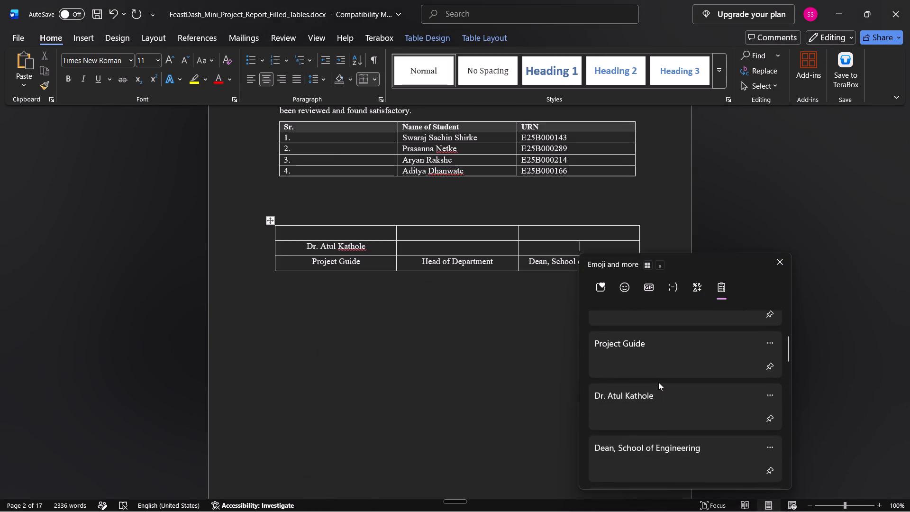
{"action": "scroll", "coordinate": [658, 382], "scroll_direction": "down", "scroll_amount": 18}
{"action": "scroll", "coordinate": [658, 381], "scroll_direction": "down", "scroll_amount": 4}
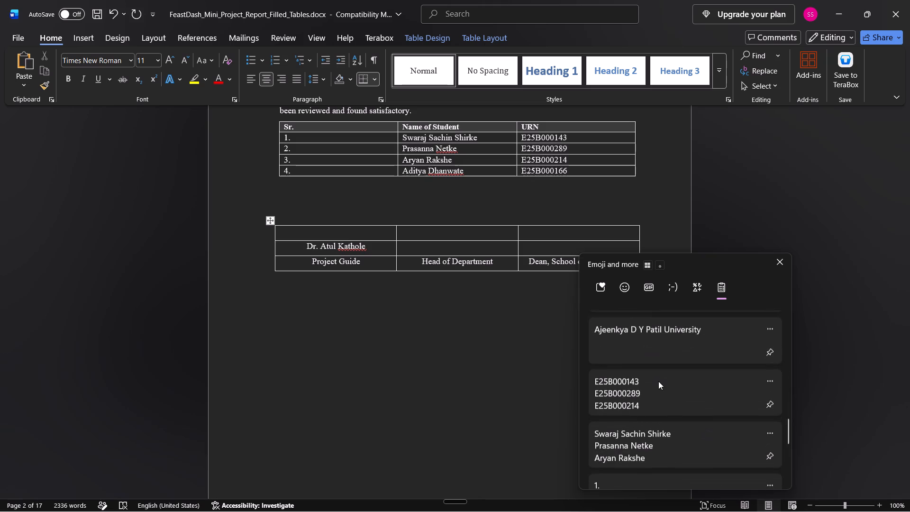
{"action": "scroll", "coordinate": [658, 380], "scroll_direction": "up", "scroll_amount": 9}
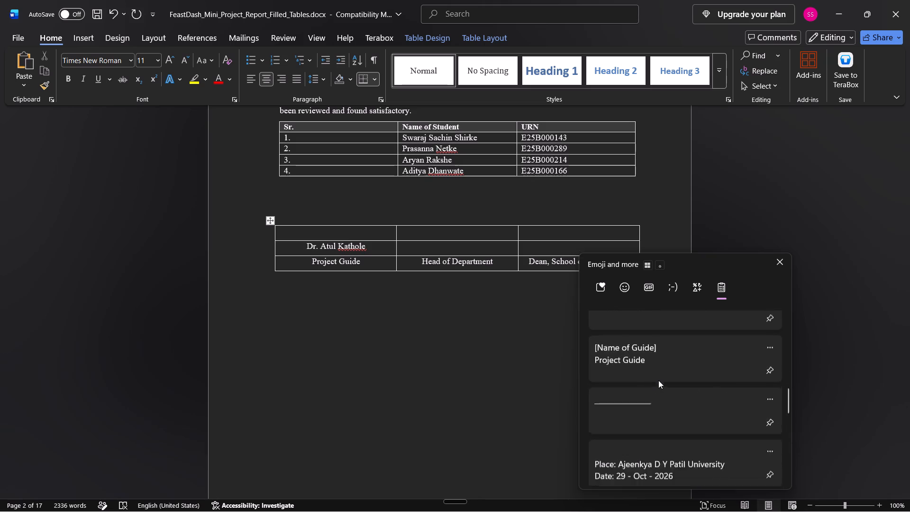
{"action": "scroll", "coordinate": [658, 380], "scroll_direction": "up", "scroll_amount": 14}
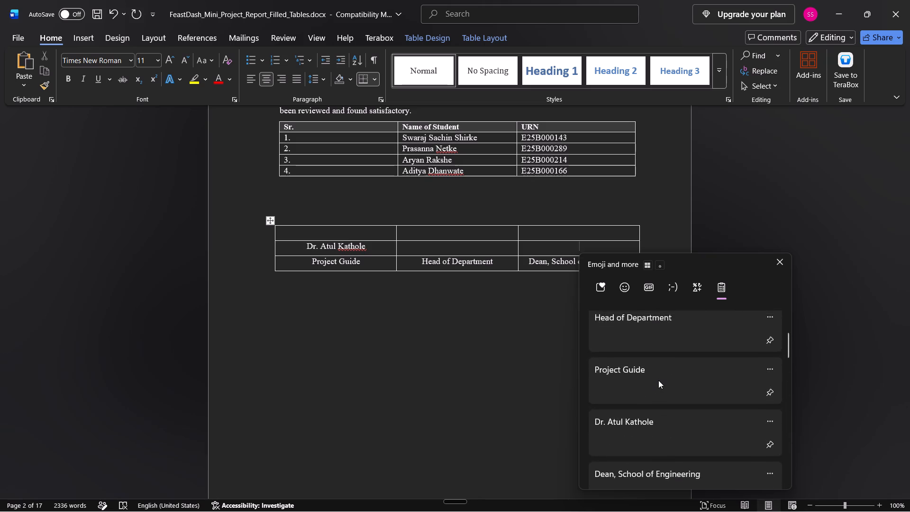
{"action": "scroll", "coordinate": [658, 380], "scroll_direction": "up", "scroll_amount": 4}
{"action": "scroll", "coordinate": [658, 380], "scroll_direction": "down", "scroll_amount": 20}
{"action": "scroll", "coordinate": [658, 380], "scroll_direction": "down", "scroll_amount": 4}
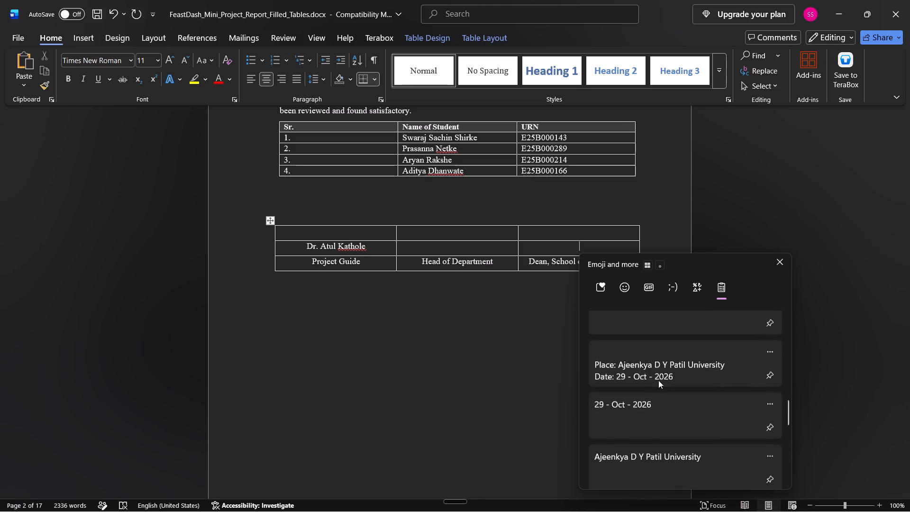
{"action": "scroll", "coordinate": [658, 380], "scroll_direction": "down", "scroll_amount": 16}
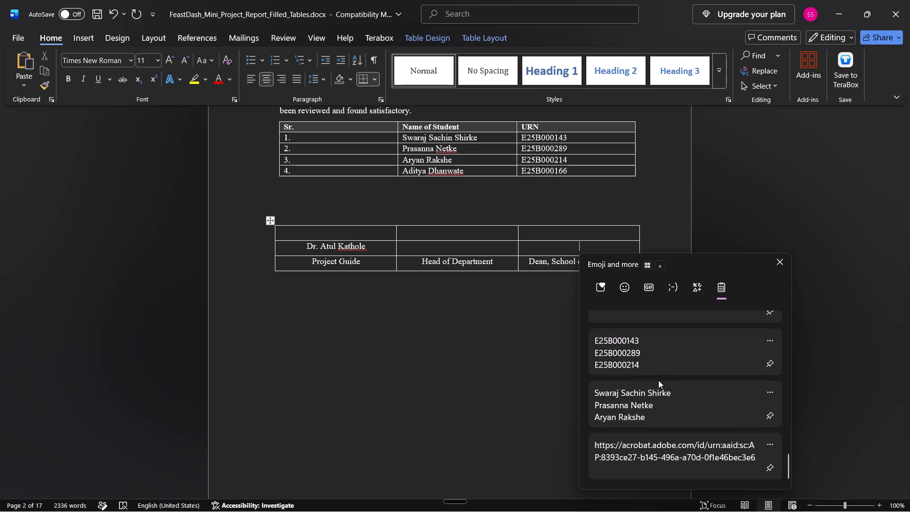
{"action": "scroll", "coordinate": [658, 380], "scroll_direction": "down", "scroll_amount": 1}
{"action": "left_click", "coordinate": [781, 265]}
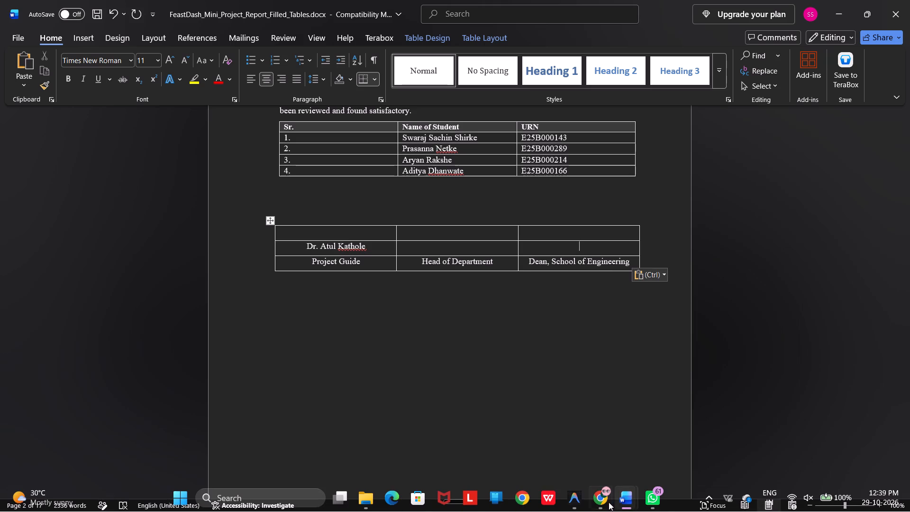
Copy the dean's name from the university faculty page in Chrome into the second row's last cell, without extra line breaks or bold.
{"action": "left_click", "coordinate": [634, 448]}
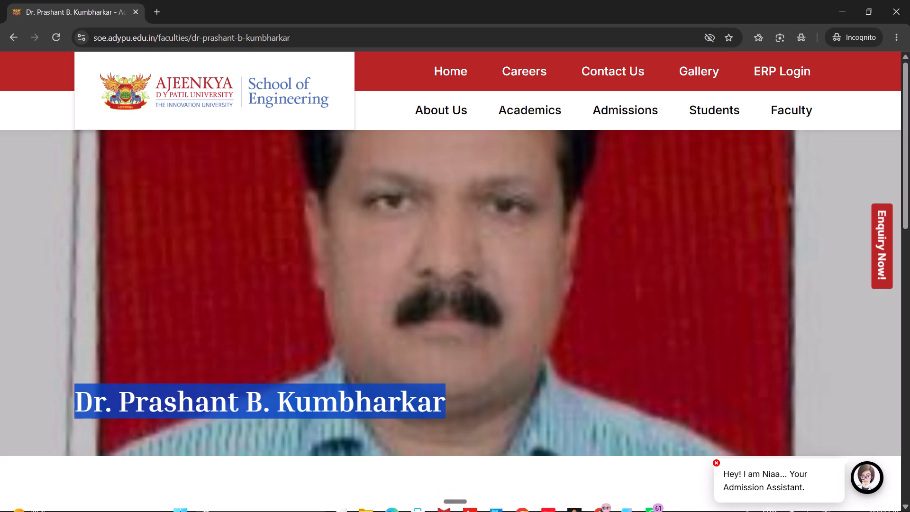
{"action": "key", "text": "ctrl+c"}
{"action": "key", "text": "alt+Tab"}
{"action": "key", "text": "ctrl+v"}
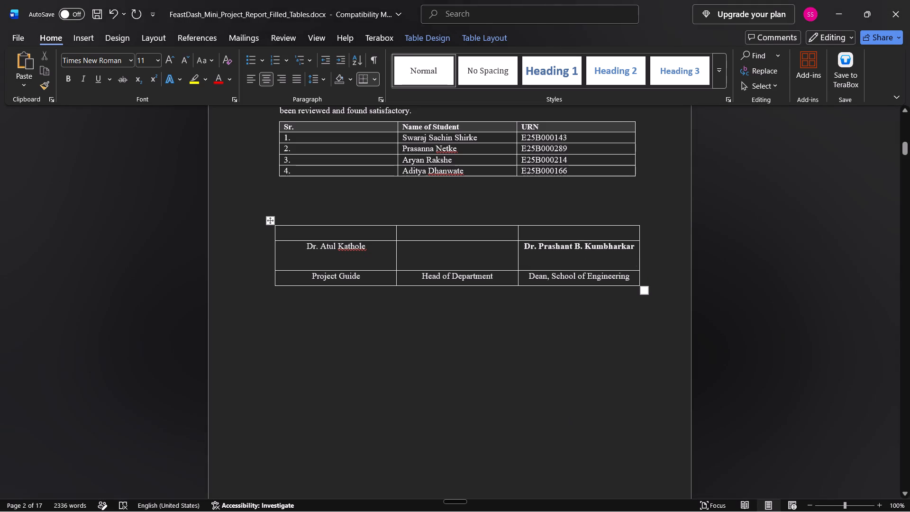
{"action": "key", "text": "BackSpace"}
{"action": "key", "text": "BackSpace"}
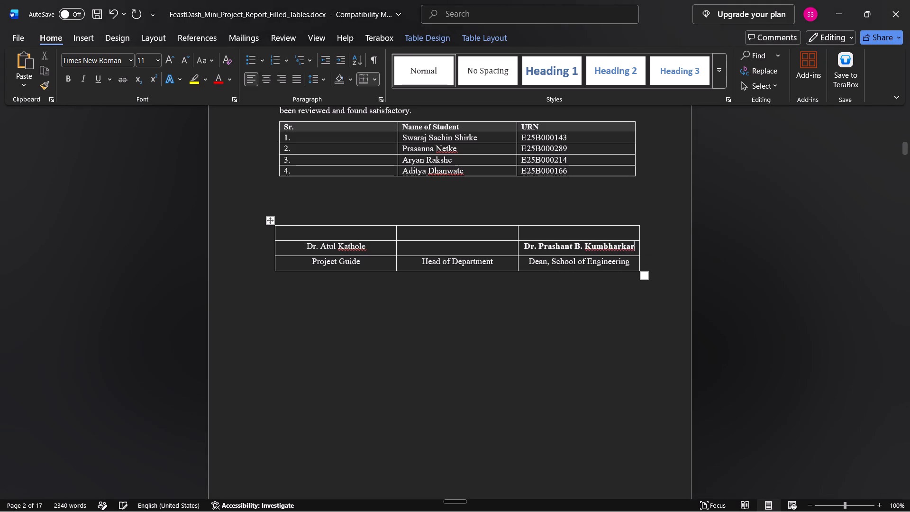
{"action": "triple_click", "coordinate": [589, 250]}
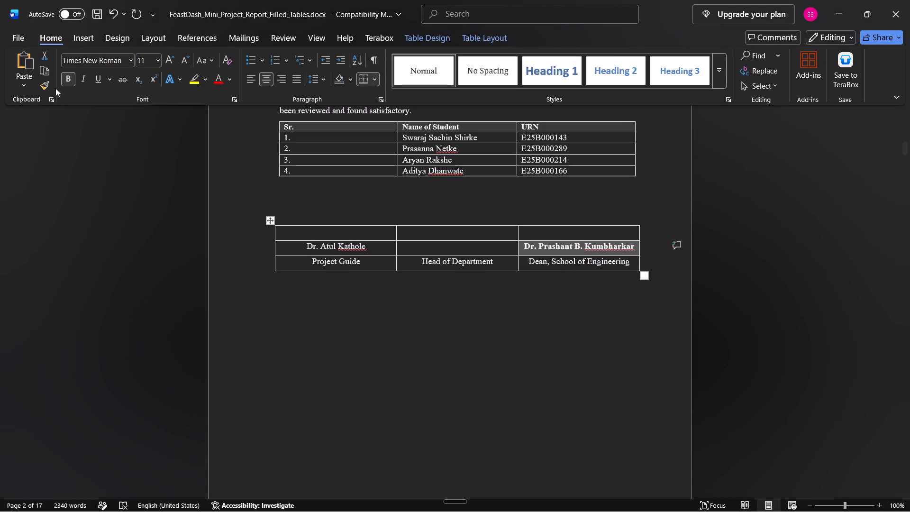
{"action": "left_click", "coordinate": [68, 78]}
{"action": "left_click", "coordinate": [446, 336]}
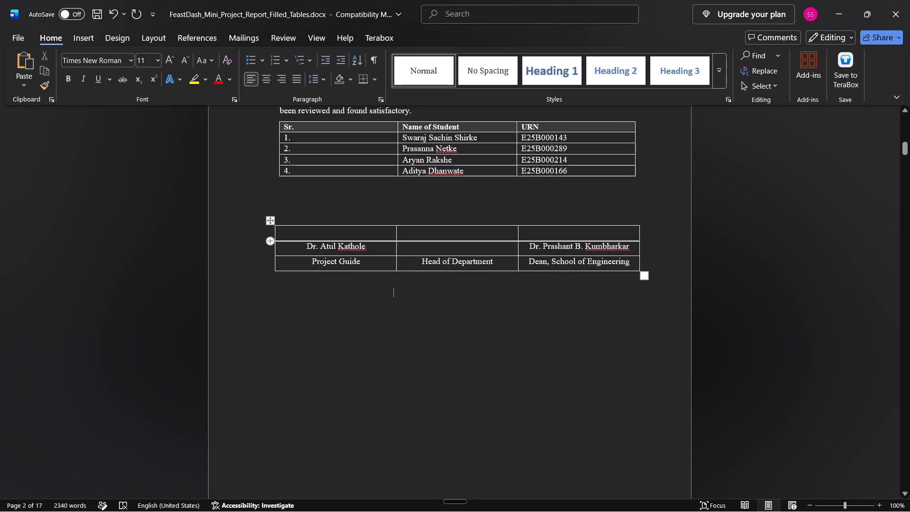
Remove all borders from the signature table.
{"action": "left_click", "coordinate": [269, 221]}
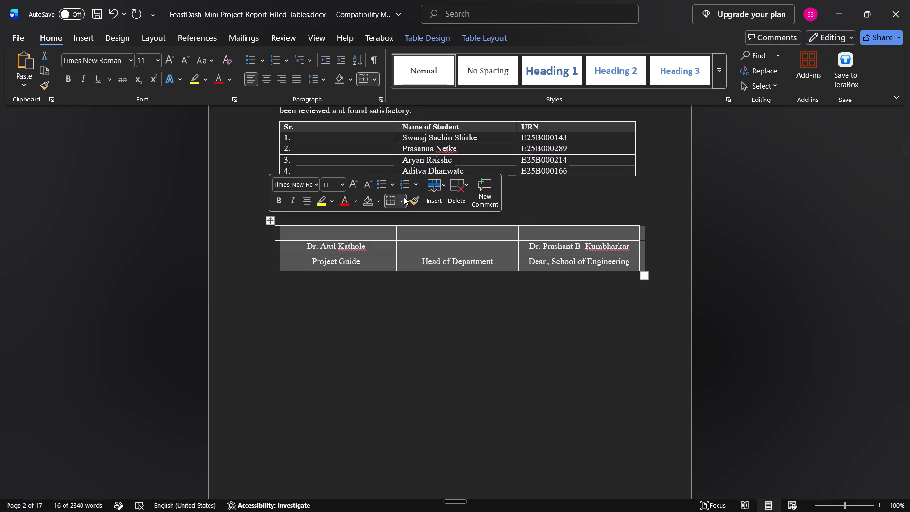
{"action": "left_click", "coordinate": [404, 197]}
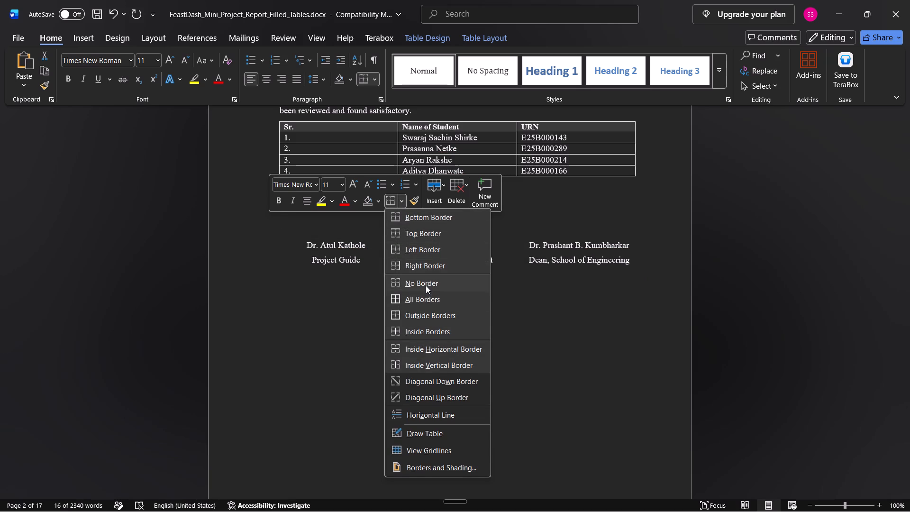
{"action": "left_click", "coordinate": [426, 285]}
{"action": "left_click", "coordinate": [321, 304]}
Copy the signature line from the format document into the signature table's first-row first cell and centre it.
{"action": "left_click", "coordinate": [334, 238]}
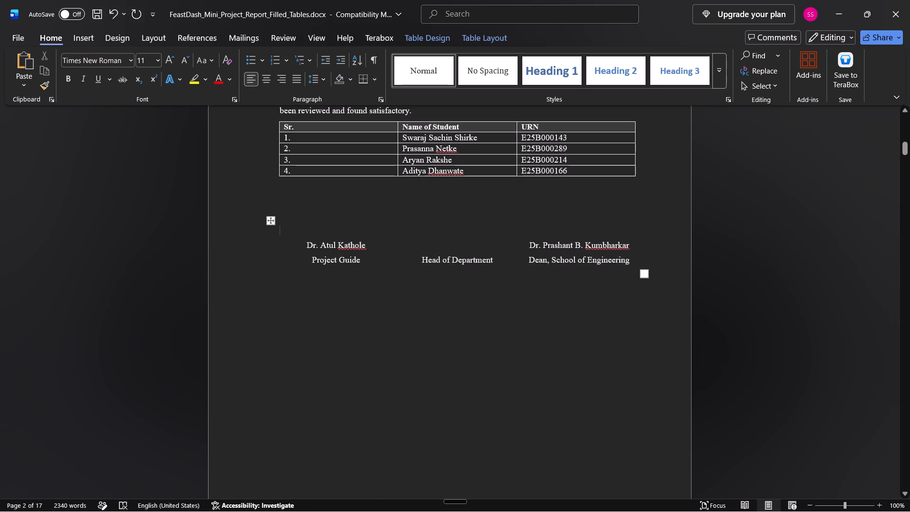
{"action": "key", "text": "alt+Tab"}
{"action": "key", "text": "alt+Tab"}
{"action": "key", "text": "alt+Tab"}
{"action": "key", "text": "alt+Tab"}
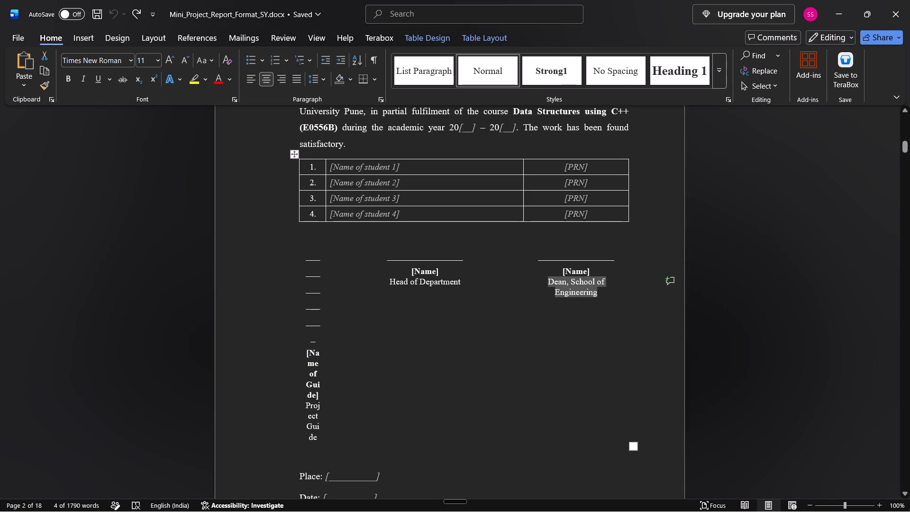
{"action": "left_click_drag", "start_coordinate": [533, 261], "coordinate": [613, 262]}
{"action": "key", "text": "ctrl+c"}
{"action": "key", "text": "alt+Tab"}
{"action": "key", "text": "ctrl+v"}
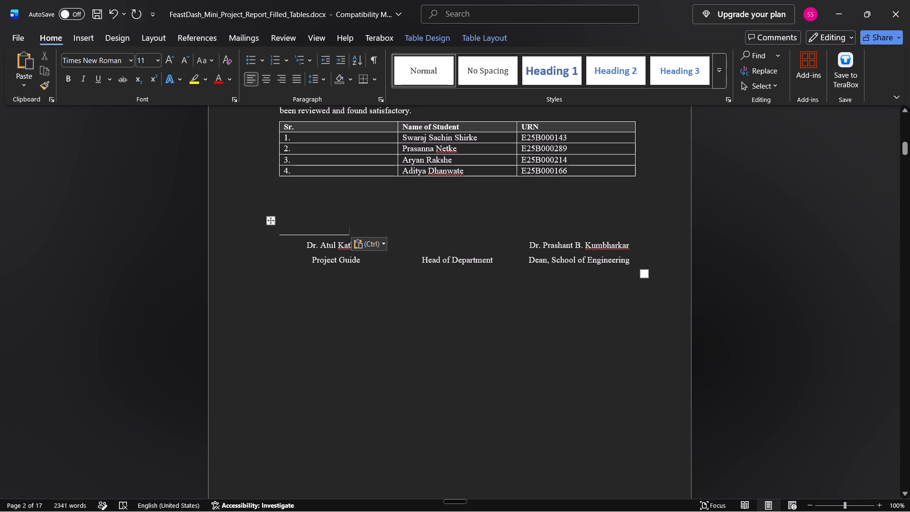
{"action": "left_click_drag", "start_coordinate": [281, 233], "coordinate": [357, 235]}
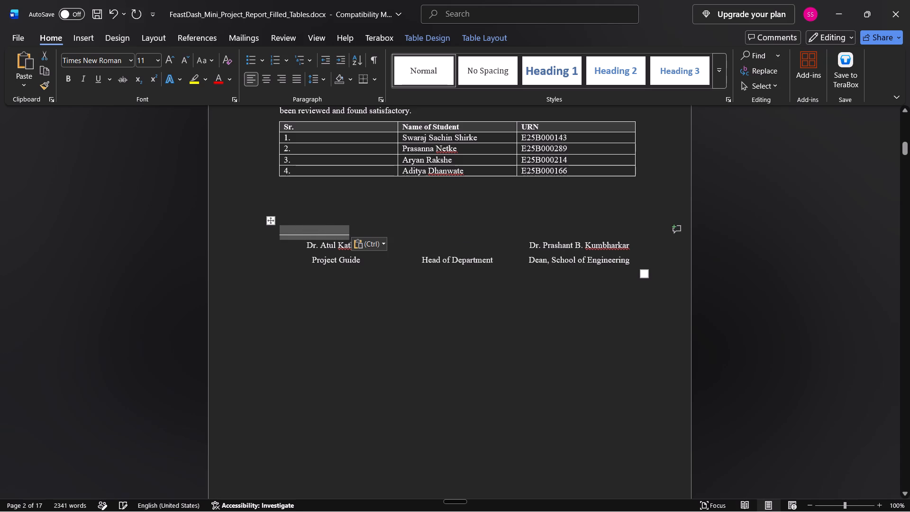
{"action": "left_click", "coordinate": [266, 80]}
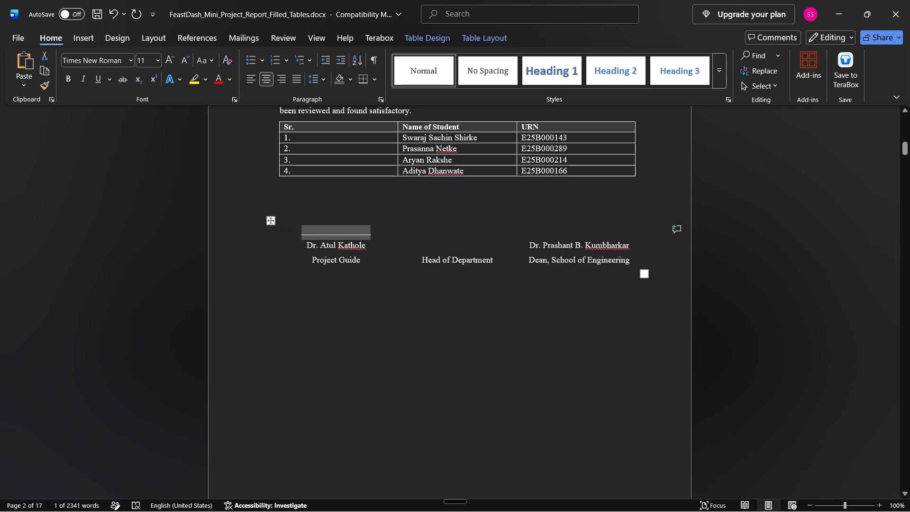
Copy the centred signature line into the first row's middle and last cells, centring it in each.
{"action": "key", "text": "ctrl+c"}
{"action": "left_click", "coordinate": [435, 238]}
{"action": "left_click", "coordinate": [429, 234]}
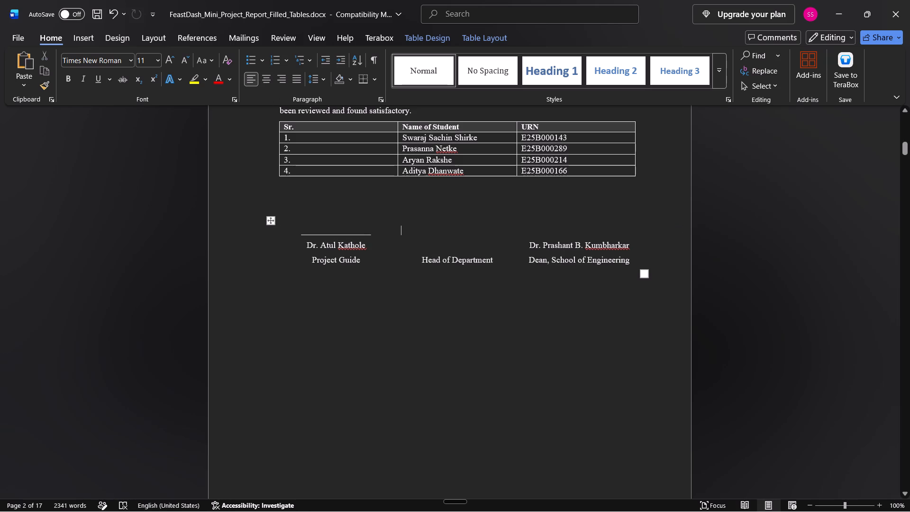
{"action": "key", "text": "ctrl+v"}
{"action": "left_click", "coordinate": [261, 80]}
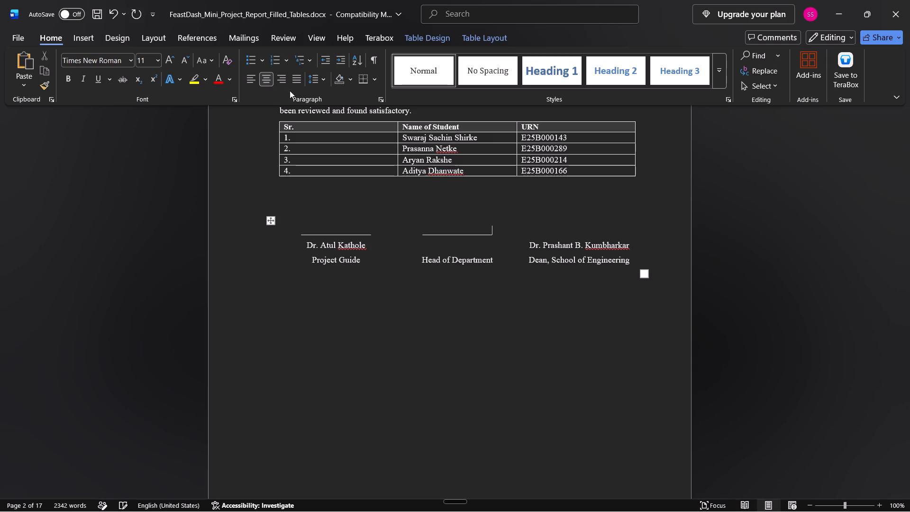
{"action": "left_click", "coordinate": [544, 230]}
{"action": "key", "text": "ctrl+v"}
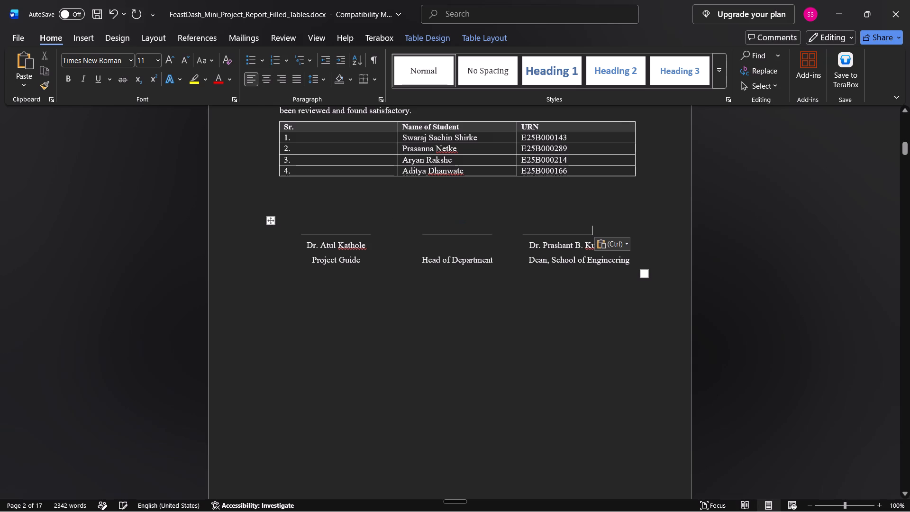
{"action": "left_click", "coordinate": [264, 77]}
{"action": "left_click", "coordinate": [549, 311]}
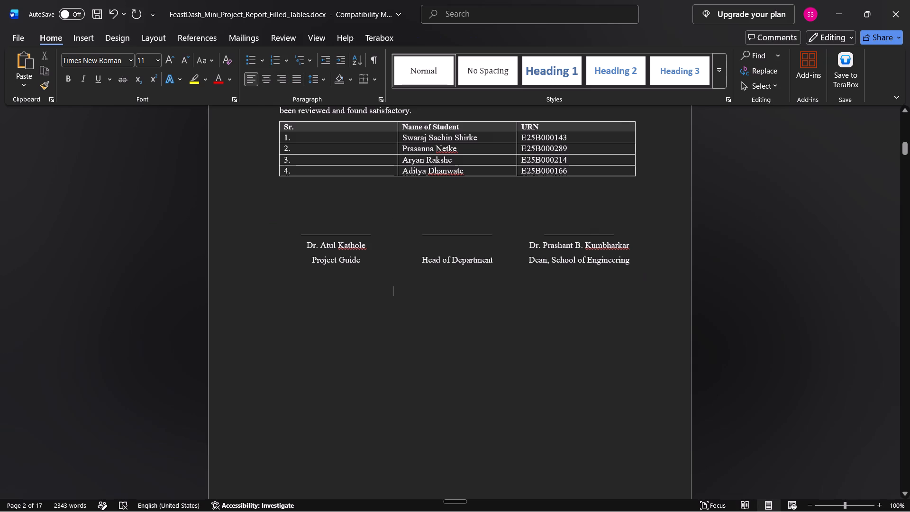
Insert a blank line between the Certificate paragraph and the student table.
{"action": "scroll", "coordinate": [564, 299], "scroll_direction": "down", "scroll_amount": 3}
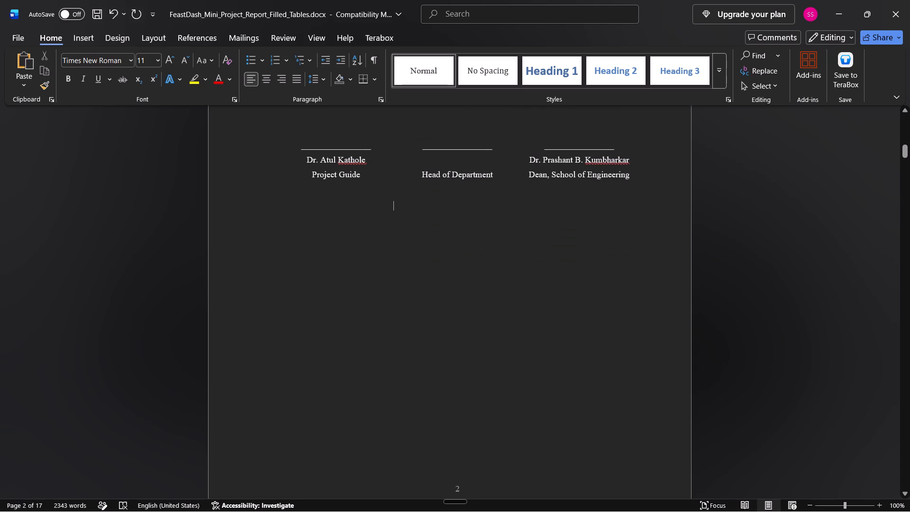
{"action": "scroll", "coordinate": [550, 295], "scroll_direction": "down", "scroll_amount": 13}
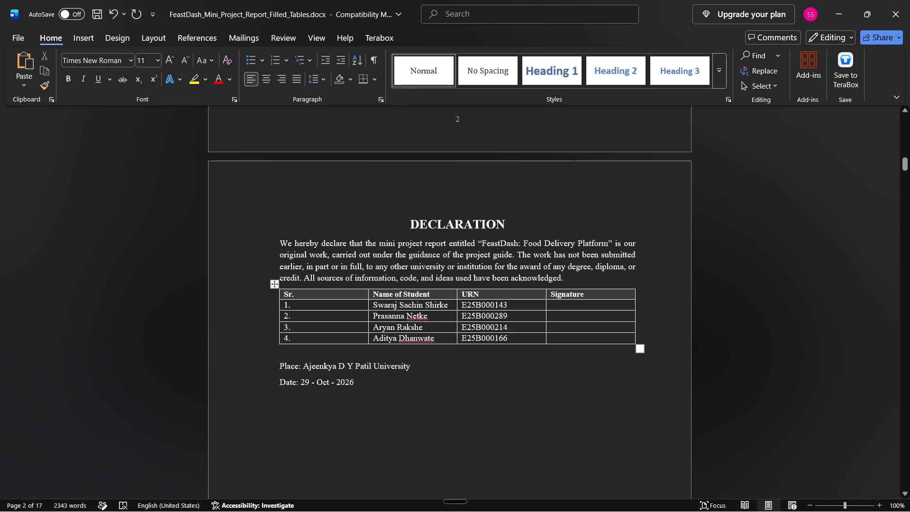
{"action": "scroll", "coordinate": [549, 296], "scroll_direction": "down", "scroll_amount": 1}
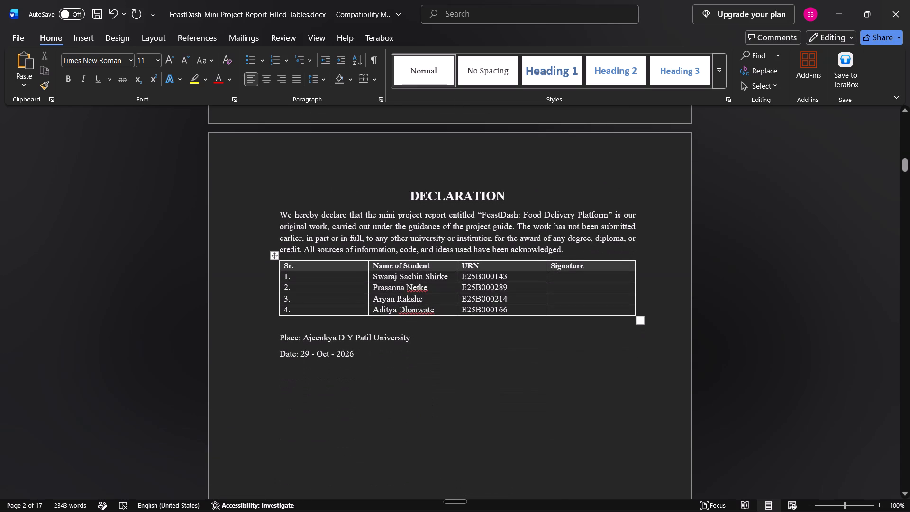
{"action": "scroll", "coordinate": [459, 256], "scroll_direction": "up", "scroll_amount": 9}
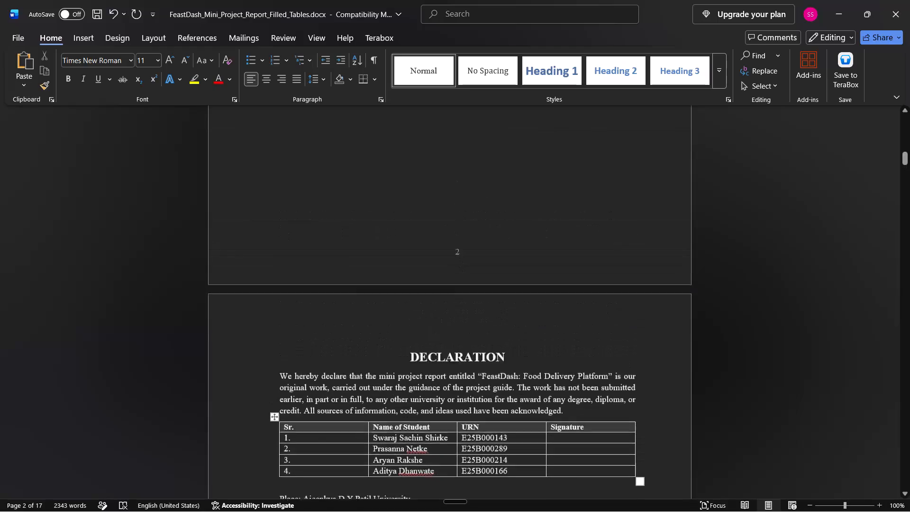
{"action": "scroll", "coordinate": [459, 256], "scroll_direction": "up", "scroll_amount": 14}
{"action": "left_click", "coordinate": [462, 280]}
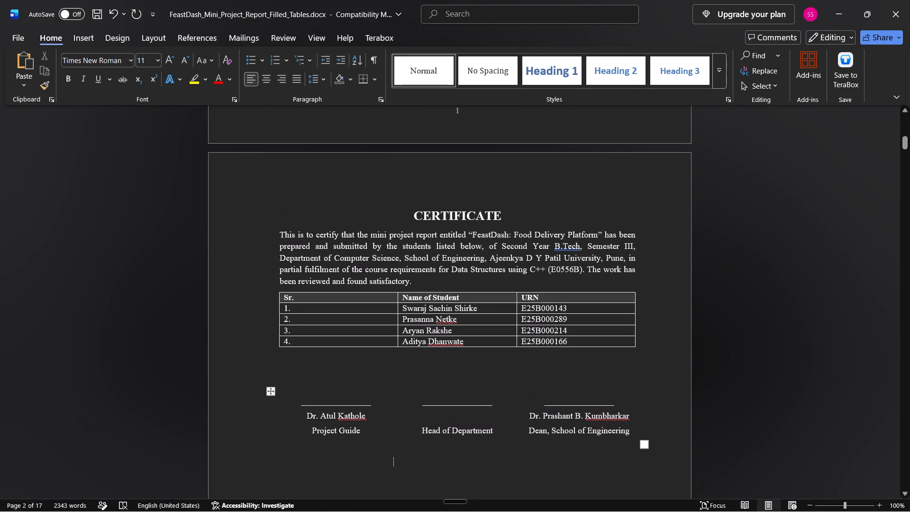
{"action": "key", "text": "Return"}
Compare the report's title, Certificate and Declaration pages with the same pages in the format document.
{"action": "scroll", "coordinate": [471, 294], "scroll_direction": "up", "scroll_amount": 12}
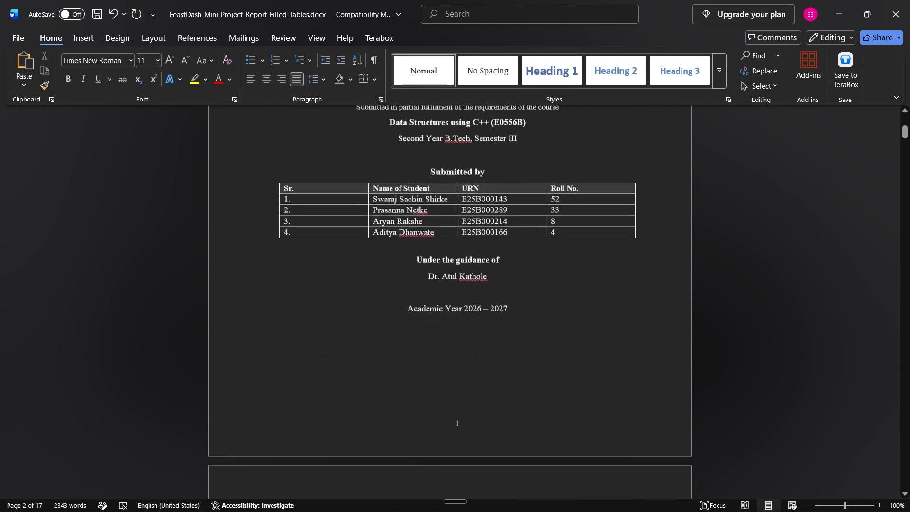
{"action": "scroll", "coordinate": [471, 294], "scroll_direction": "up", "scroll_amount": 3}
{"action": "scroll", "coordinate": [514, 379], "scroll_direction": "down", "scroll_amount": 15}
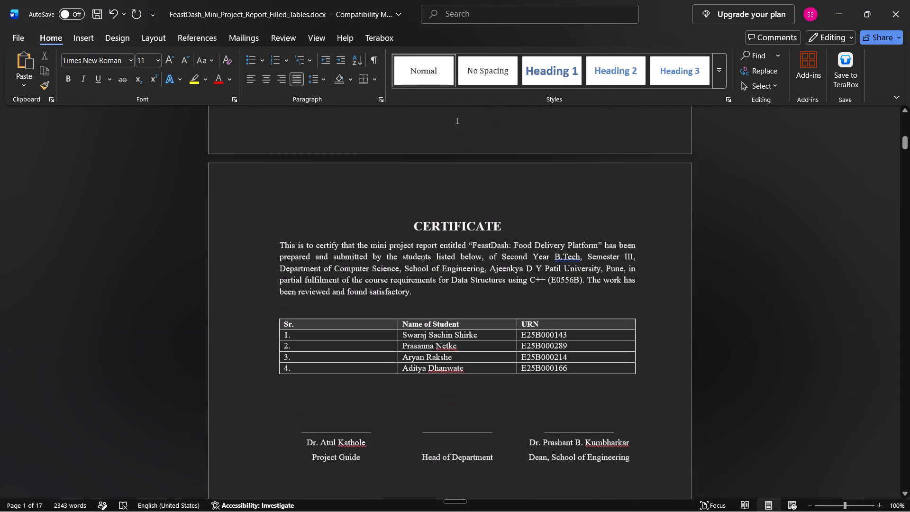
{"action": "scroll", "coordinate": [557, 389], "scroll_direction": "down", "scroll_amount": 4}
{"action": "key", "text": "alt+Tab"}
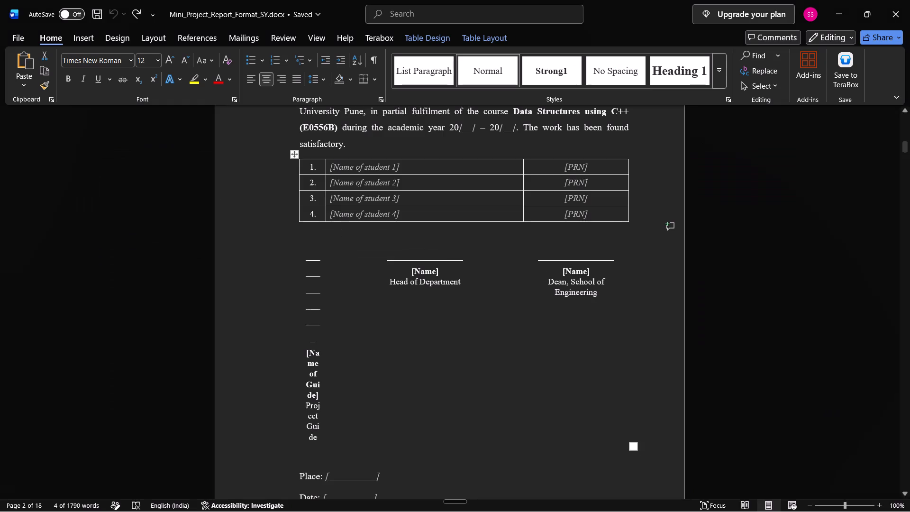
{"action": "scroll", "coordinate": [532, 279], "scroll_direction": "up", "scroll_amount": 20}
{"action": "scroll", "coordinate": [532, 279], "scroll_direction": "up", "scroll_amount": 3}
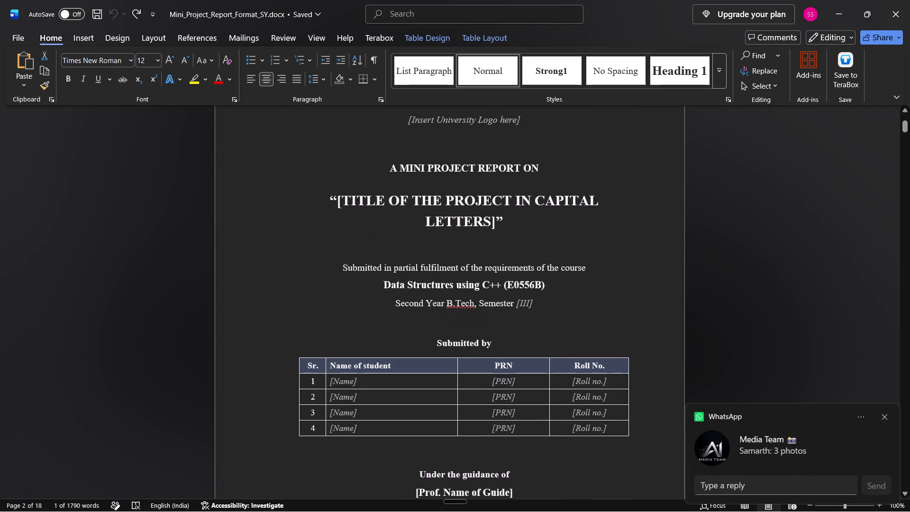
{"action": "scroll", "coordinate": [532, 279], "scroll_direction": "down", "scroll_amount": 15}
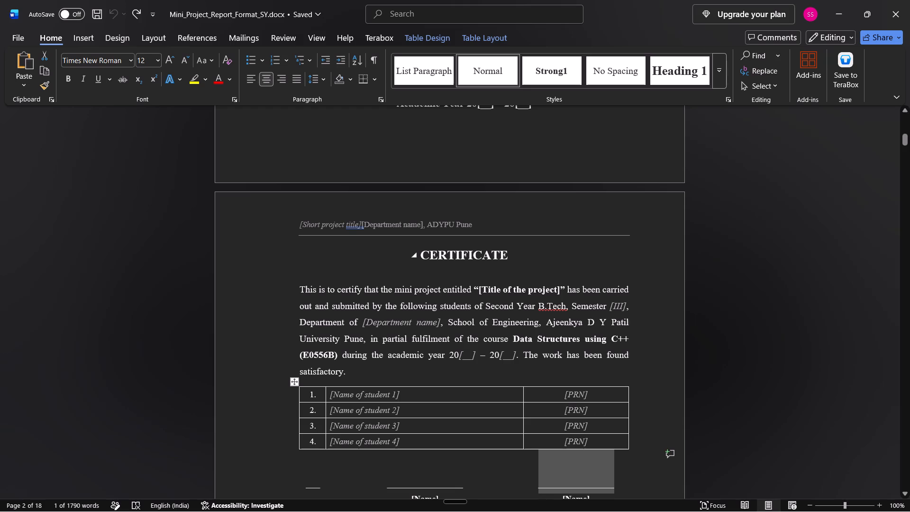
{"action": "scroll", "coordinate": [469, 370], "scroll_direction": "down", "scroll_amount": 2}
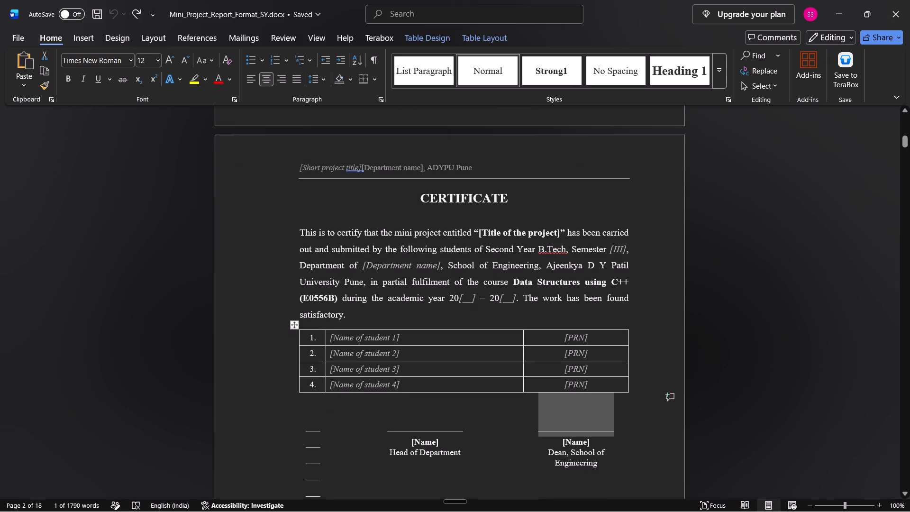
{"action": "scroll", "coordinate": [439, 407], "scroll_direction": "down", "scroll_amount": 4}
{"action": "scroll", "coordinate": [544, 386], "scroll_direction": "down", "scroll_amount": 3}
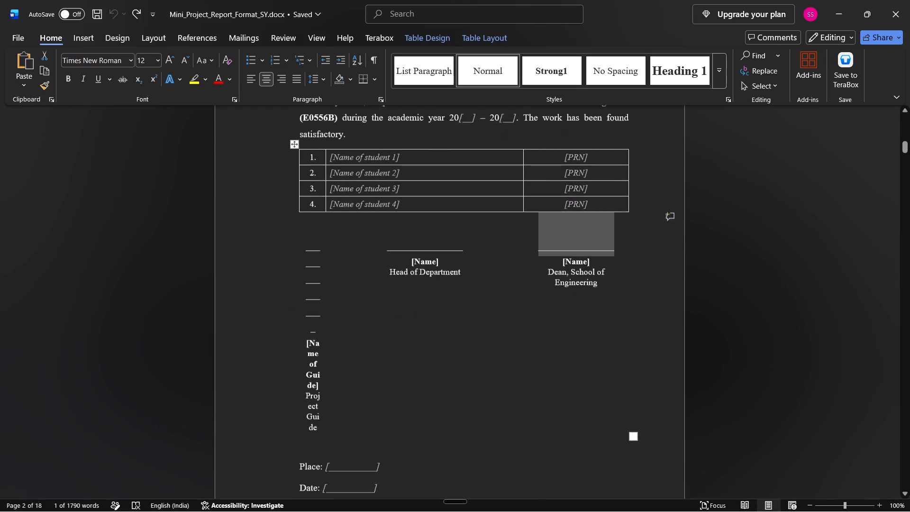
{"action": "scroll", "coordinate": [442, 375], "scroll_direction": "down", "scroll_amount": 12}
{"action": "scroll", "coordinate": [490, 395], "scroll_direction": "down", "scroll_amount": 4}
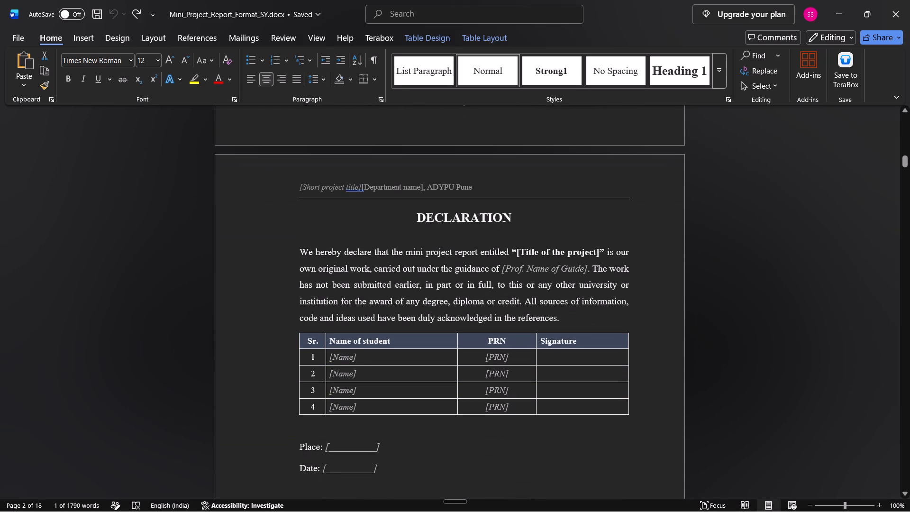
{"action": "key", "text": "alt+Tab"}
{"action": "key", "text": "alt+Tab"}
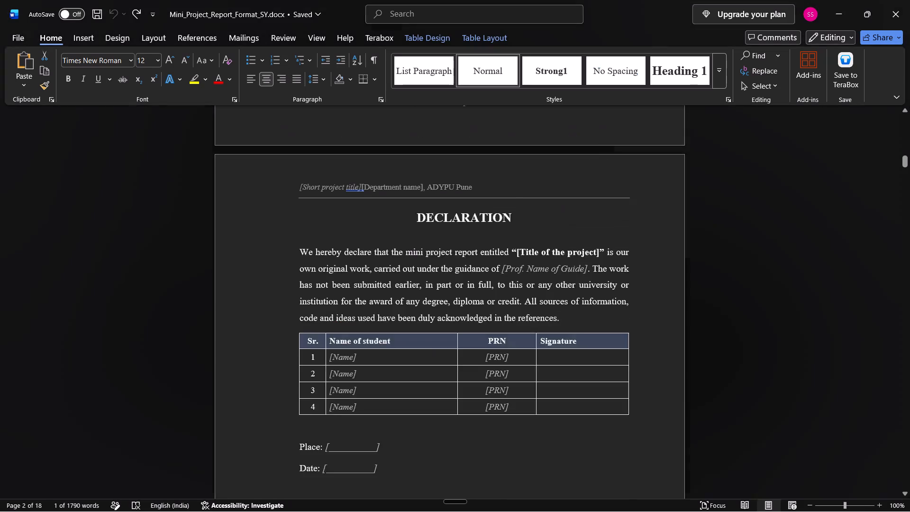
{"action": "scroll", "coordinate": [432, 340], "scroll_direction": "up", "scroll_amount": 10}
{"action": "key", "text": "alt+Tab"}
{"action": "key", "text": "alt+Tab"}
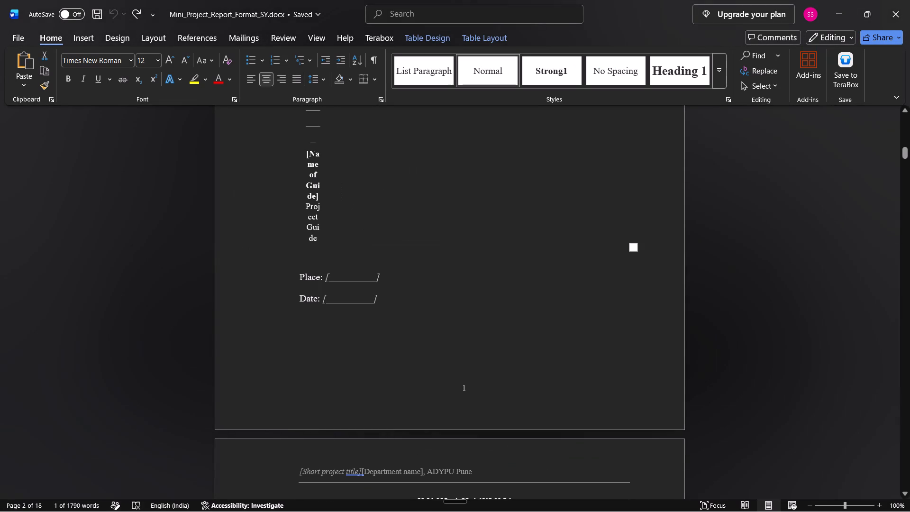
{"action": "key", "text": "alt+Tab"}
{"action": "scroll", "coordinate": [387, 304], "scroll_direction": "up", "scroll_amount": 17}
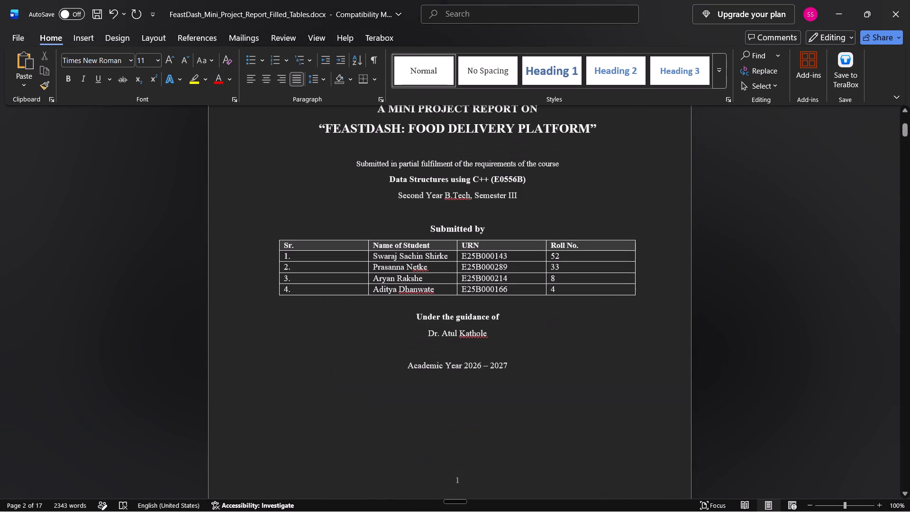
{"action": "scroll", "coordinate": [399, 301], "scroll_direction": "up", "scroll_amount": 6}
{"action": "scroll", "coordinate": [399, 301], "scroll_direction": "down", "scroll_amount": 10}
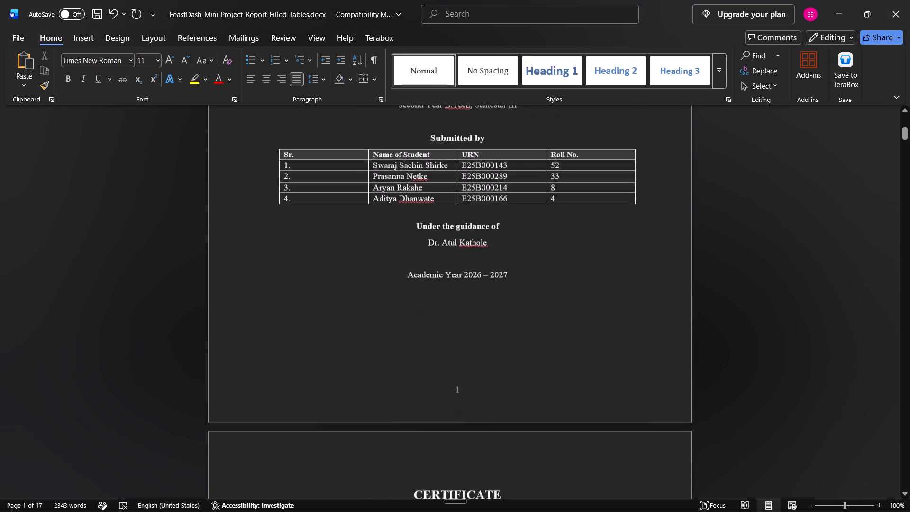
{"action": "scroll", "coordinate": [399, 301], "scroll_direction": "down", "scroll_amount": 17}
{"action": "scroll", "coordinate": [400, 309], "scroll_direction": "up", "scroll_amount": 11}
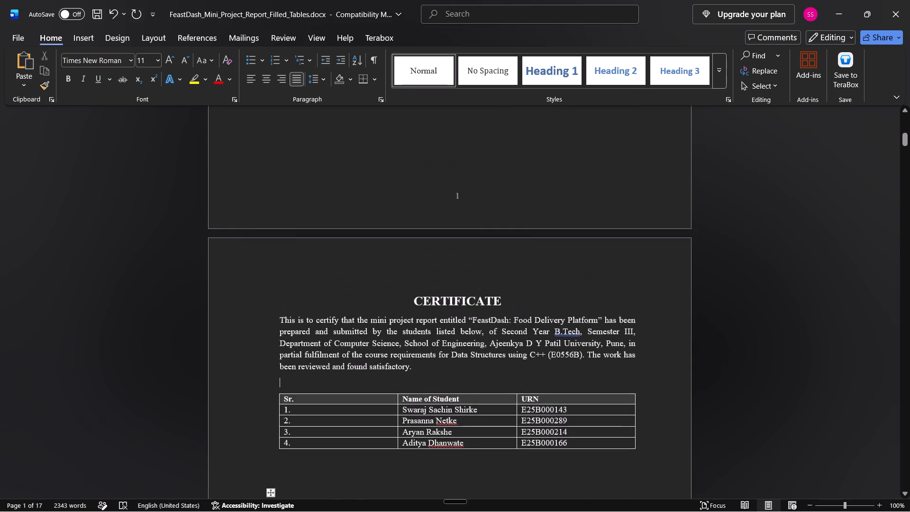
{"action": "scroll", "coordinate": [400, 309], "scroll_direction": "down", "scroll_amount": 20}
{"action": "scroll", "coordinate": [400, 309], "scroll_direction": "down", "scroll_amount": 9}
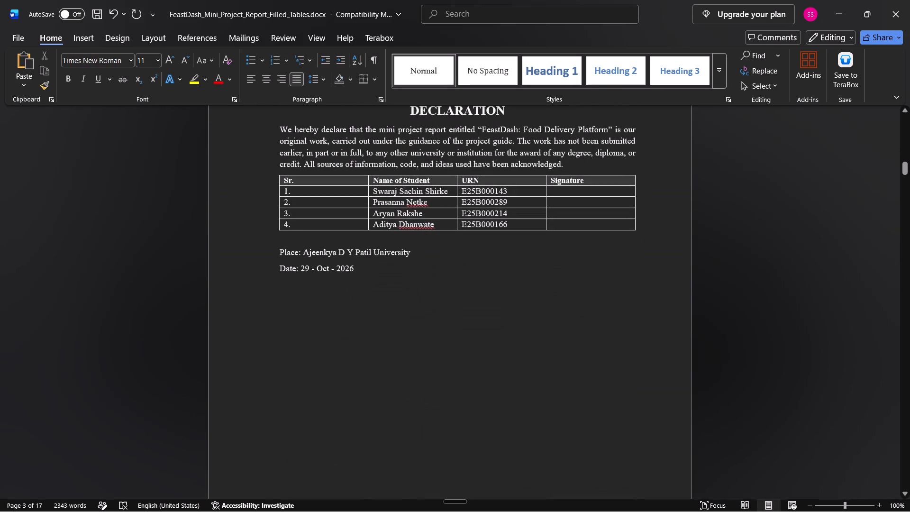
Copy the Place and Date lines below the Declaration page's student table for reuse under the Certificate page's signature table.
{"action": "left_click_drag", "start_coordinate": [374, 269], "coordinate": [263, 253]}
{"action": "key", "text": "ctrl+c"}
{"action": "left_click", "coordinate": [380, 306]}
{"action": "scroll", "coordinate": [380, 306], "scroll_direction": "up", "scroll_amount": 17}
{"action": "left_click", "coordinate": [366, 298]}
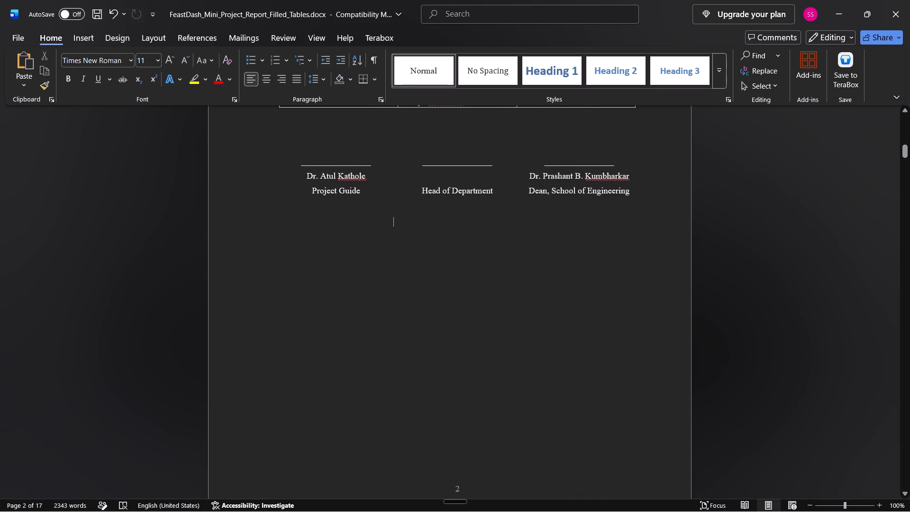
{"action": "left_click", "coordinate": [340, 302]}
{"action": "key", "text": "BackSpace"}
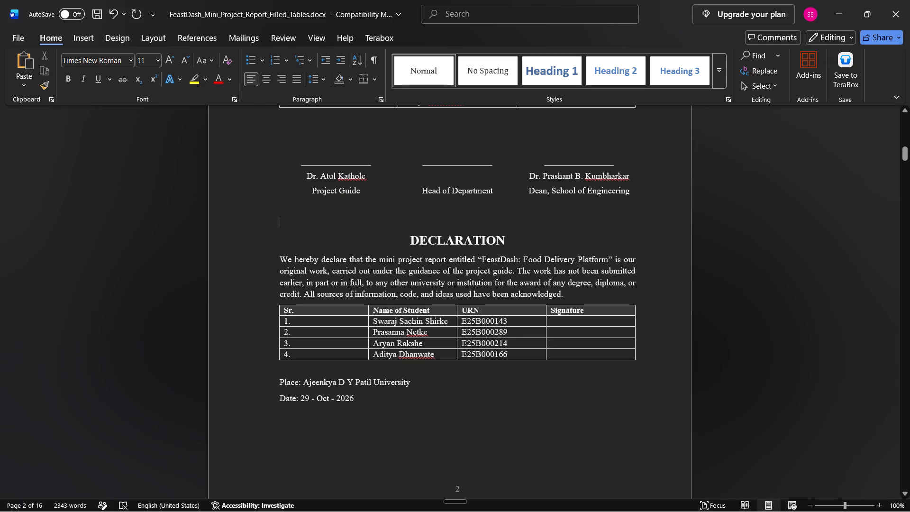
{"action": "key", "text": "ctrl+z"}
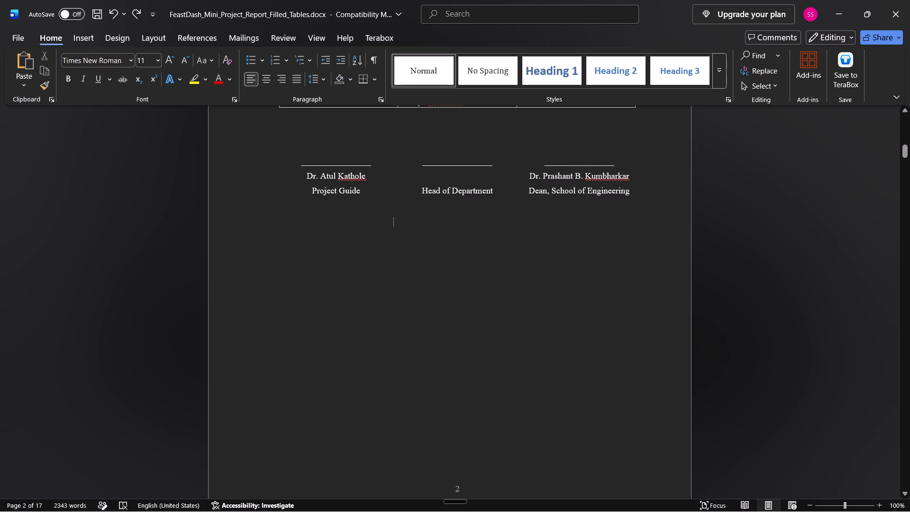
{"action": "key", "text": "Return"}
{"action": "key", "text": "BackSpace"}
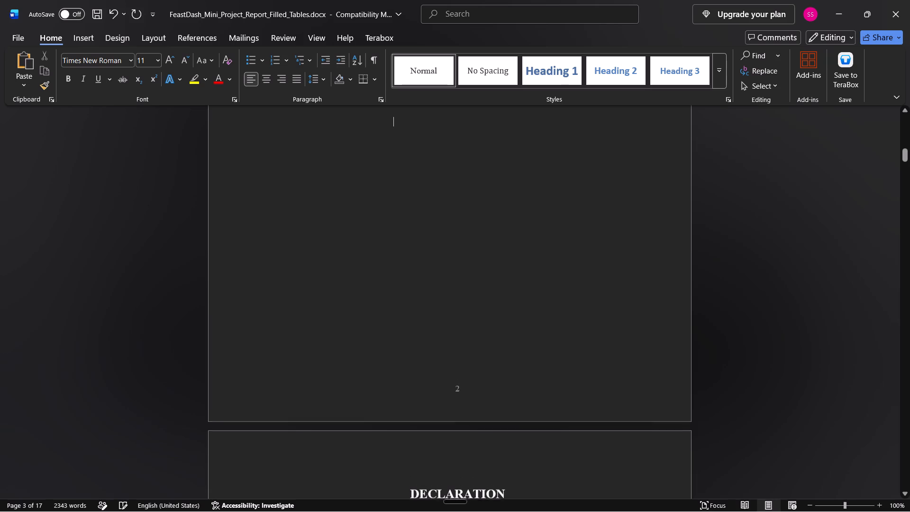
Add one blank line below the signature table at the end of the Certificate page.
{"action": "key", "text": "Down"}
{"action": "scroll", "coordinate": [451, 256], "scroll_direction": "up", "scroll_amount": 2}
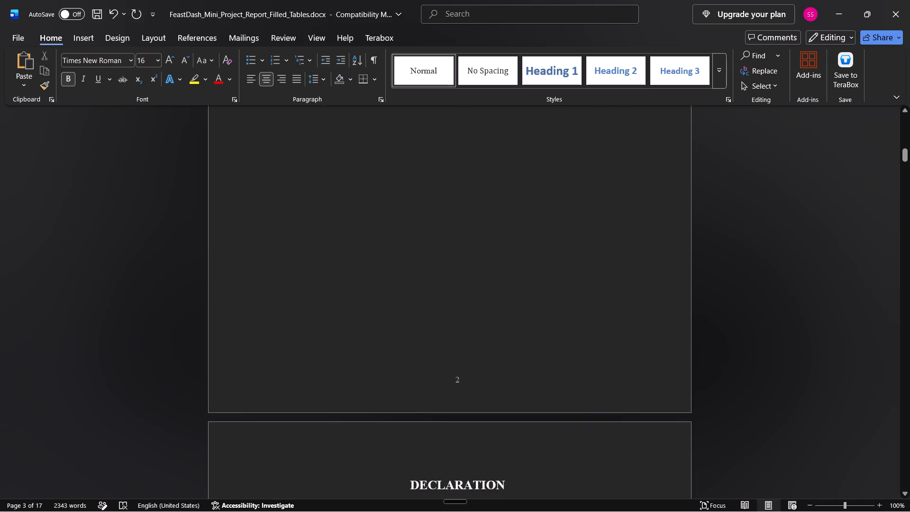
{"action": "scroll", "coordinate": [451, 256], "scroll_direction": "up", "scroll_amount": 5}
{"action": "left_click", "coordinate": [346, 367]}
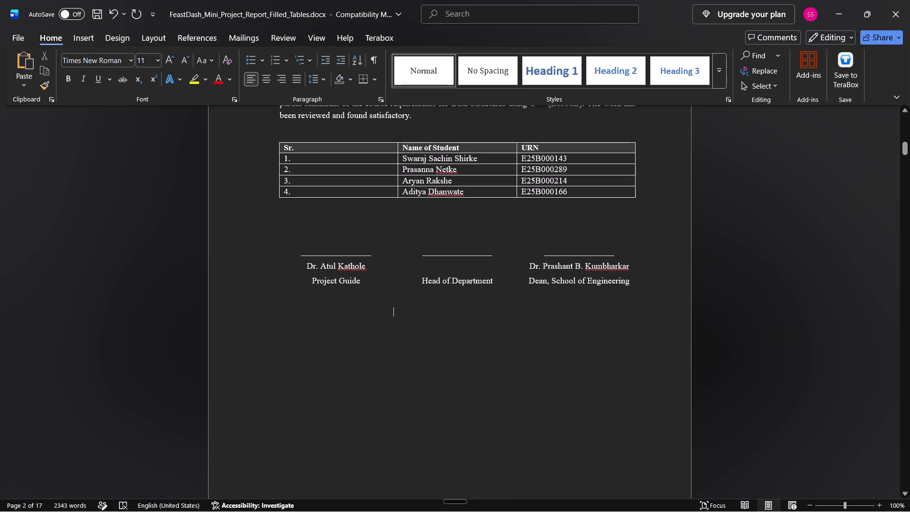
{"action": "left_click", "coordinate": [330, 392]}
{"action": "left_click", "coordinate": [297, 392]}
{"action": "key", "text": "Return"}
{"action": "key", "text": "Return"}
{"action": "key", "text": "Return"}
{"action": "scroll", "coordinate": [308, 375], "scroll_direction": "down", "scroll_amount": 6}
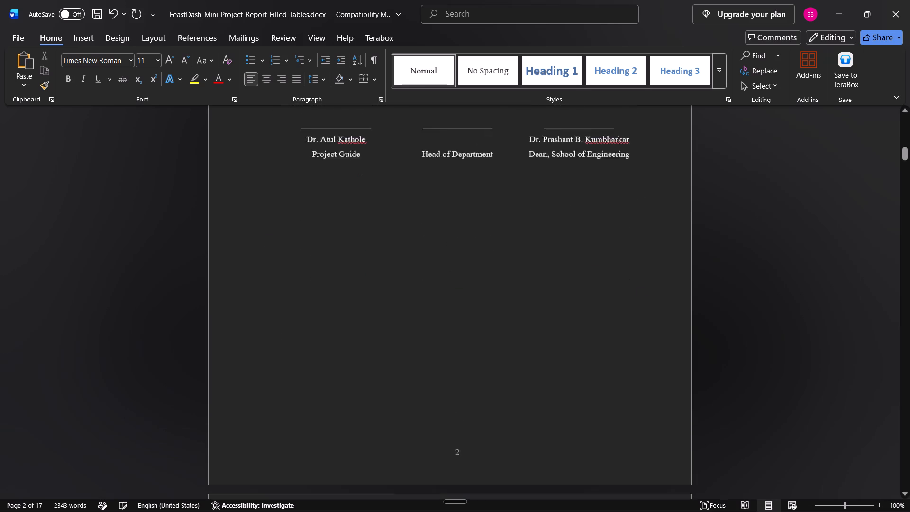
{"action": "scroll", "coordinate": [325, 358], "scroll_direction": "down", "scroll_amount": 6}
{"action": "scroll", "coordinate": [326, 348], "scroll_direction": "up", "scroll_amount": 8}
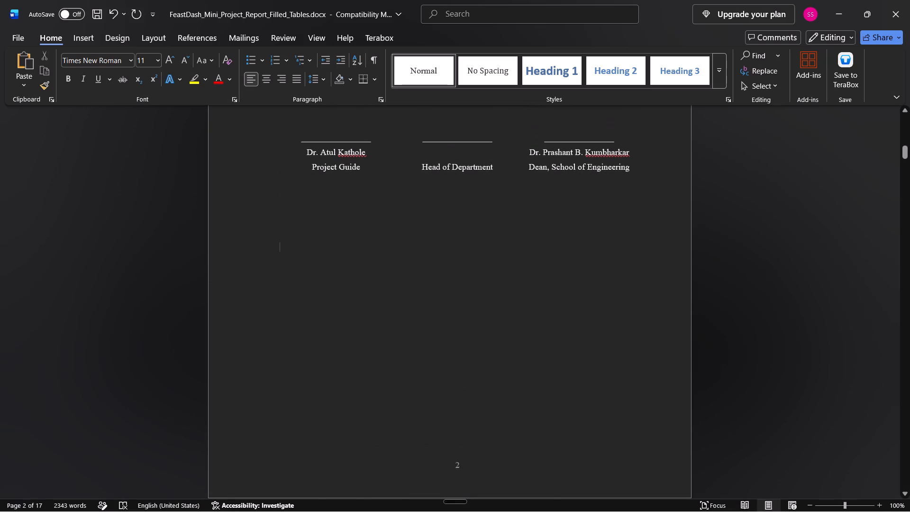
{"action": "key", "text": "BackSpace"}
{"action": "key", "text": "BackSpace"}
{"action": "key", "text": "Return"}
{"action": "key", "text": "BackSpace"}
Paste the copied Place and Date lines below the Certificate page's signature table, without the extra line after the date.
{"action": "key", "text": "ctrl+c"}
{"action": "key", "text": "ctrl+v"}
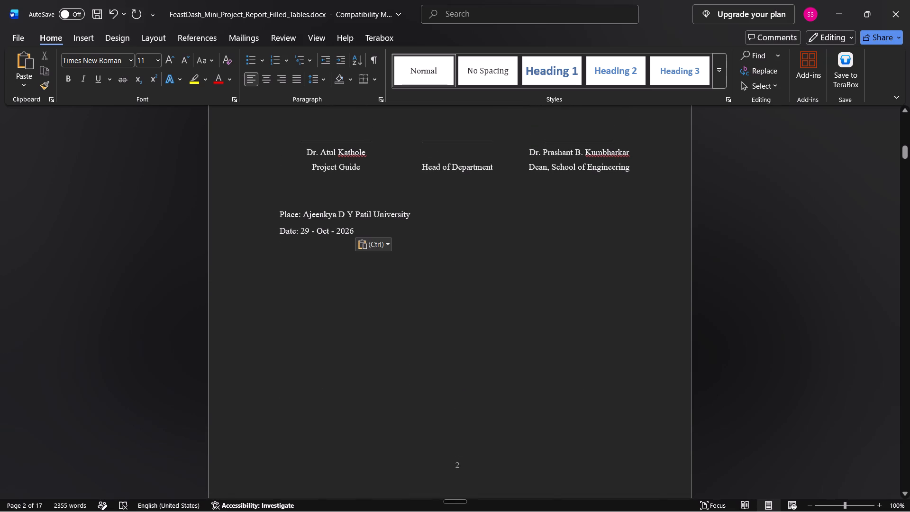
{"action": "key", "text": "BackSpace"}
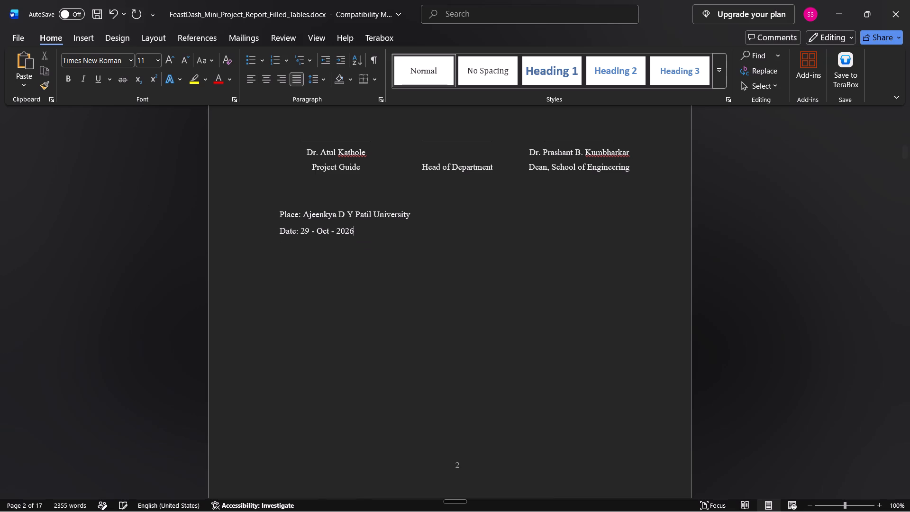
{"action": "scroll", "coordinate": [324, 262], "scroll_direction": "up", "scroll_amount": 6}
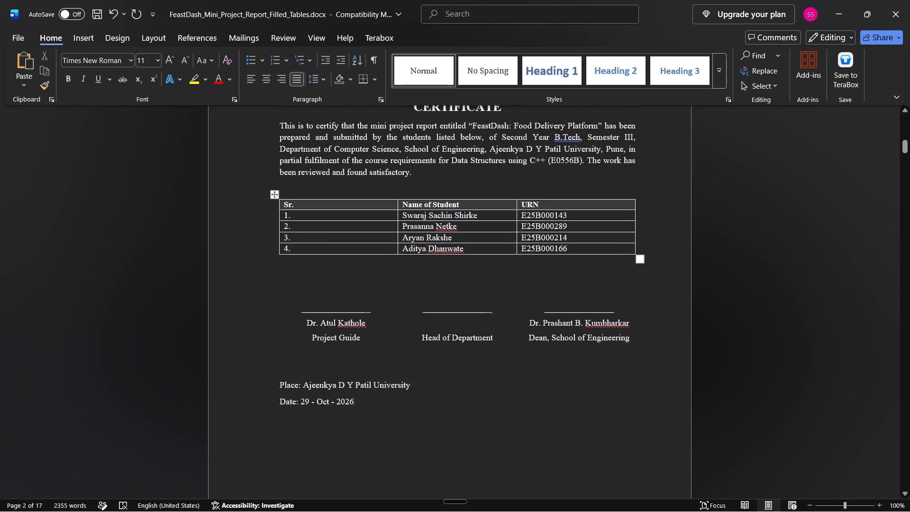
{"action": "scroll", "coordinate": [392, 270], "scroll_direction": "down", "scroll_amount": 7}
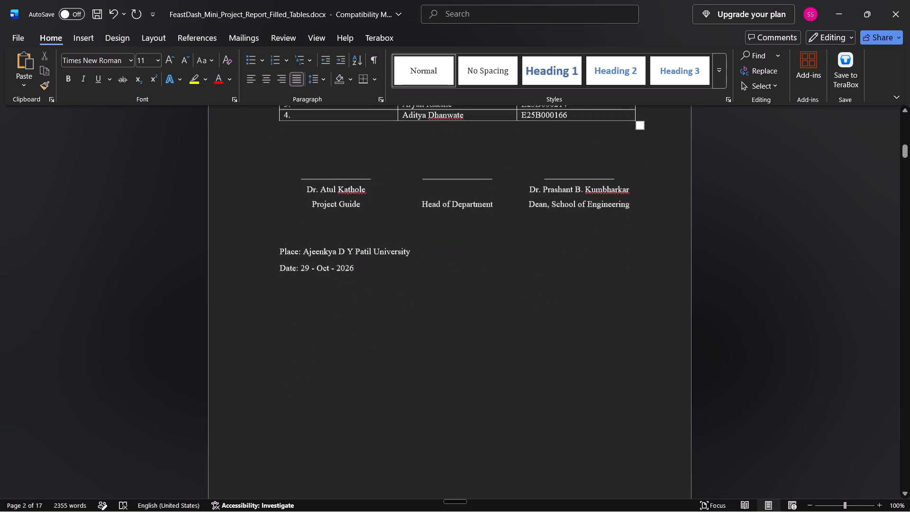
Add a blank line between the Declaration paragraph and its student table.
{"action": "scroll", "coordinate": [392, 270], "scroll_direction": "down", "scroll_amount": 14}
{"action": "left_click", "coordinate": [428, 273]}
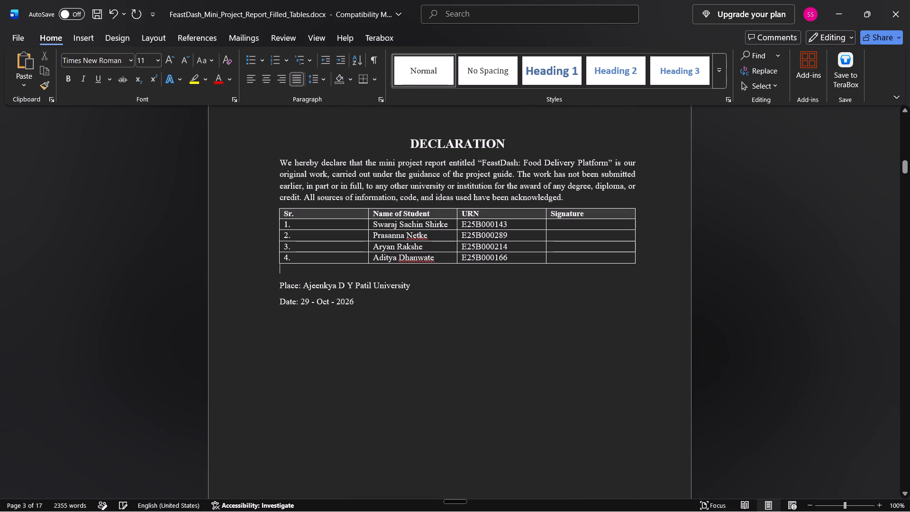
{"action": "left_click", "coordinate": [581, 196]}
{"action": "key", "text": "Return"}
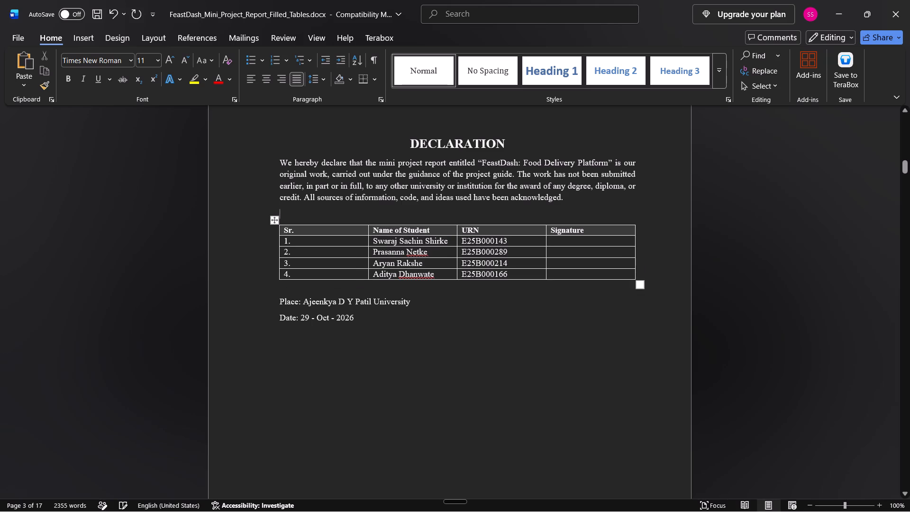
Compare the report's Acknowledgement page with the format document's Acknowledgement page, especially the student names line.
{"action": "scroll", "coordinate": [455, 327], "scroll_direction": "down", "scroll_amount": 8}
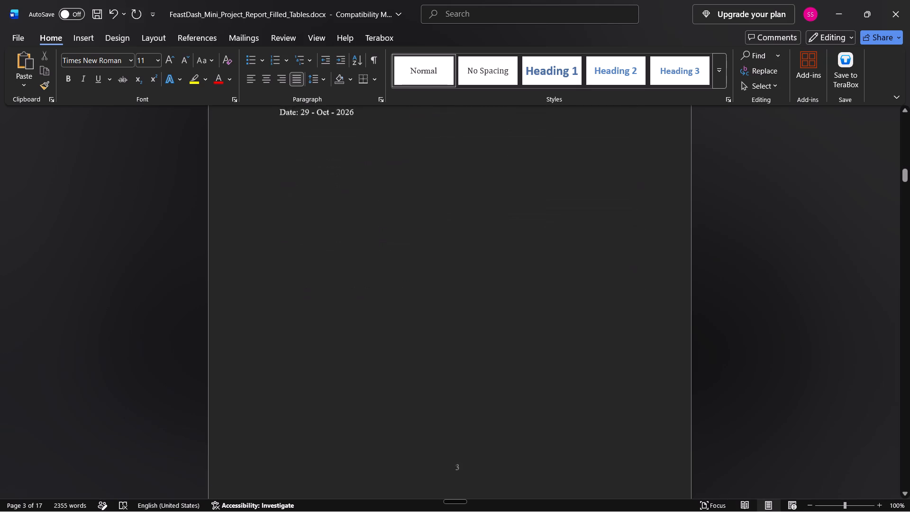
{"action": "scroll", "coordinate": [446, 324], "scroll_direction": "down", "scroll_amount": 12}
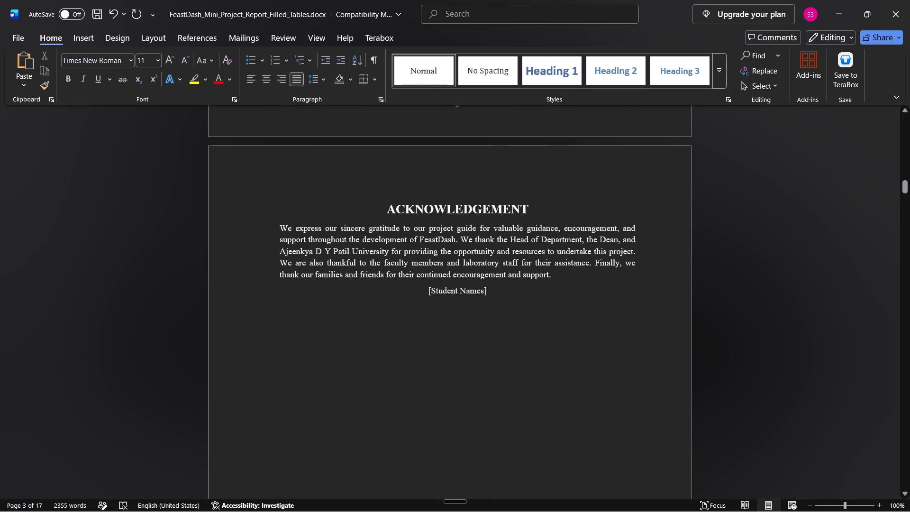
{"action": "key", "text": "alt+Tab"}
{"action": "scroll", "coordinate": [482, 298], "scroll_direction": "down", "scroll_amount": 18}
{"action": "scroll", "coordinate": [482, 301], "scroll_direction": "down", "scroll_amount": 10}
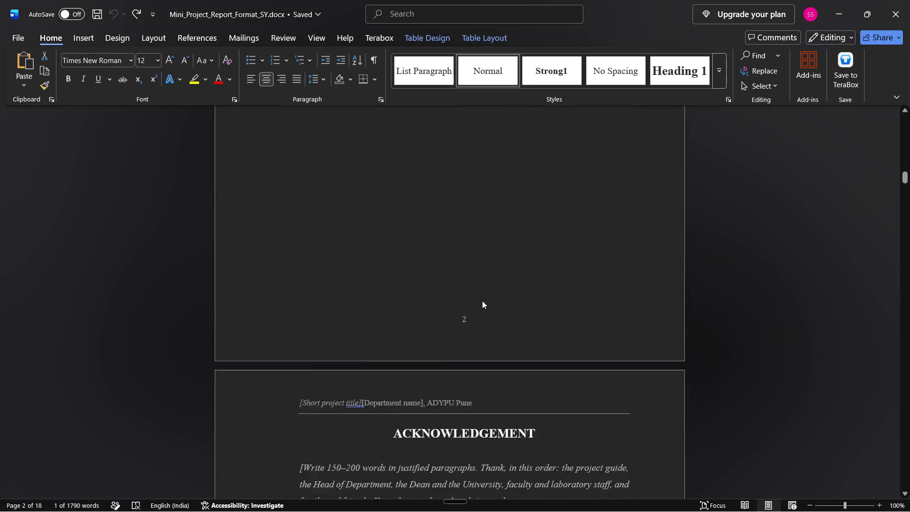
{"action": "scroll", "coordinate": [482, 301], "scroll_direction": "down", "scroll_amount": 7}
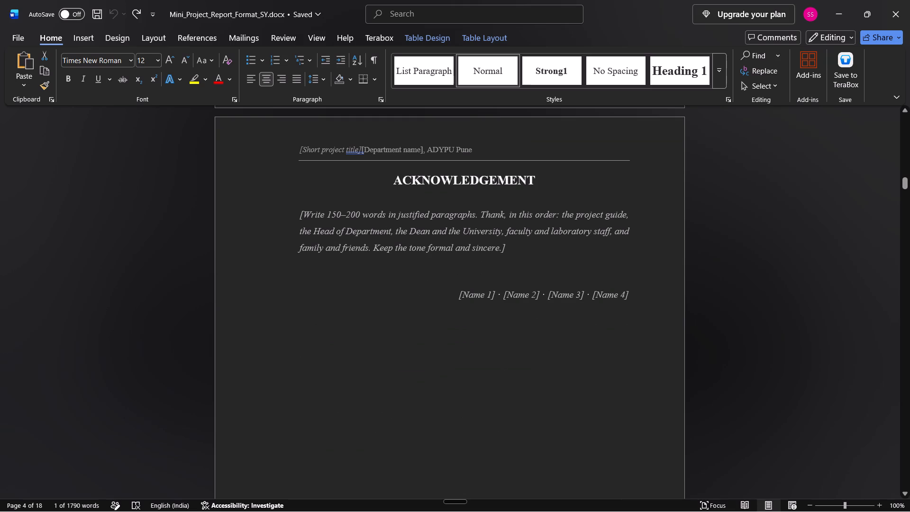
{"action": "key", "text": "alt+Tab"}
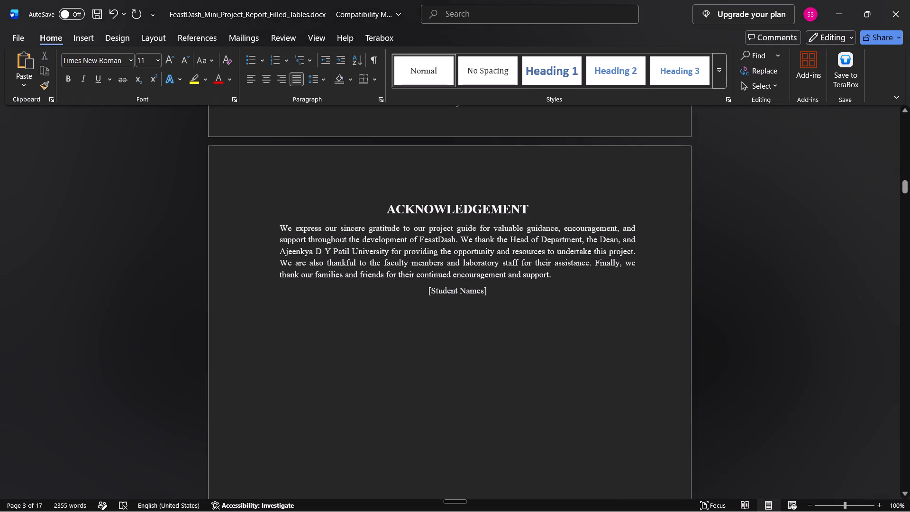
{"action": "left_click_drag", "start_coordinate": [490, 295], "coordinate": [428, 292]}
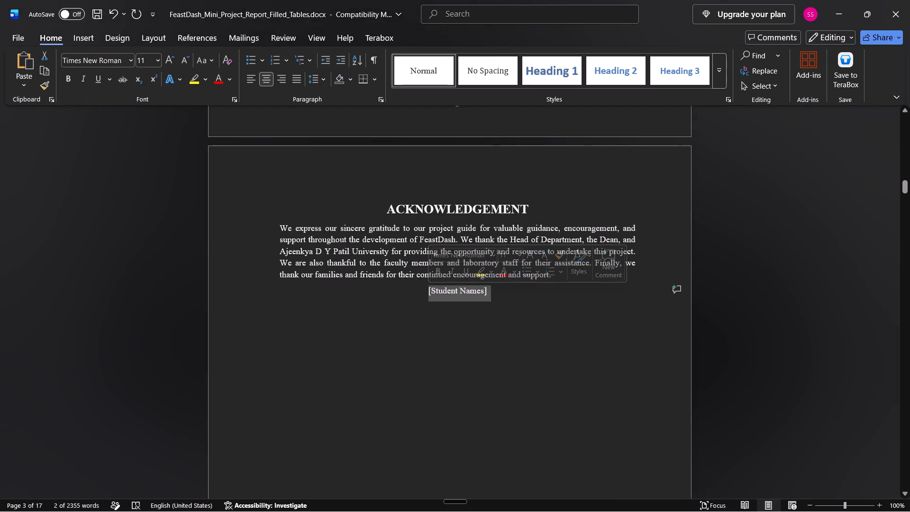
{"action": "left_click", "coordinate": [621, 194]}
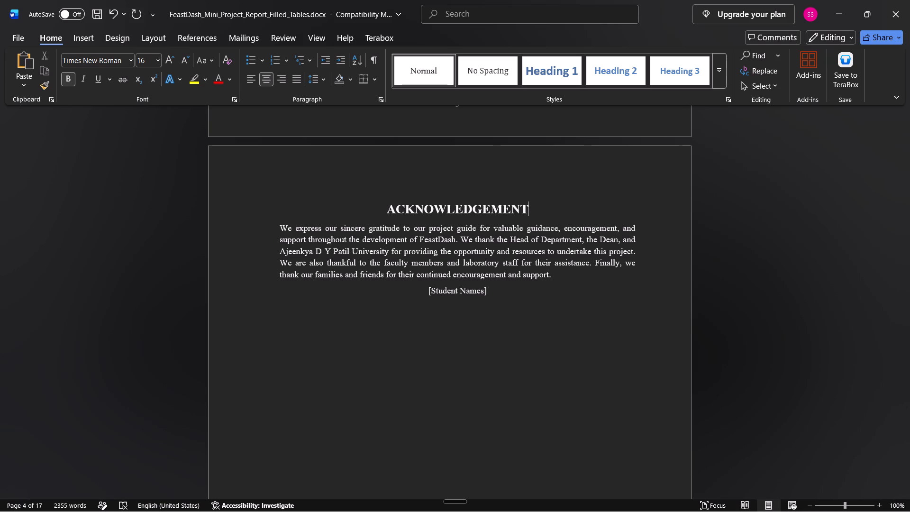
{"action": "key", "text": "alt+Tab"}
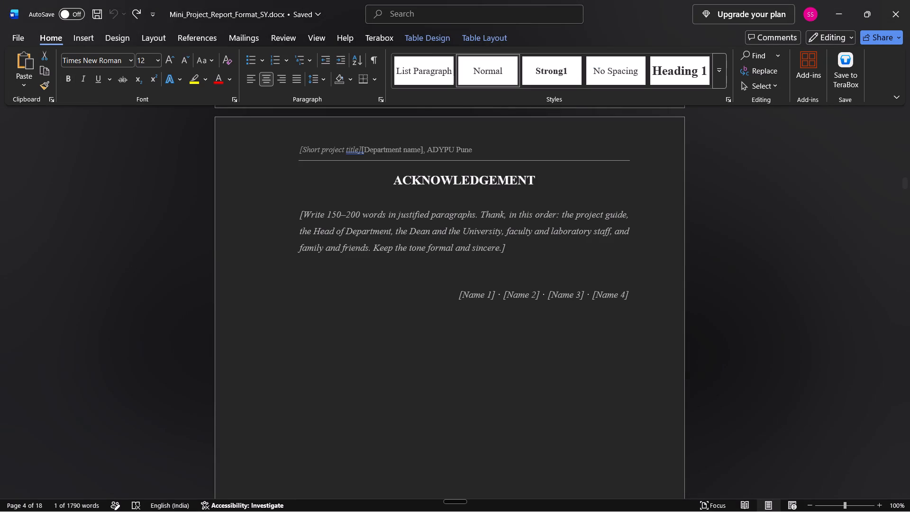
Delete the "[Student Names]" placeholder below the report's Acknowledgement paragraph.
{"action": "key", "text": "alt+Tab"}
{"action": "left_click_drag", "start_coordinate": [492, 291], "coordinate": [428, 296]}
{"action": "key", "text": "BackSpace"}
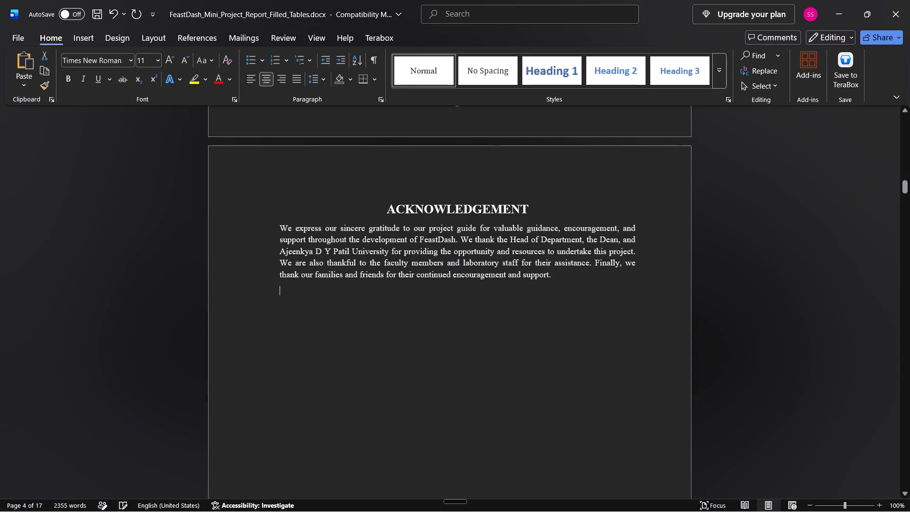
Insert a table of three columns and two rows below the Acknowledgement paragraph, with a blank line above it.
{"action": "left_click", "coordinate": [84, 42]}
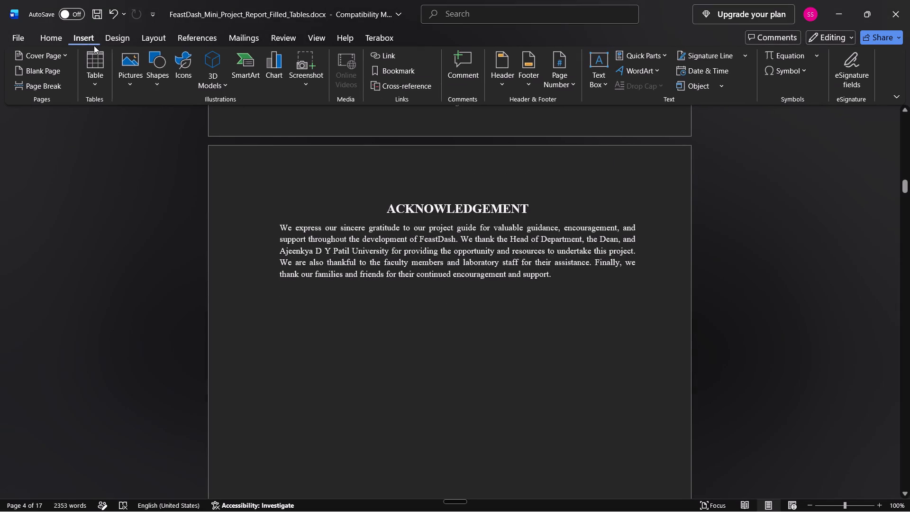
{"action": "left_click", "coordinate": [97, 61]}
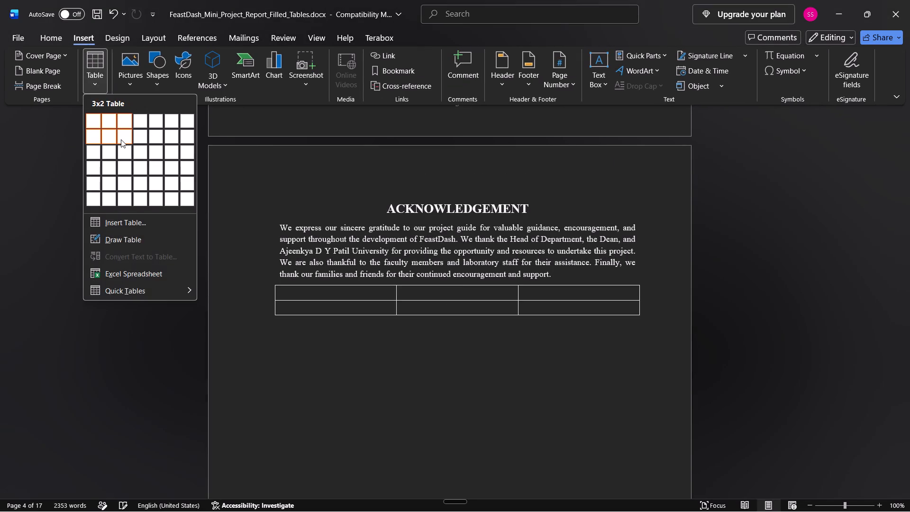
{"action": "left_click", "coordinate": [121, 139]}
{"action": "left_click", "coordinate": [556, 276]}
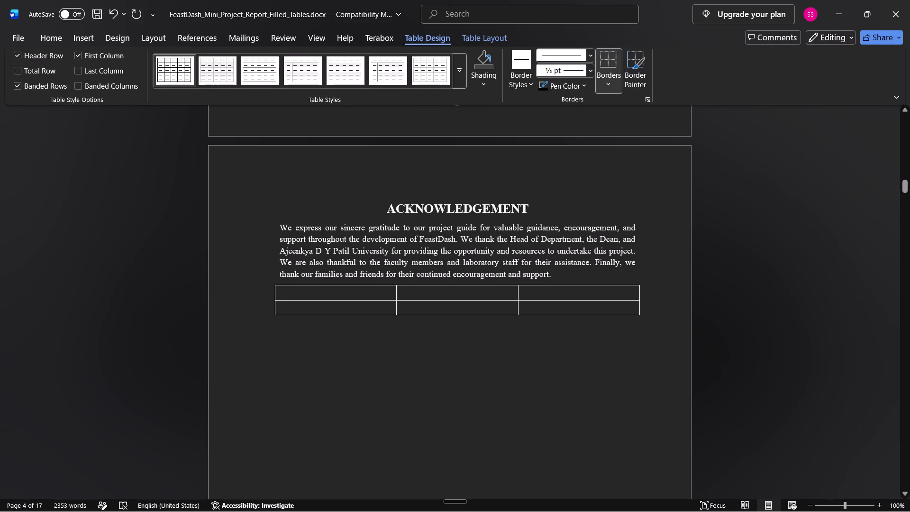
{"action": "key", "text": "Return"}
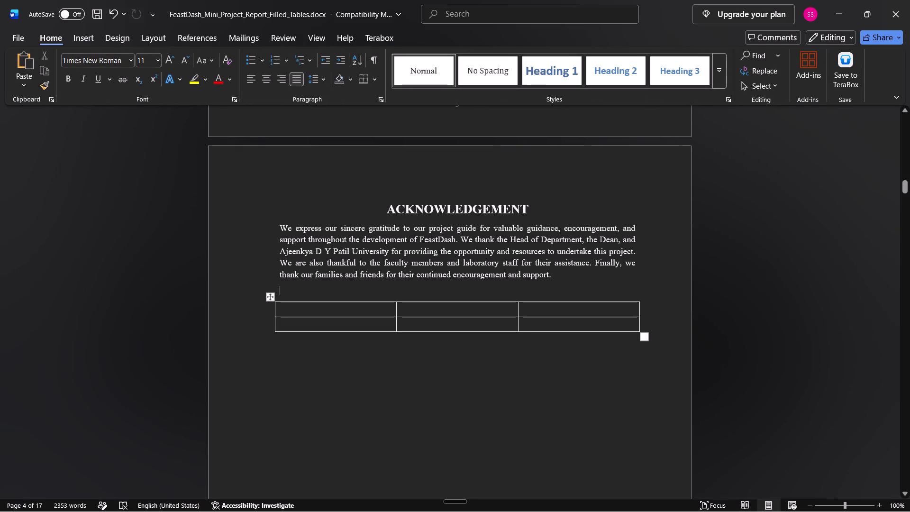
Copy the four student names from the Declaration table into the third column of the Acknowledgement table, starting at its first row.
{"action": "left_click", "coordinate": [569, 326]}
{"action": "left_click", "coordinate": [556, 312]}
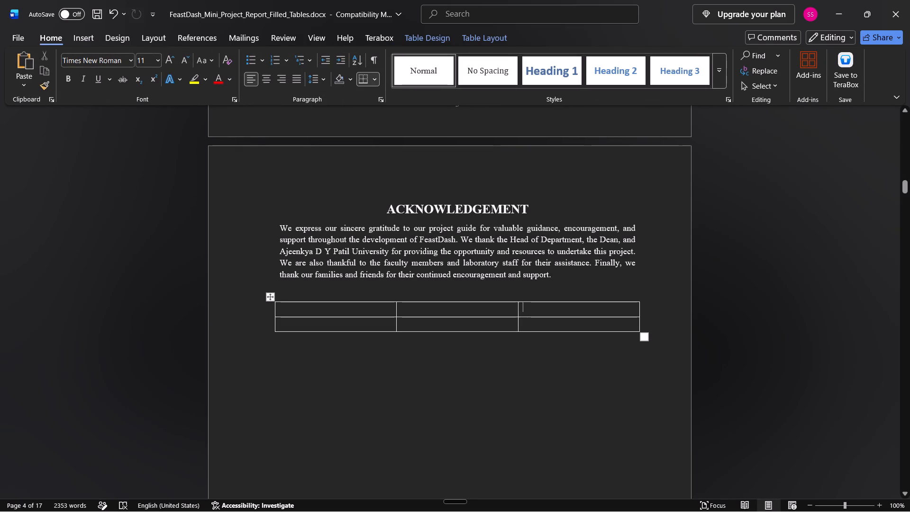
{"action": "scroll", "coordinate": [543, 280], "scroll_direction": "up", "scroll_amount": 12}
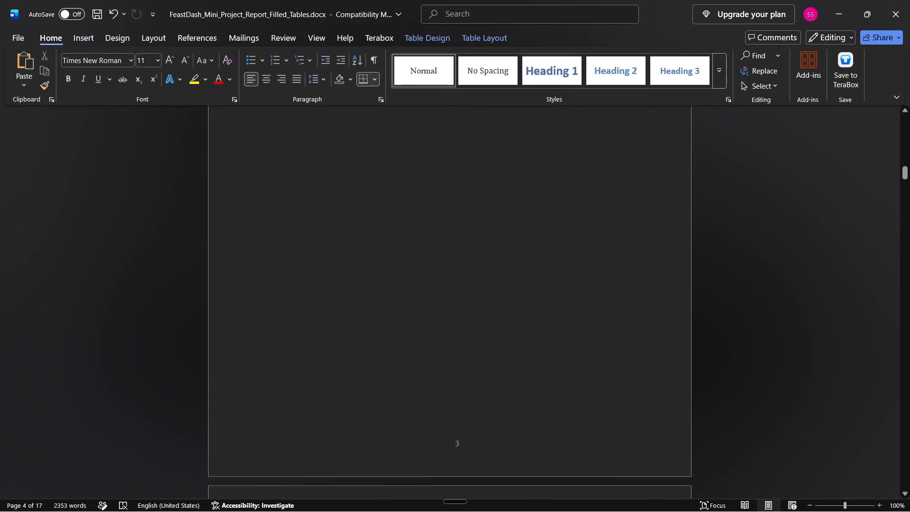
{"action": "scroll", "coordinate": [545, 277], "scroll_direction": "up", "scroll_amount": 5}
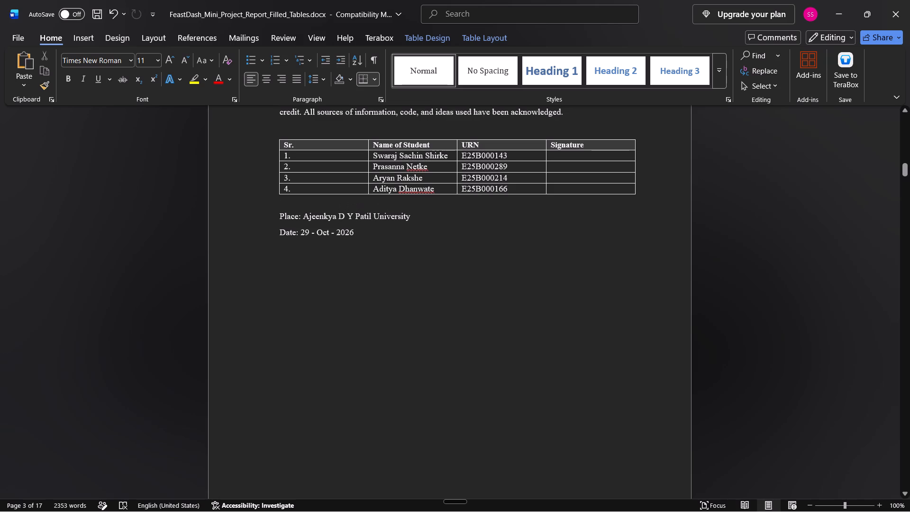
{"action": "left_click_drag", "start_coordinate": [373, 156], "coordinate": [430, 189]}
{"action": "key", "text": "ctrl+c"}
{"action": "scroll", "coordinate": [481, 296], "scroll_direction": "down", "scroll_amount": 12}
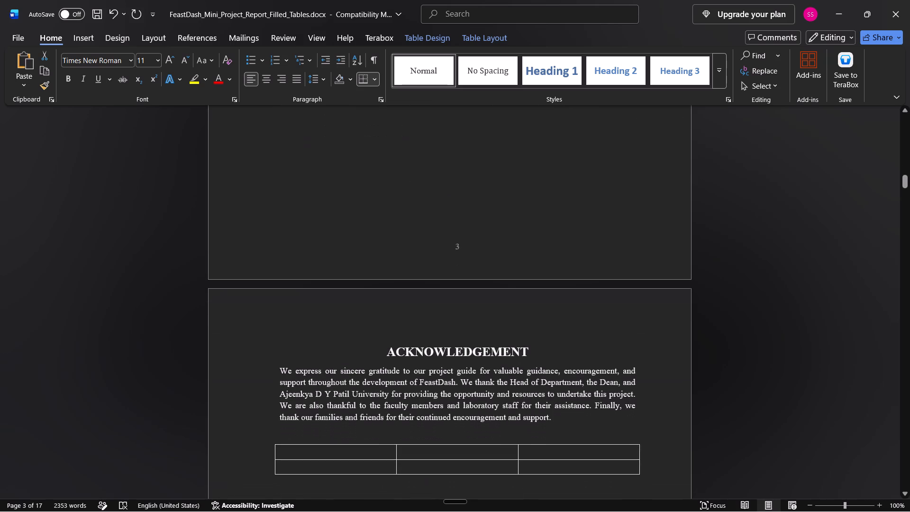
{"action": "left_click", "coordinate": [565, 448]}
{"action": "key", "text": "ctrl+v"}
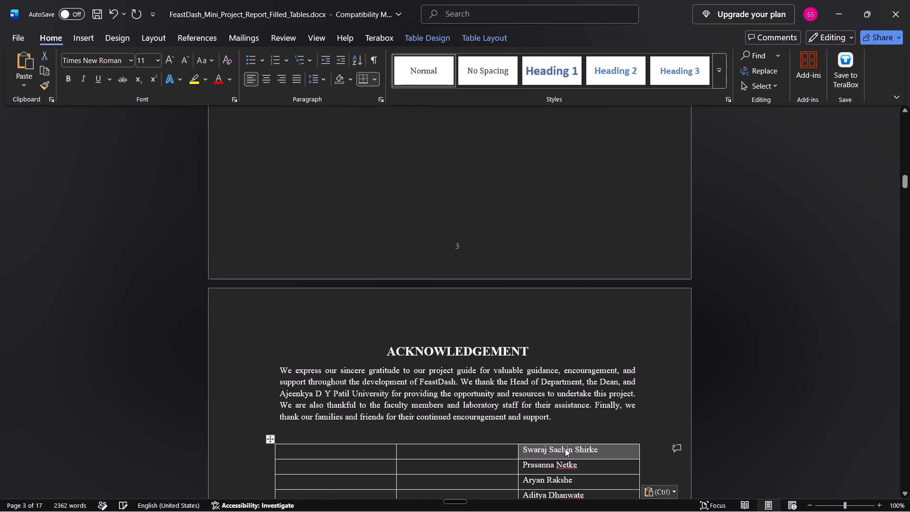
Remove all borders from the student names table on the Acknowledgement page using the No Border option.
{"action": "scroll", "coordinate": [565, 448], "scroll_direction": "down", "scroll_amount": 4}
{"action": "left_click_drag", "start_coordinate": [361, 338], "coordinate": [549, 376]}
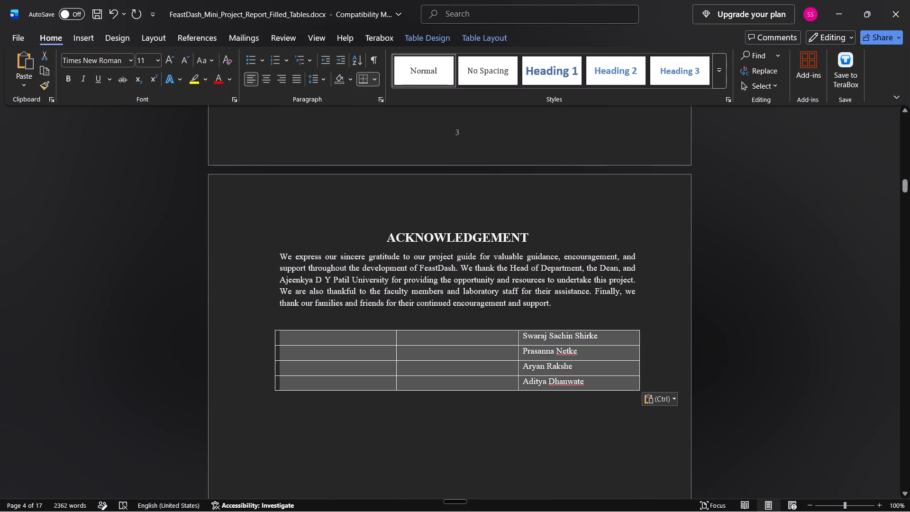
{"action": "left_click_drag", "start_coordinate": [549, 376], "coordinate": [561, 379]}
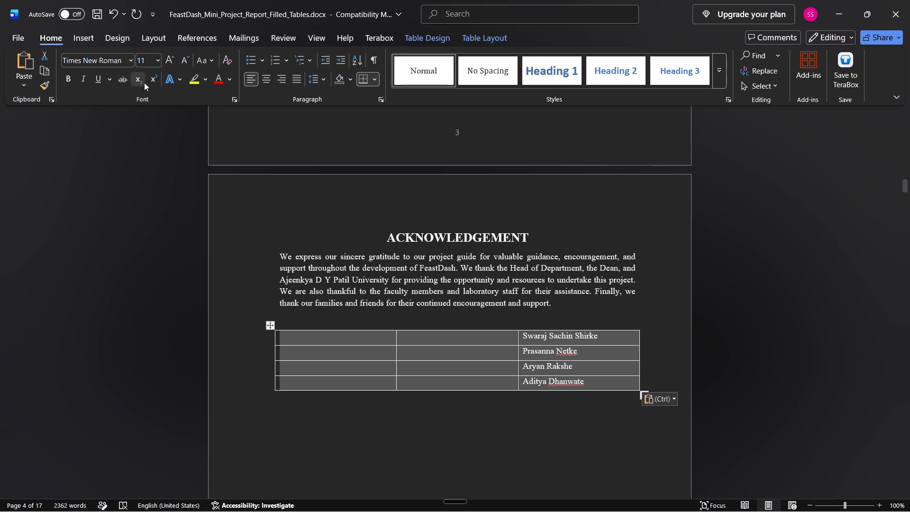
{"action": "right_click", "coordinate": [388, 363]}
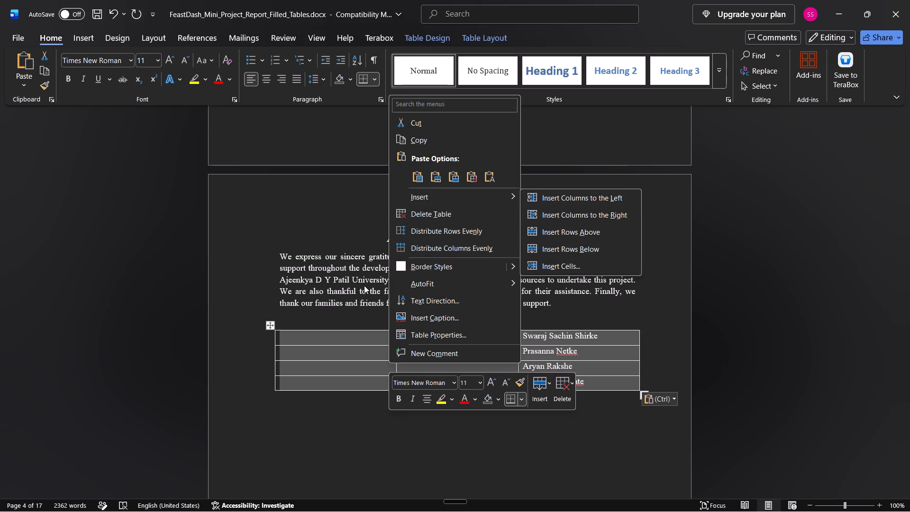
{"action": "left_click", "coordinate": [269, 324]}
{"action": "right_click", "coordinate": [269, 324]}
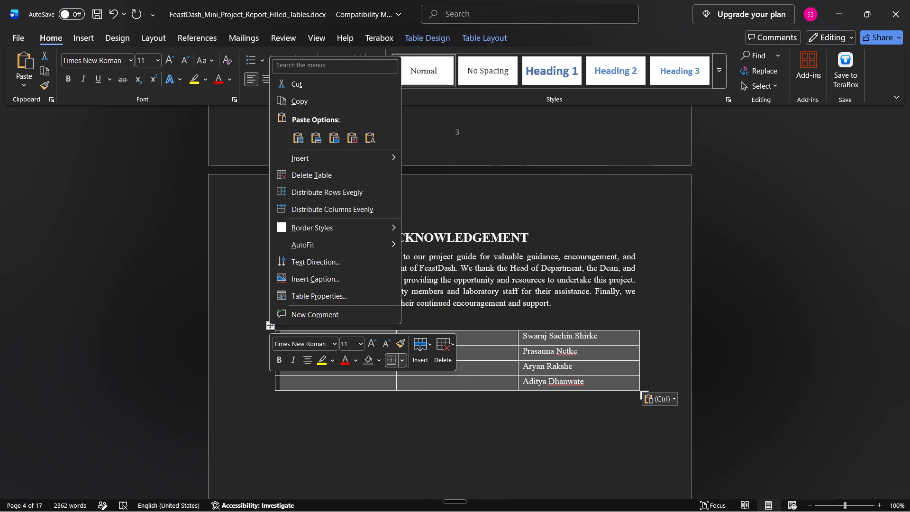
{"action": "double_click", "coordinate": [269, 324]}
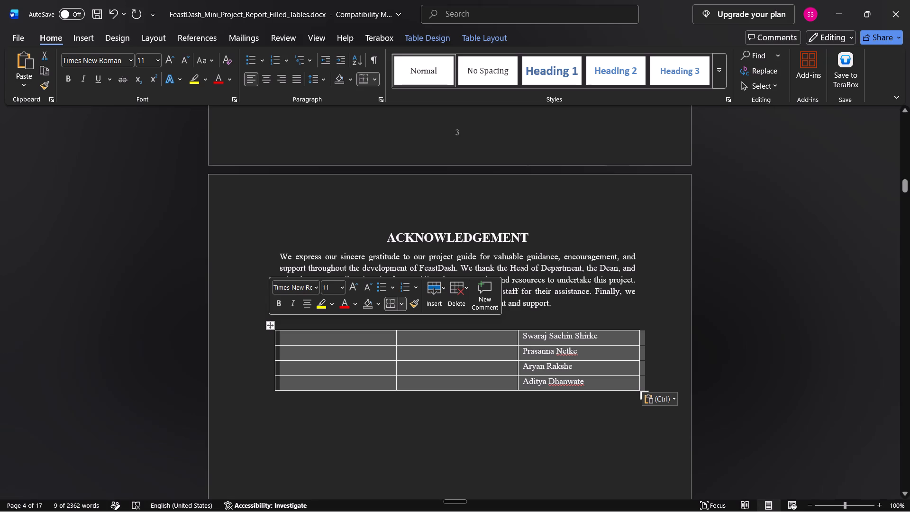
{"action": "left_click", "coordinate": [401, 301]}
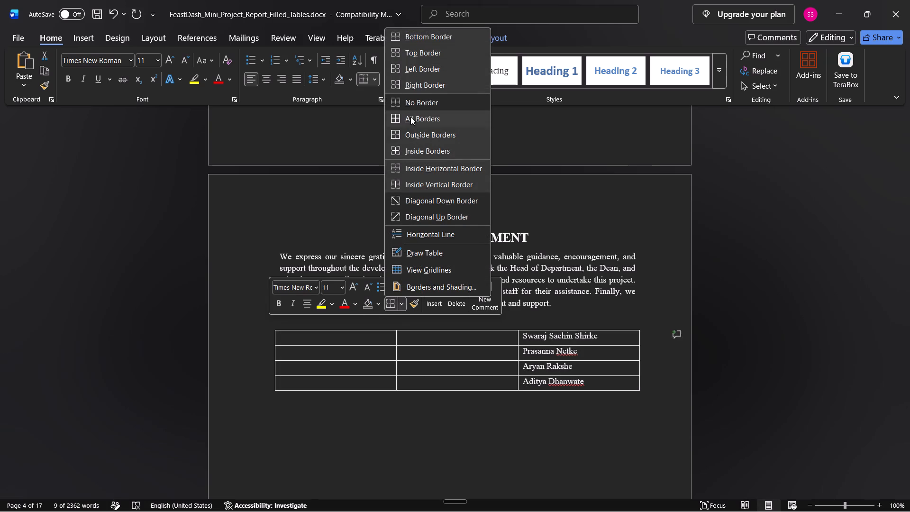
{"action": "left_click", "coordinate": [411, 97]}
{"action": "left_click", "coordinate": [508, 412]}
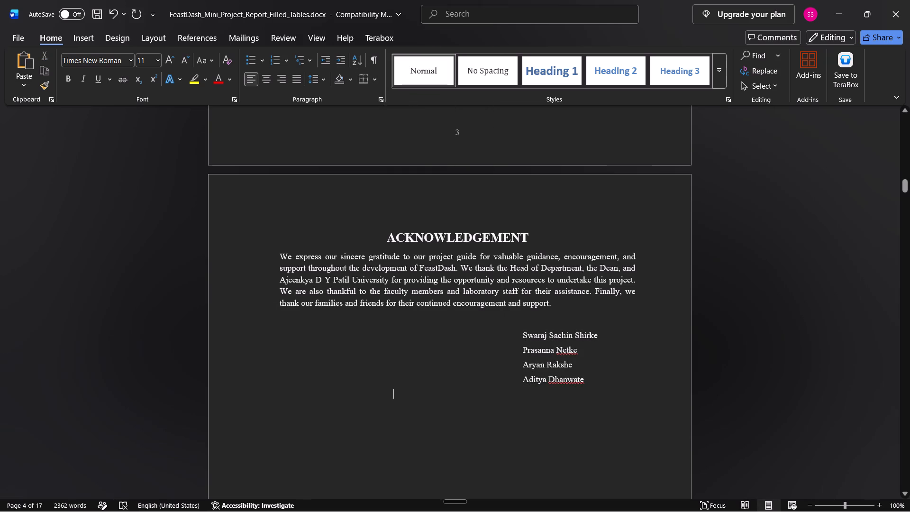
{"action": "left_click", "coordinate": [588, 389]}
Review the report's Acknowledgement page against the format document's Acknowledgement page, checking how the student names are laid out.
{"action": "scroll", "coordinate": [424, 445], "scroll_direction": "down", "scroll_amount": 5}
{"action": "scroll", "coordinate": [422, 444], "scroll_direction": "up", "scroll_amount": 2}
{"action": "scroll", "coordinate": [422, 444], "scroll_direction": "down", "scroll_amount": 14}
{"action": "key", "text": "alt+Tab"}
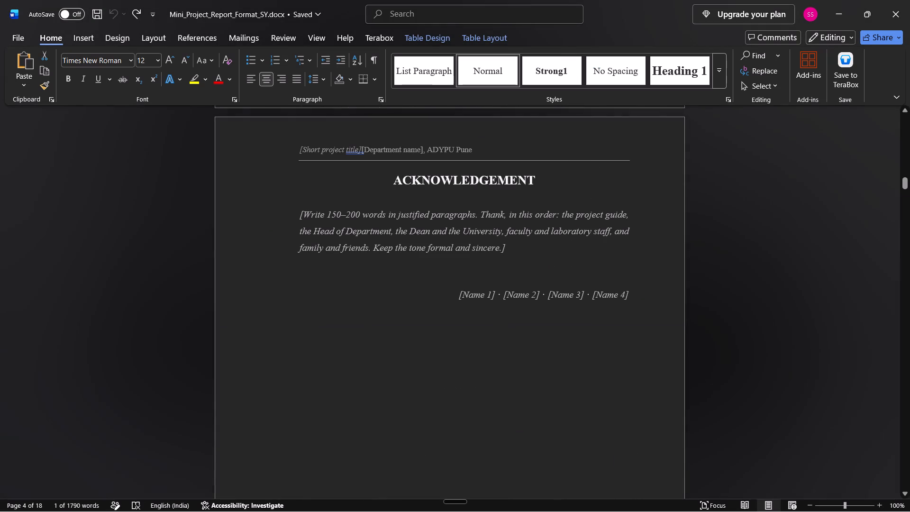
{"action": "key", "text": "alt+Tab"}
{"action": "scroll", "coordinate": [520, 352], "scroll_direction": "up", "scroll_amount": 9}
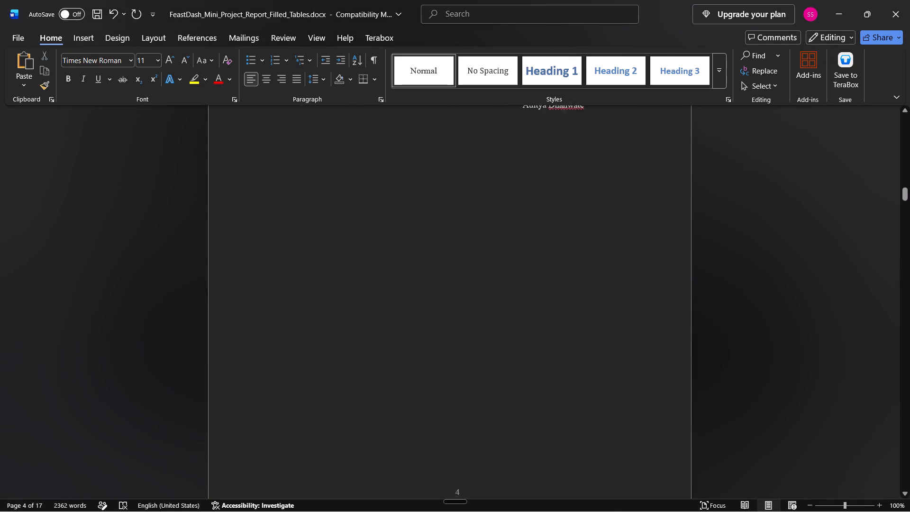
{"action": "scroll", "coordinate": [520, 352], "scroll_direction": "up", "scroll_amount": 4}
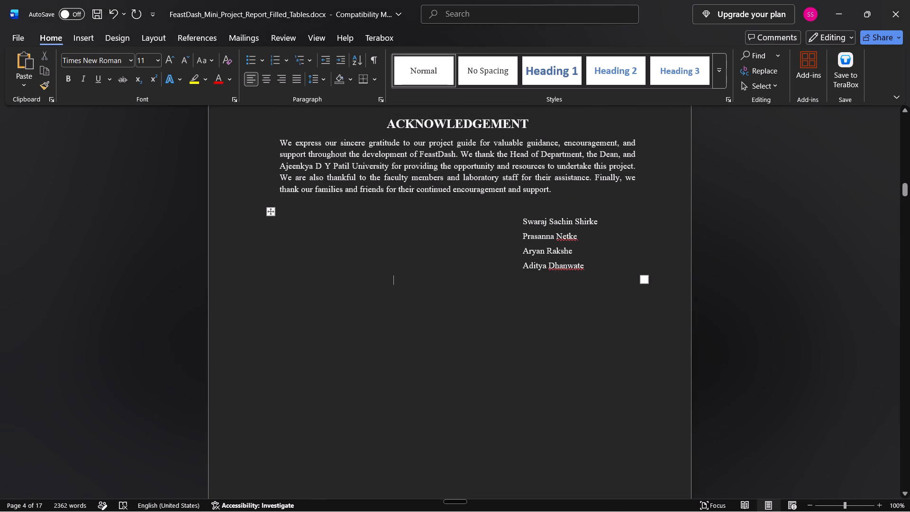
Check the format document's Abstract page and add a blank line between the report's Abstract paragraph and its Keywords line.
{"action": "scroll", "coordinate": [542, 328], "scroll_direction": "down", "scroll_amount": 19}
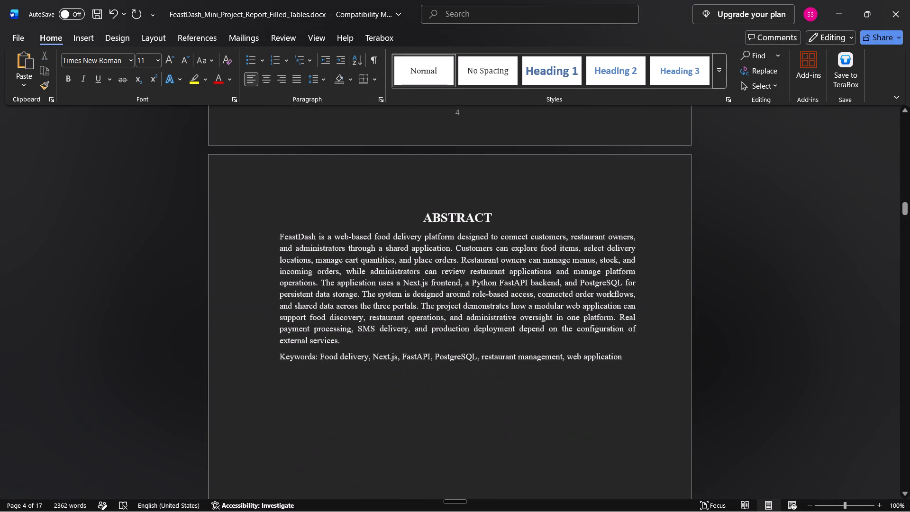
{"action": "key", "text": "alt+Tab"}
{"action": "scroll", "coordinate": [483, 345], "scroll_direction": "down", "scroll_amount": 16}
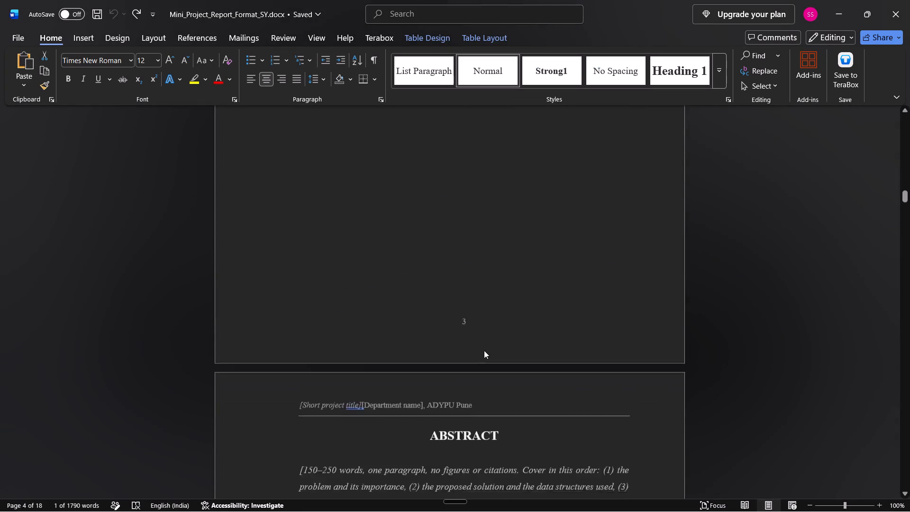
{"action": "scroll", "coordinate": [484, 350], "scroll_direction": "down", "scroll_amount": 3}
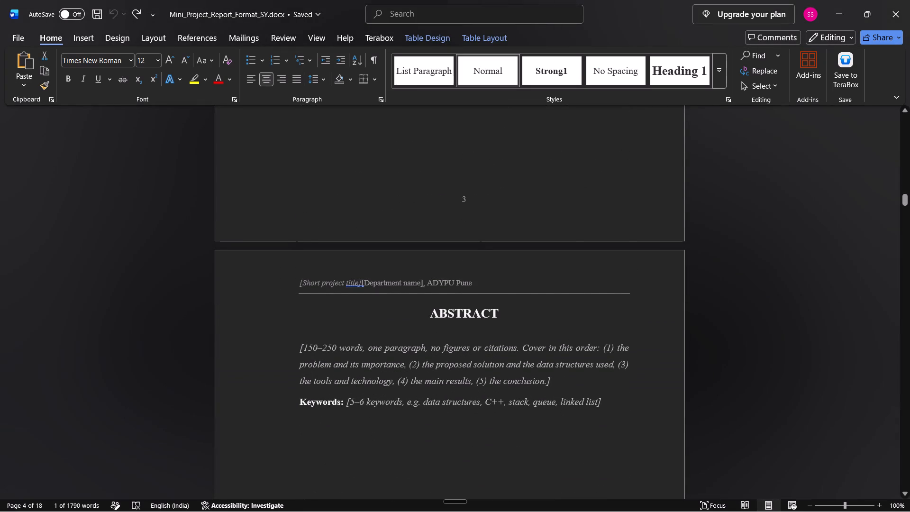
{"action": "key", "text": "alt+Tab"}
{"action": "left_click", "coordinate": [410, 343]}
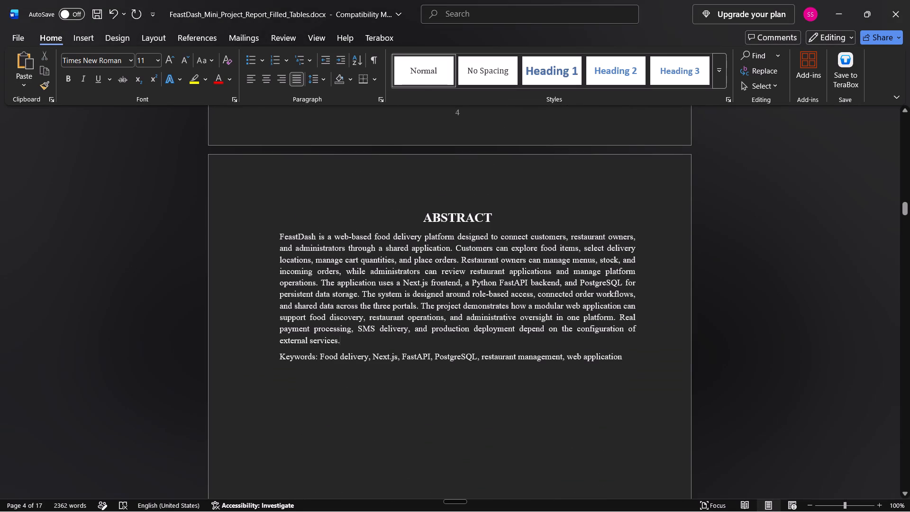
{"action": "key", "text": "Return"}
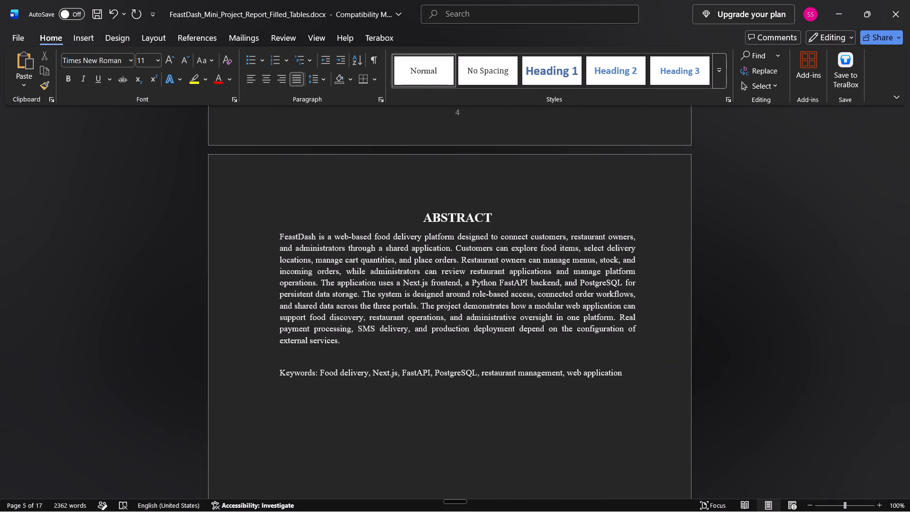
Compare the report's Table of Contents with the format document's Table of Contents, examining the listed parts, numbering and page columns.
{"action": "key", "text": "alt+Tab"}
{"action": "scroll", "coordinate": [426, 393], "scroll_direction": "down", "scroll_amount": 13}
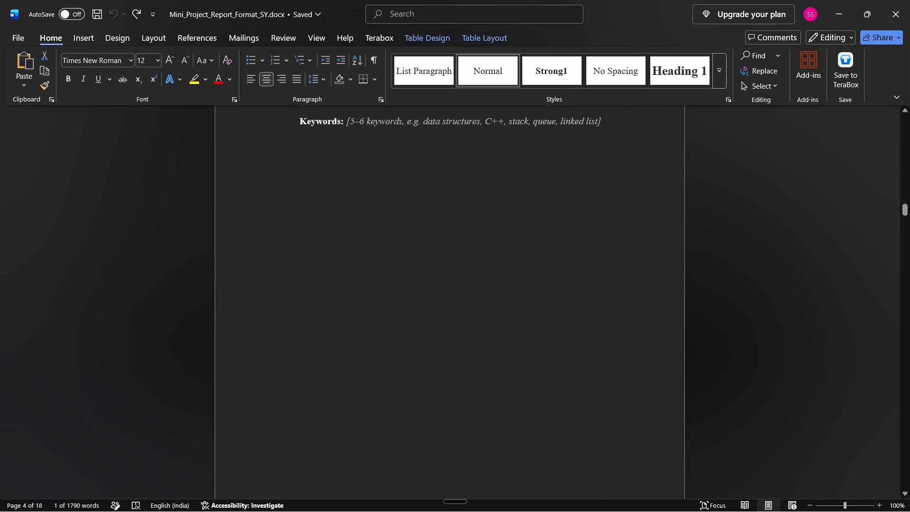
{"action": "scroll", "coordinate": [430, 397], "scroll_direction": "down", "scroll_amount": 15}
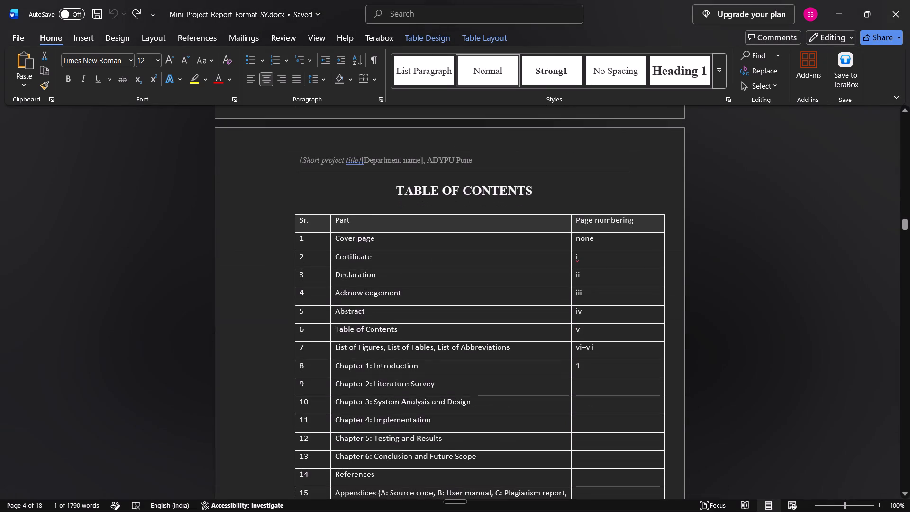
{"action": "scroll", "coordinate": [430, 397], "scroll_direction": "down", "scroll_amount": 5}
{"action": "scroll", "coordinate": [430, 397], "scroll_direction": "up", "scroll_amount": 3}
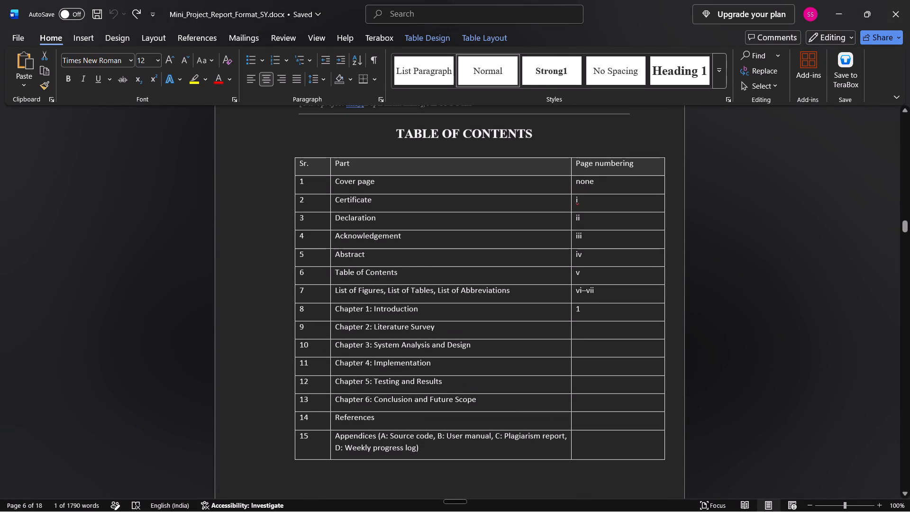
{"action": "key", "text": "alt+Tab"}
{"action": "scroll", "coordinate": [430, 397], "scroll_direction": "down", "scroll_amount": 17}
{"action": "scroll", "coordinate": [430, 397], "scroll_direction": "down", "scroll_amount": 6}
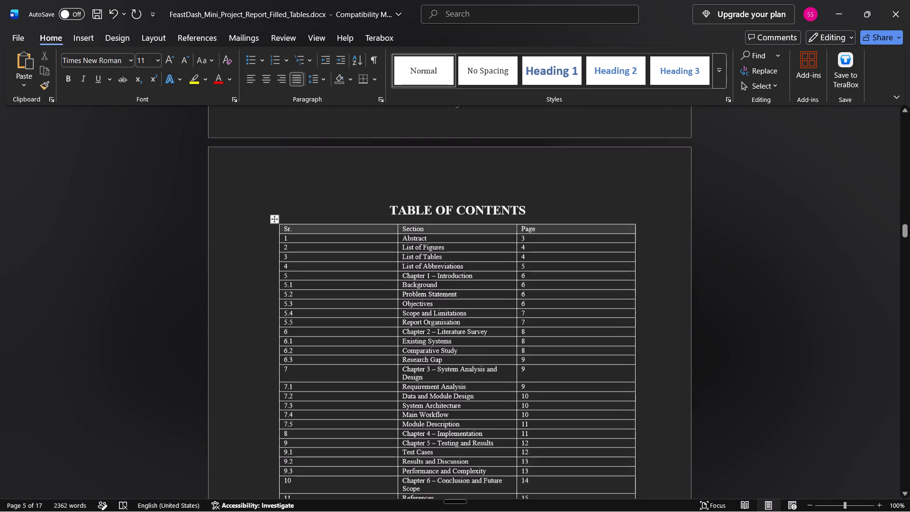
{"action": "scroll", "coordinate": [430, 397], "scroll_direction": "down", "scroll_amount": 2}
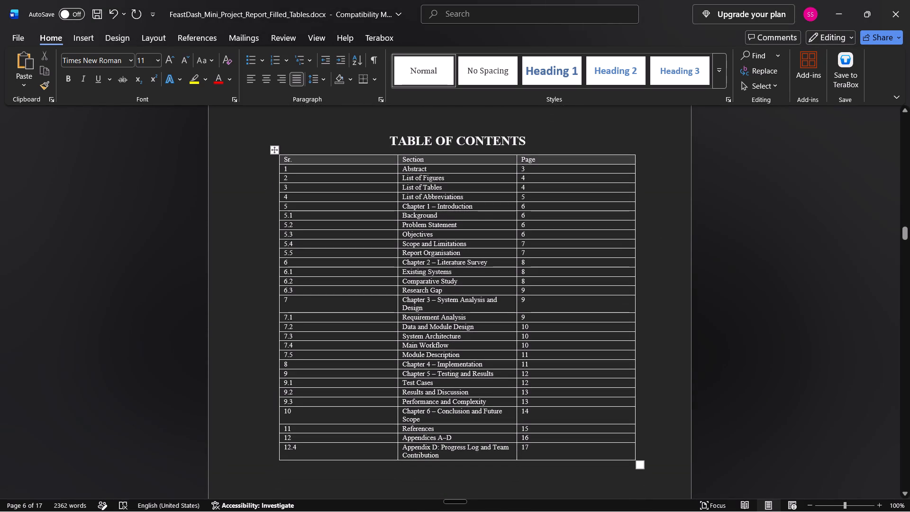
{"action": "key", "text": "alt+Tab"}
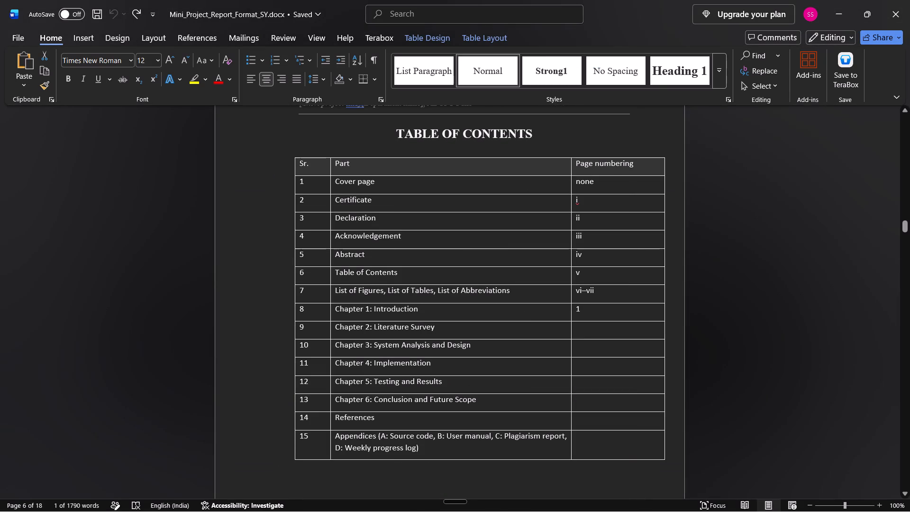
{"action": "key", "text": "alt+Tab"}
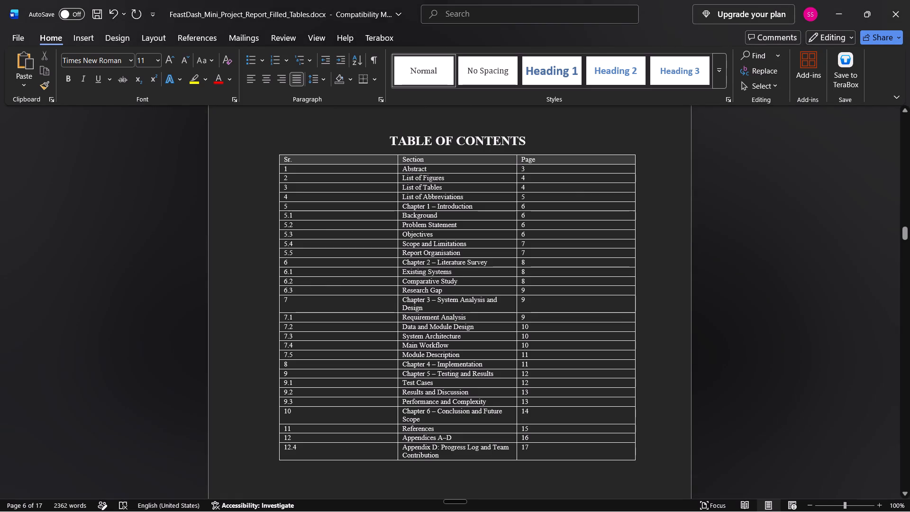
{"action": "key", "text": "alt+Tab"}
{"action": "key", "text": "alt+Tab"}
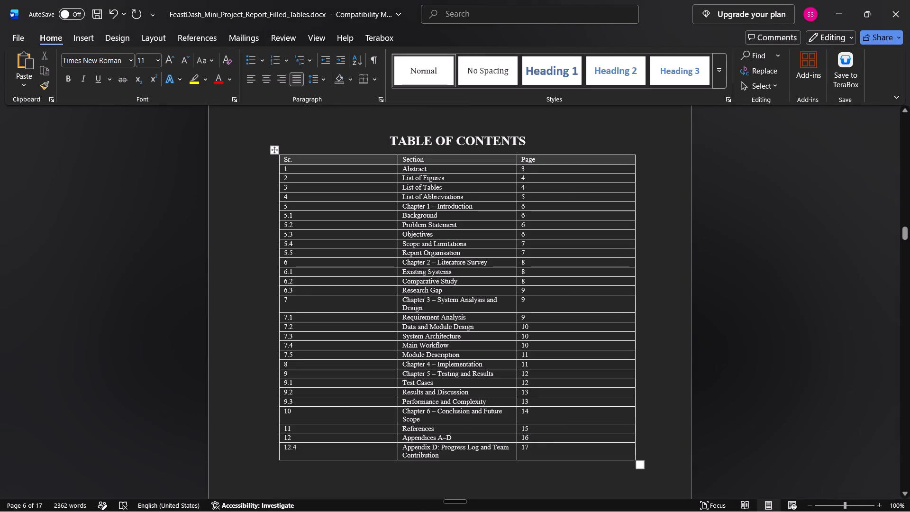
{"action": "key", "text": "alt+Tab"}
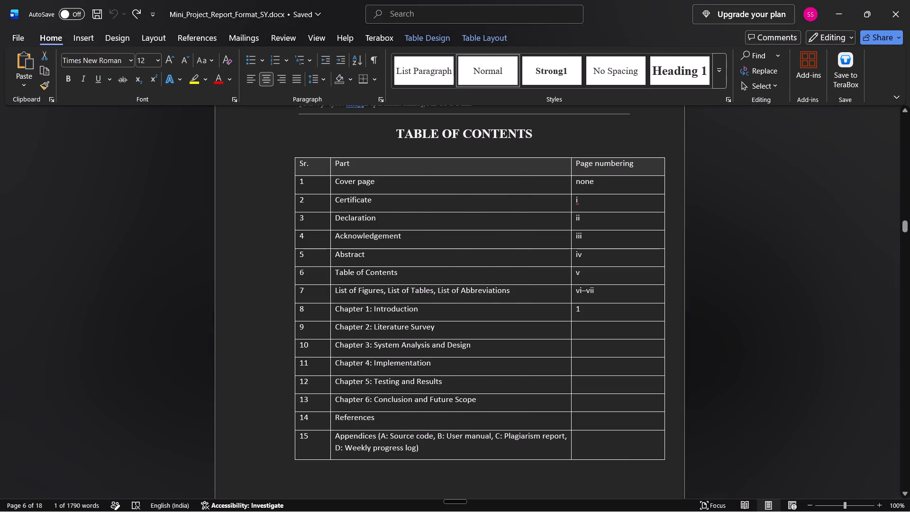
{"action": "key", "text": "alt+Tab"}
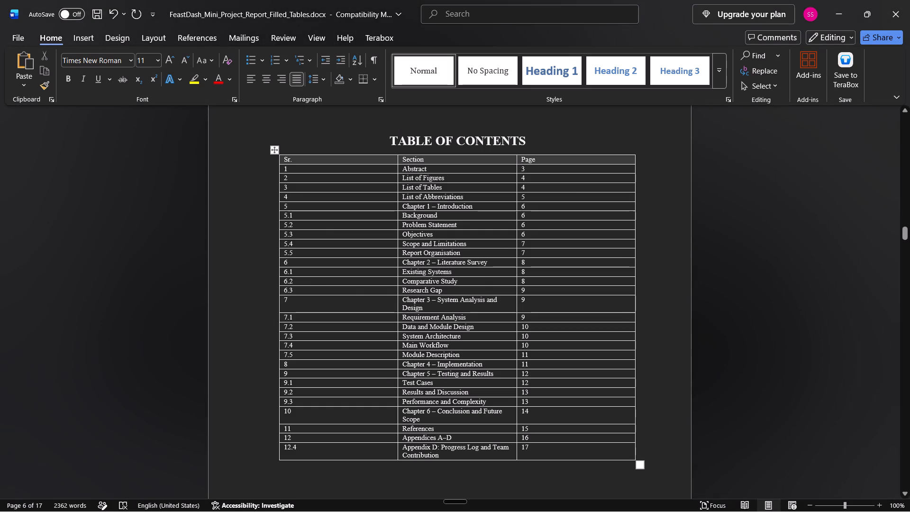
{"action": "scroll", "coordinate": [393, 241], "scroll_direction": "up", "scroll_amount": 1}
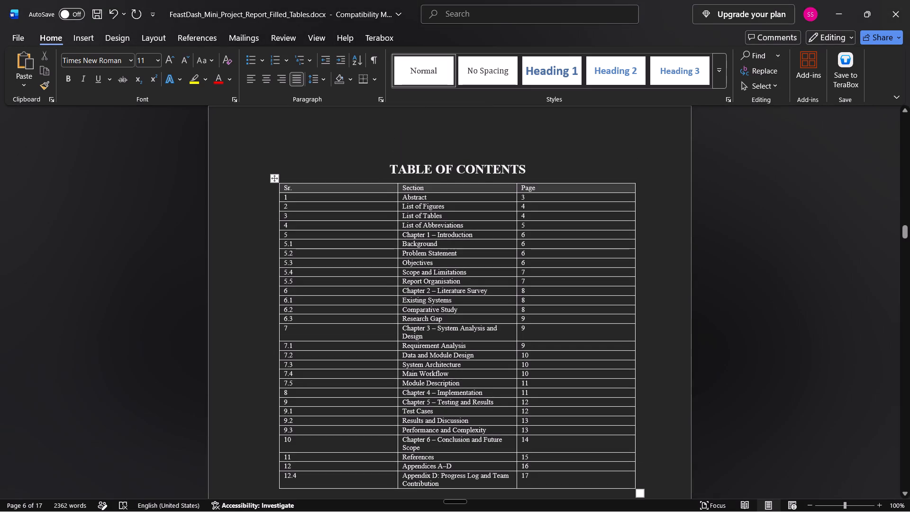
{"action": "key", "text": "alt+Tab"}
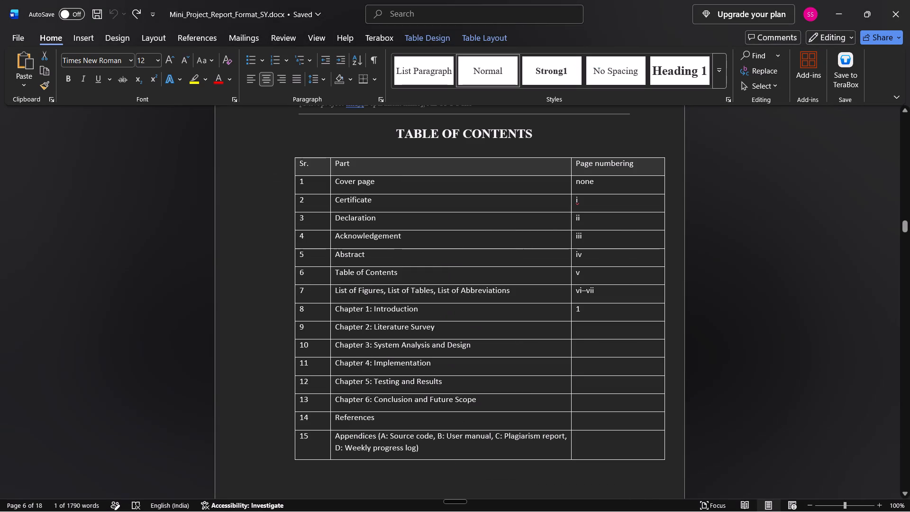
{"action": "scroll", "coordinate": [374, 245], "scroll_direction": "up", "scroll_amount": 2}
{"action": "scroll", "coordinate": [374, 245], "scroll_direction": "down", "scroll_amount": 1}
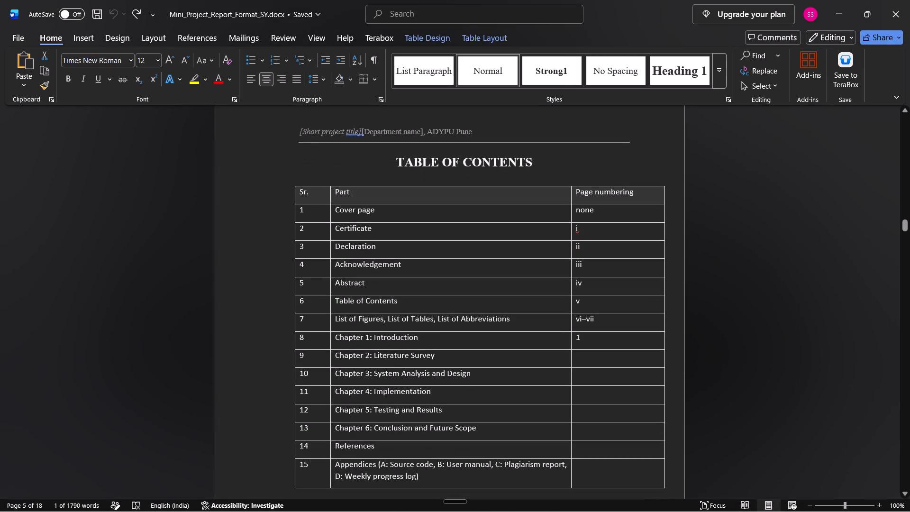
{"action": "key", "text": "alt+Tab"}
{"action": "scroll", "coordinate": [374, 245], "scroll_direction": "down", "scroll_amount": 5}
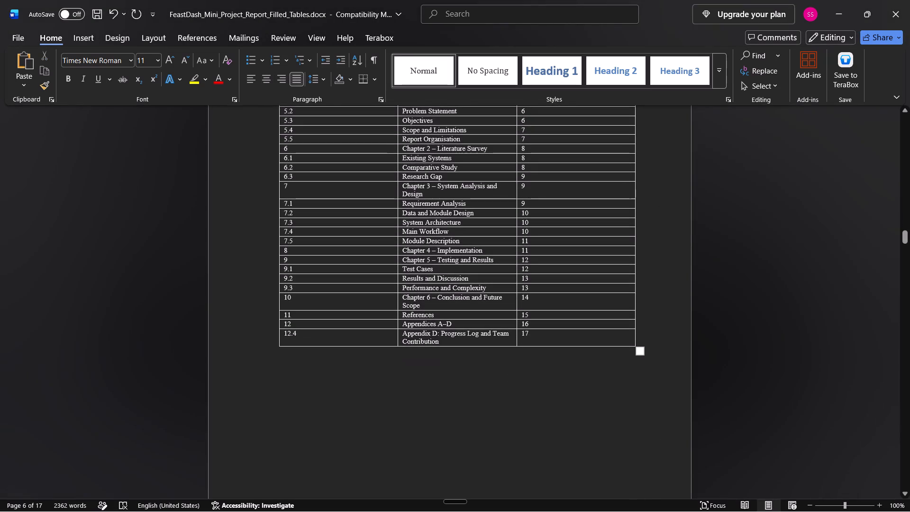
Compare the report's Table of Contents rows and page layout with the format document's Table of Contents once more.
{"action": "scroll", "coordinate": [374, 245], "scroll_direction": "down", "scroll_amount": 11}
{"action": "scroll", "coordinate": [374, 260], "scroll_direction": "up", "scroll_amount": 3}
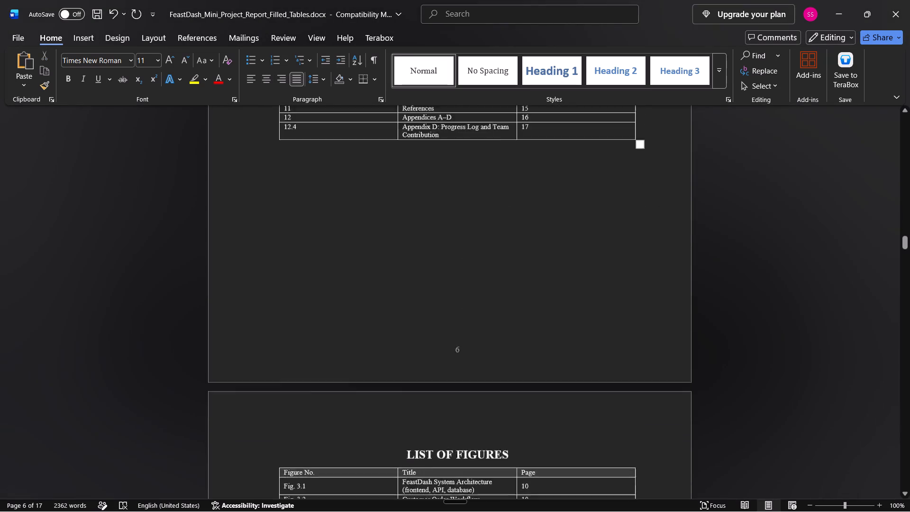
{"action": "scroll", "coordinate": [374, 260], "scroll_direction": "up", "scroll_amount": 7}
{"action": "key", "text": "alt+Tab"}
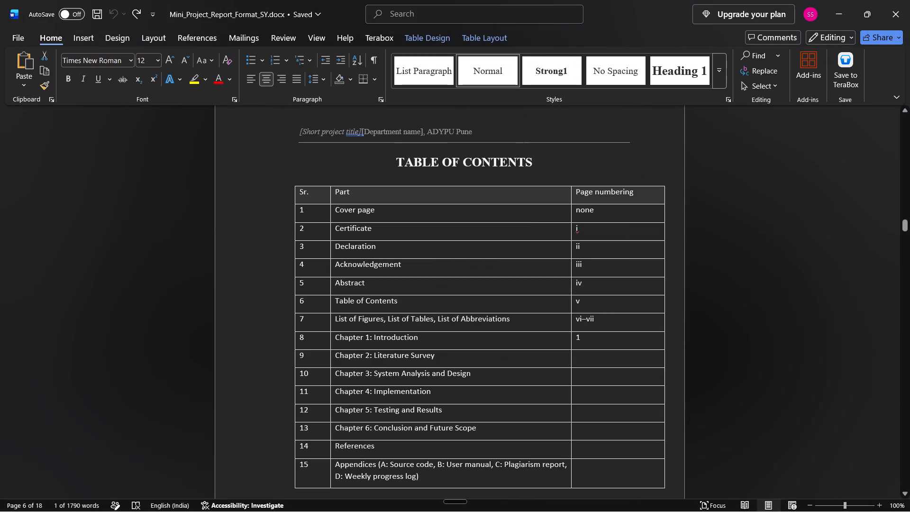
{"action": "key", "text": "alt+Tab"}
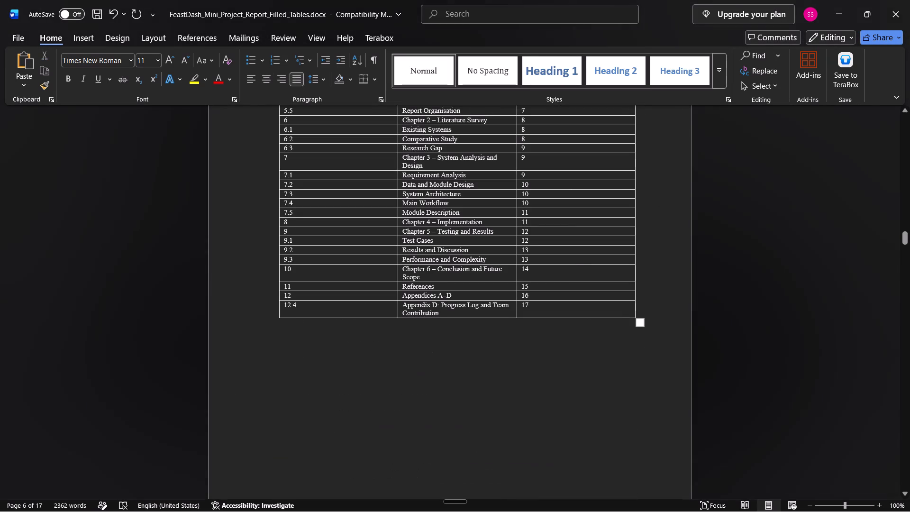
{"action": "scroll", "coordinate": [374, 260], "scroll_direction": "up", "scroll_amount": 4}
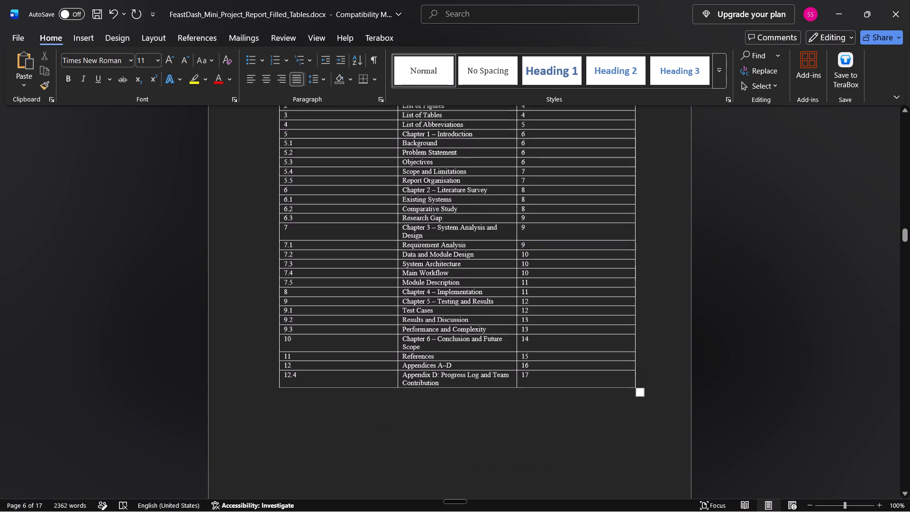
Copy the format document's whole Table of Contents table and paste it over the report's existing Table of Contents table.
{"action": "key", "text": "alt+Tab"}
{"action": "left_click_drag", "start_coordinate": [300, 198], "coordinate": [439, 295]}
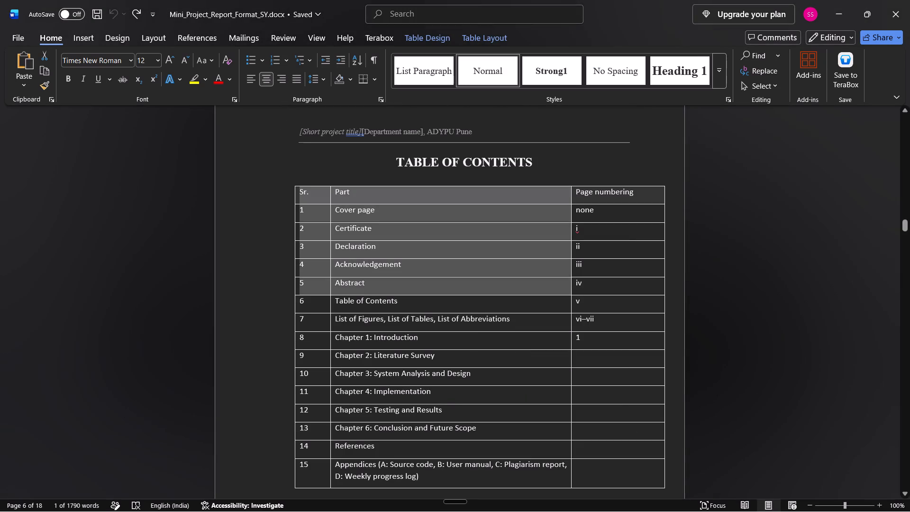
{"action": "left_click_drag", "start_coordinate": [439, 295], "coordinate": [634, 479]}
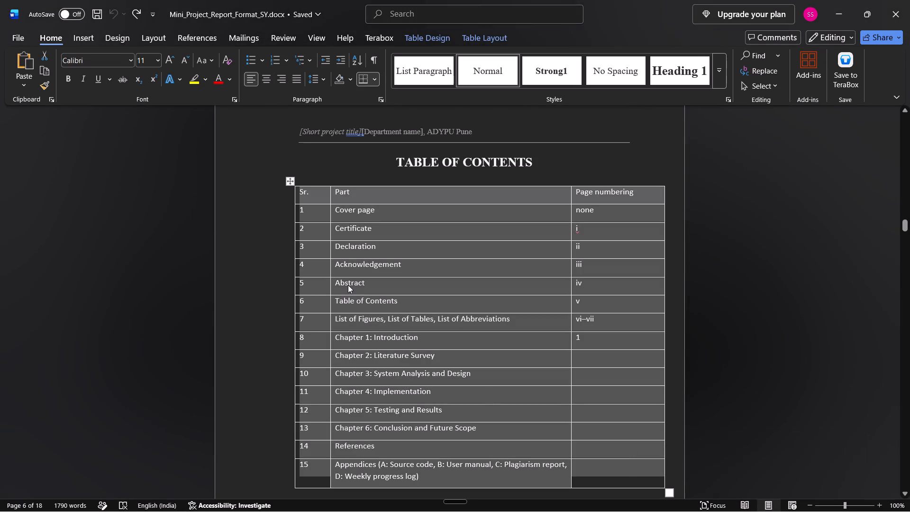
{"action": "key", "text": "ctrl+c"}
{"action": "key", "text": "alt+Tab"}
{"action": "left_click_drag", "start_coordinate": [290, 132], "coordinate": [546, 370]}
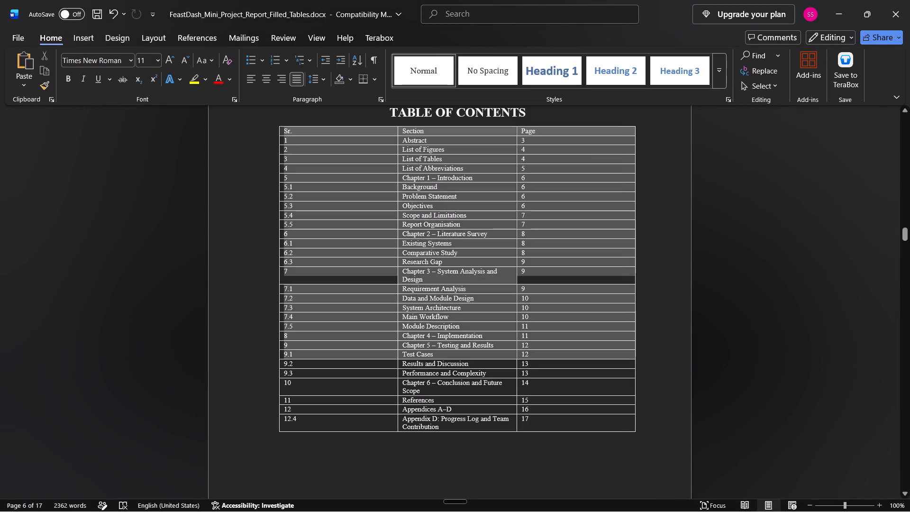
{"action": "left_click_drag", "start_coordinate": [546, 370], "coordinate": [600, 435]}
{"action": "key", "text": "ctrl+v"}
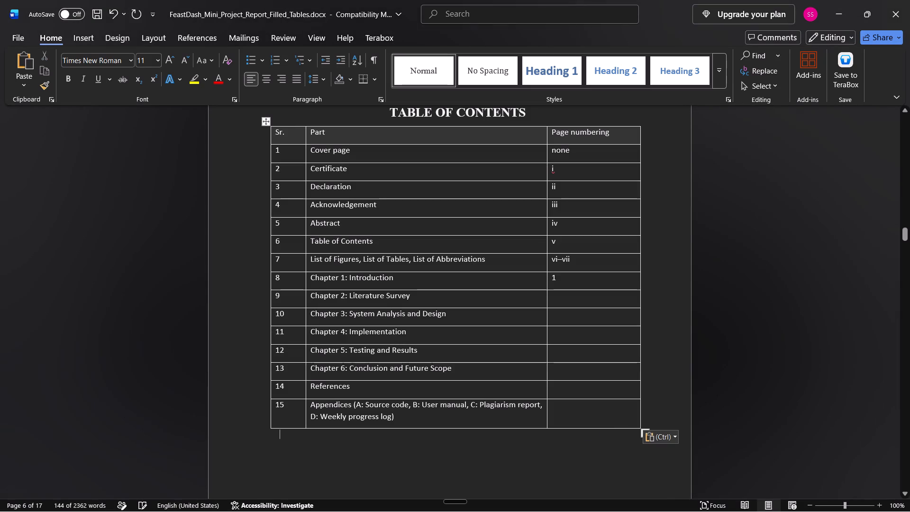
Clear the Page numbering entries for Cover page, Certificate, Declaration and Acknowledgement in the report's Table of Contents.
{"action": "scroll", "coordinate": [234, 398], "scroll_direction": "up", "scroll_amount": 4}
{"action": "left_click_drag", "start_coordinate": [585, 269], "coordinate": [556, 271]}
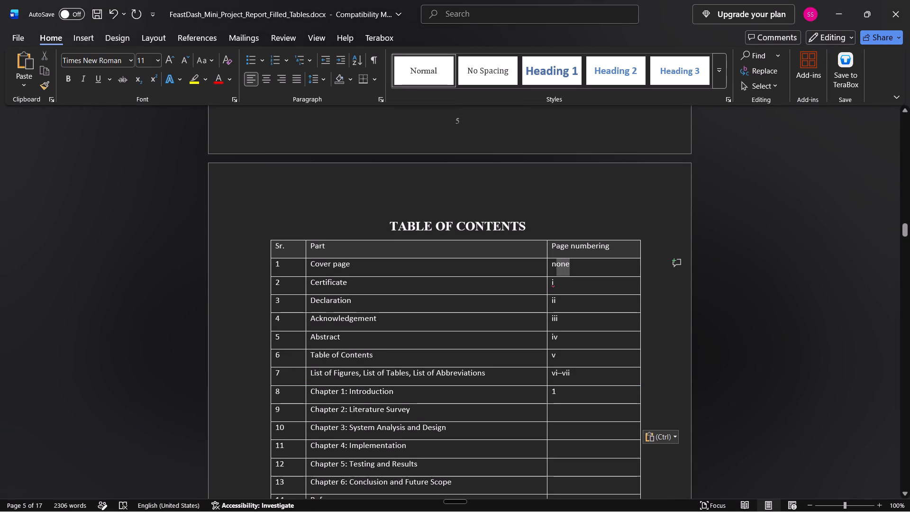
{"action": "left_click_drag", "start_coordinate": [556, 271], "coordinate": [553, 271]}
{"action": "key", "text": "BackSpace"}
{"action": "left_click", "coordinate": [569, 286]}
{"action": "key", "text": "BackSpace"}
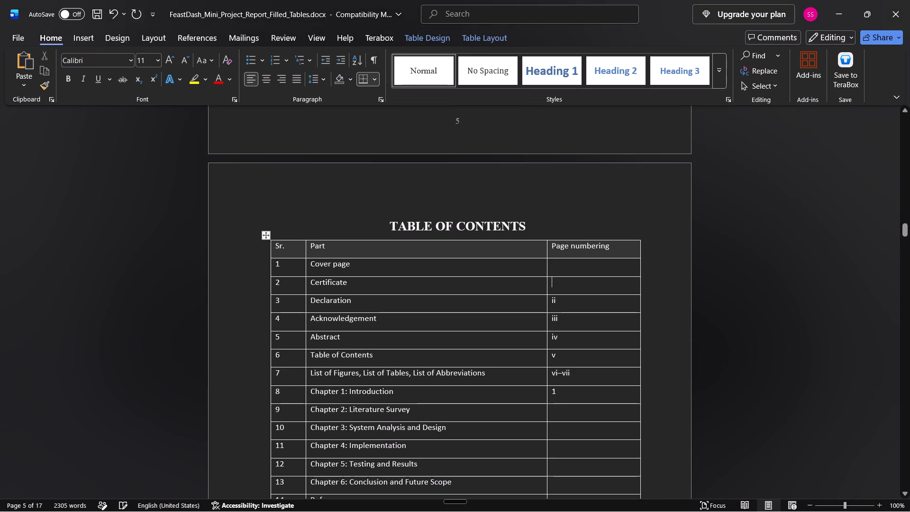
{"action": "key", "text": "BackSpace"}
{"action": "left_click", "coordinate": [566, 307]}
{"action": "key", "text": "BackSpace"}
{"action": "key", "text": "BackSpace"}
{"action": "left_click", "coordinate": [569, 324]}
{"action": "key", "text": "BackSpace"}
{"action": "key", "text": "BackSpace"}
{"action": "key", "text": "BackSpace"}
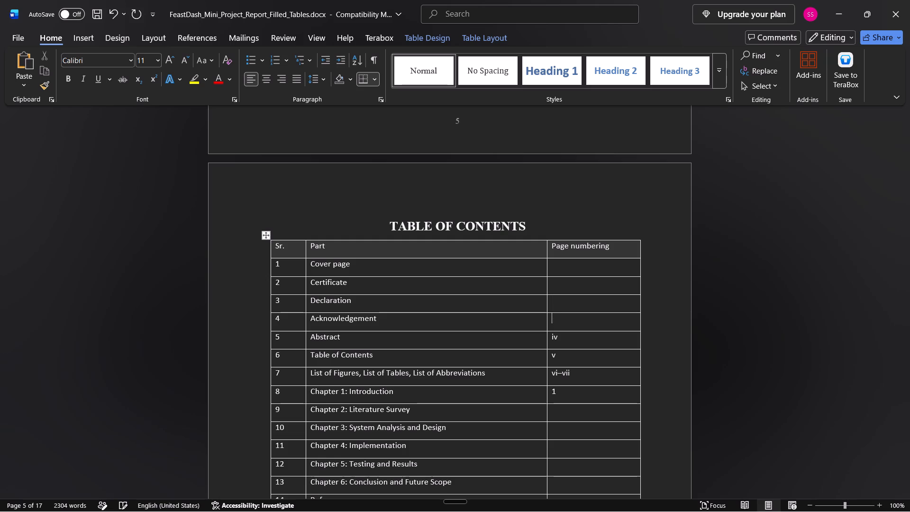
Clear the Page numbering entries from Abstract through Chapter 1: Introduction in the report's Table of Contents.
{"action": "left_click", "coordinate": [573, 338]}
{"action": "key", "text": "BackSpace"}
{"action": "key", "text": "BackSpace"}
{"action": "left_click", "coordinate": [576, 355]}
{"action": "key", "text": "BackSpace"}
{"action": "double_click", "coordinate": [579, 373]}
{"action": "key", "text": "BackSpace"}
{"action": "key", "text": "BackSpace"}
{"action": "key", "text": "BackSpace"}
{"action": "key", "text": "BackSpace"}
{"action": "key", "text": "BackSpace"}
{"action": "key", "text": "BackSpace"}
{"action": "left_click", "coordinate": [574, 393]}
{"action": "key", "text": "BackSpace"}
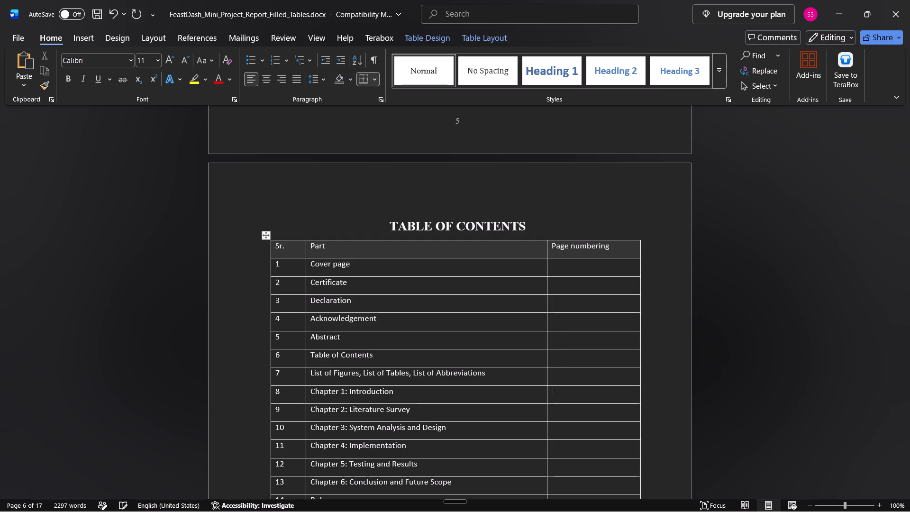
Check the page numbers of the report's front pages and enter 1 as the Cover page's page number in the Table of Contents.
{"action": "scroll", "coordinate": [569, 389], "scroll_direction": "up", "scroll_amount": 13}
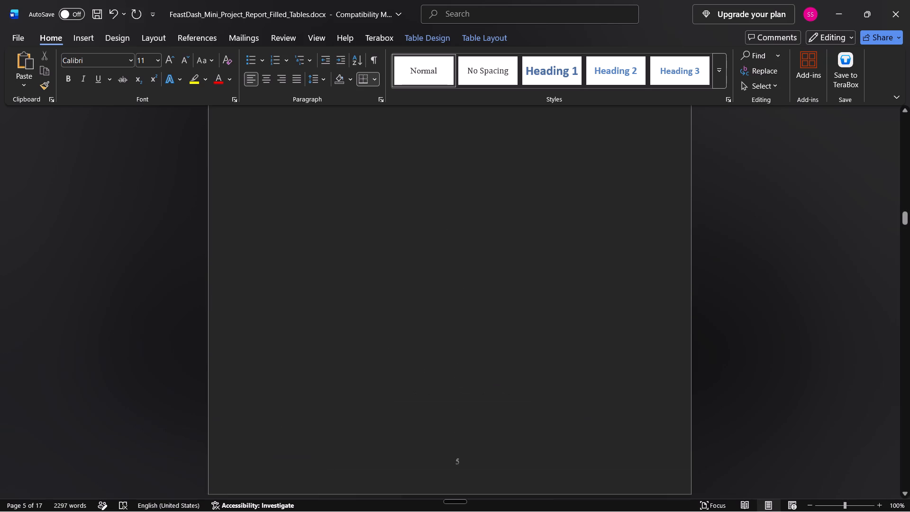
{"action": "scroll", "coordinate": [569, 389], "scroll_direction": "up", "scroll_amount": 20}
{"action": "scroll", "coordinate": [569, 389], "scroll_direction": "up", "scroll_amount": 20}
{"action": "scroll", "coordinate": [569, 389], "scroll_direction": "up", "scroll_amount": 2}
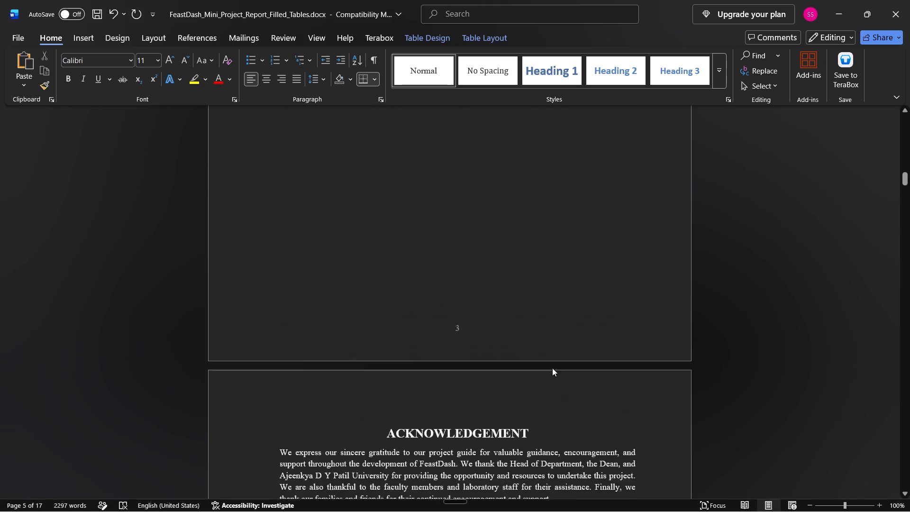
{"action": "scroll", "coordinate": [552, 368], "scroll_direction": "up", "scroll_amount": 19}
{"action": "scroll", "coordinate": [543, 359], "scroll_direction": "up", "scroll_amount": 6}
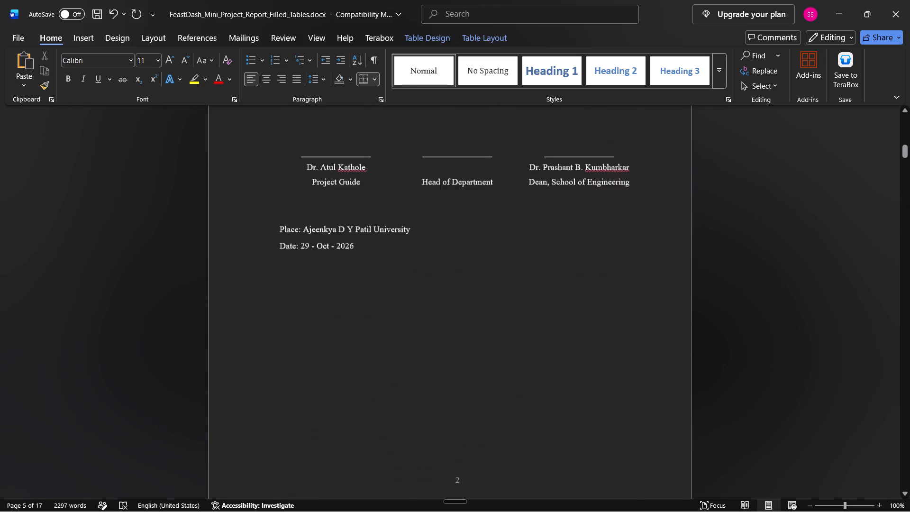
{"action": "scroll", "coordinate": [543, 359], "scroll_direction": "up", "scroll_amount": 13}
{"action": "scroll", "coordinate": [658, 272], "scroll_direction": "down", "scroll_amount": 7}
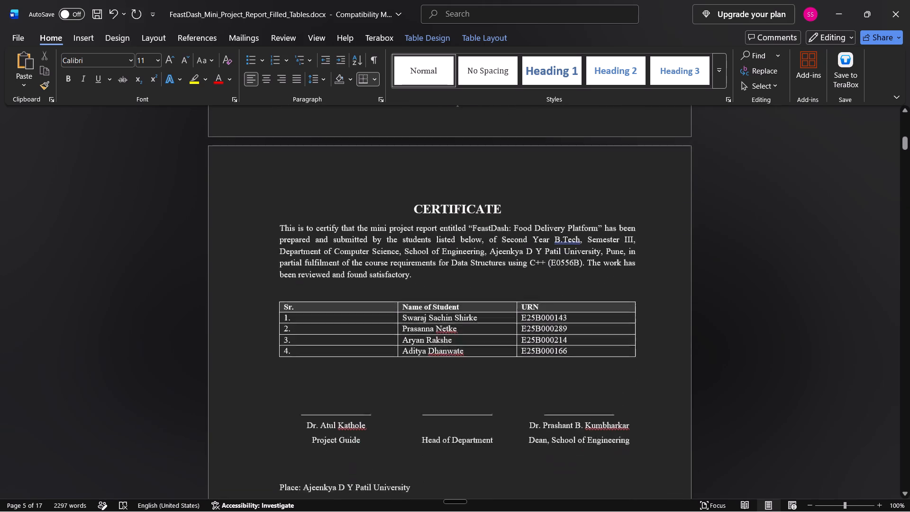
{"action": "scroll", "coordinate": [658, 272], "scroll_direction": "down", "scroll_amount": 20}
{"action": "scroll", "coordinate": [658, 272], "scroll_direction": "down", "scroll_amount": 20}
{"action": "scroll", "coordinate": [658, 272], "scroll_direction": "down", "scroll_amount": 5}
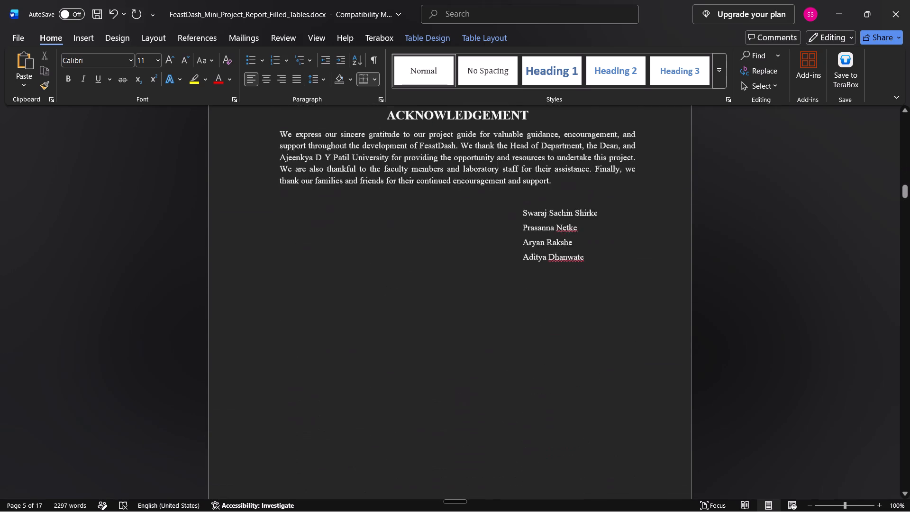
{"action": "scroll", "coordinate": [665, 311], "scroll_direction": "down", "scroll_amount": 20}
{"action": "scroll", "coordinate": [665, 311], "scroll_direction": "down", "scroll_amount": 20}
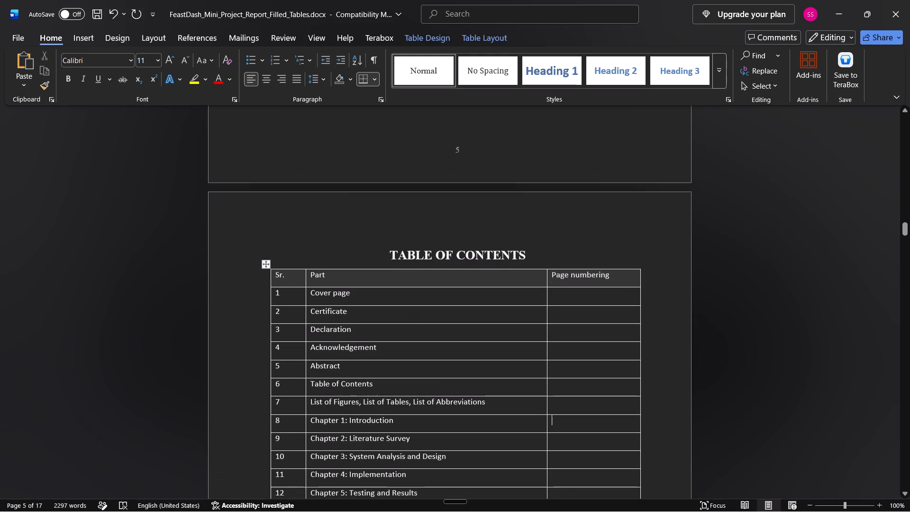
{"action": "left_click", "coordinate": [592, 300]}
{"action": "key", "text": "1"}
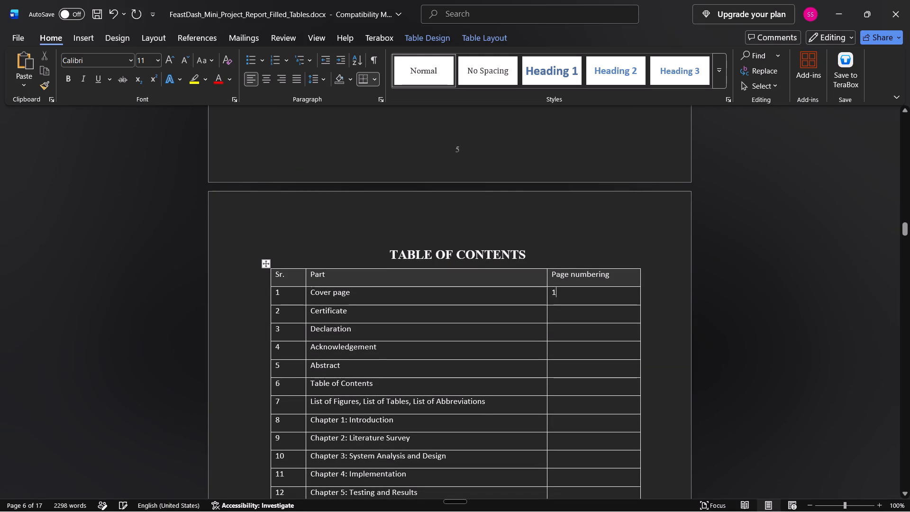
Check the printed page numbers at the foot of the report's Certificate and Declaration pages.
{"action": "left_click", "coordinate": [585, 323]}
{"action": "left_click", "coordinate": [583, 314]}
{"action": "scroll", "coordinate": [583, 314], "scroll_direction": "up", "scroll_amount": 16}
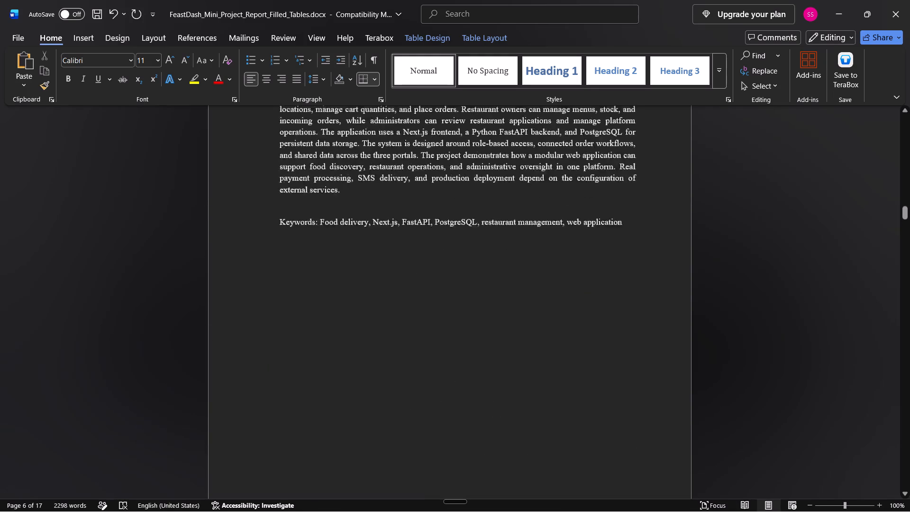
{"action": "scroll", "coordinate": [583, 314], "scroll_direction": "up", "scroll_amount": 20}
{"action": "scroll", "coordinate": [583, 314], "scroll_direction": "up", "scroll_amount": 18}
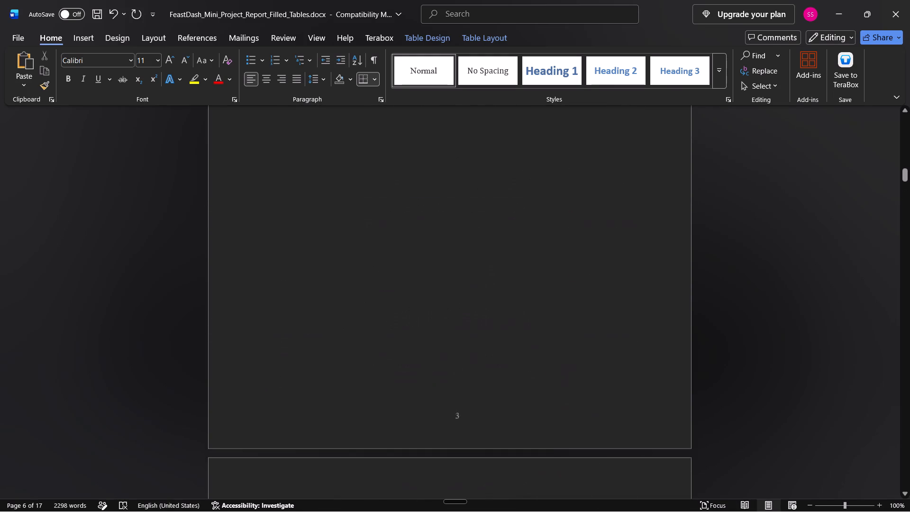
{"action": "scroll", "coordinate": [572, 306], "scroll_direction": "up", "scroll_amount": 17}
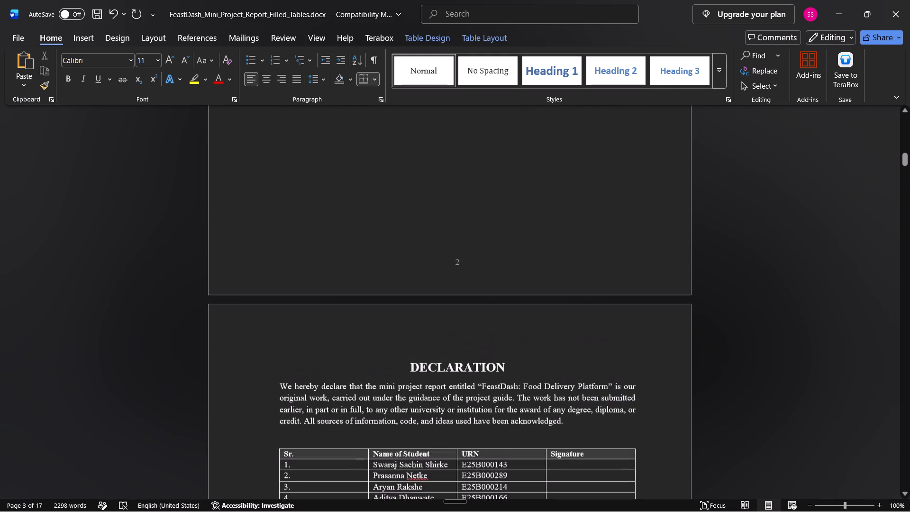
{"action": "scroll", "coordinate": [344, 201], "scroll_direction": "up", "scroll_amount": 7}
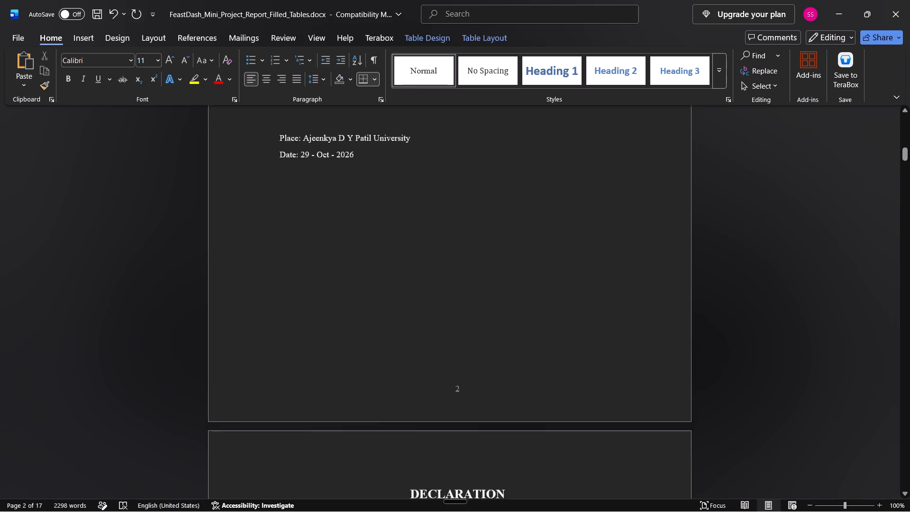
{"action": "scroll", "coordinate": [355, 210], "scroll_direction": "up", "scroll_amount": 4}
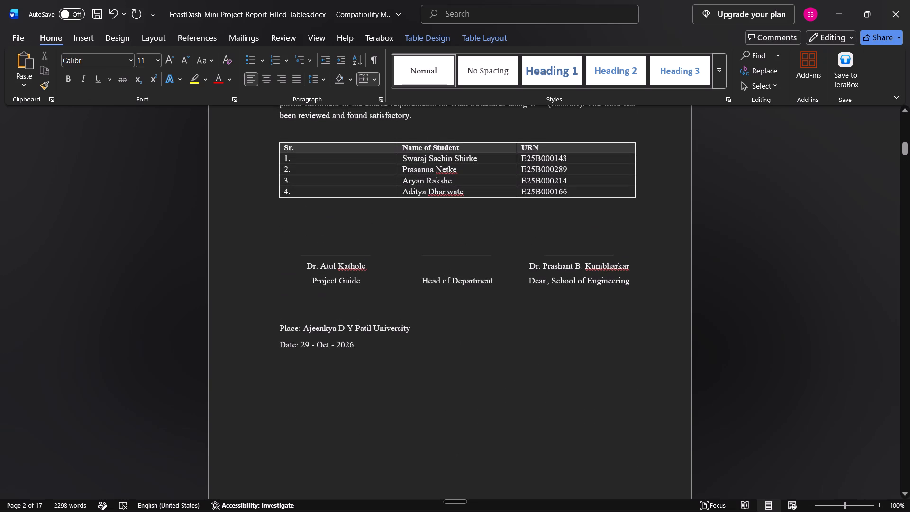
Show the report's page thumbnails in the Navigation pane and check the front pages' numbers, ending at the Table of Contents.
{"action": "left_click", "coordinate": [33, 501]}
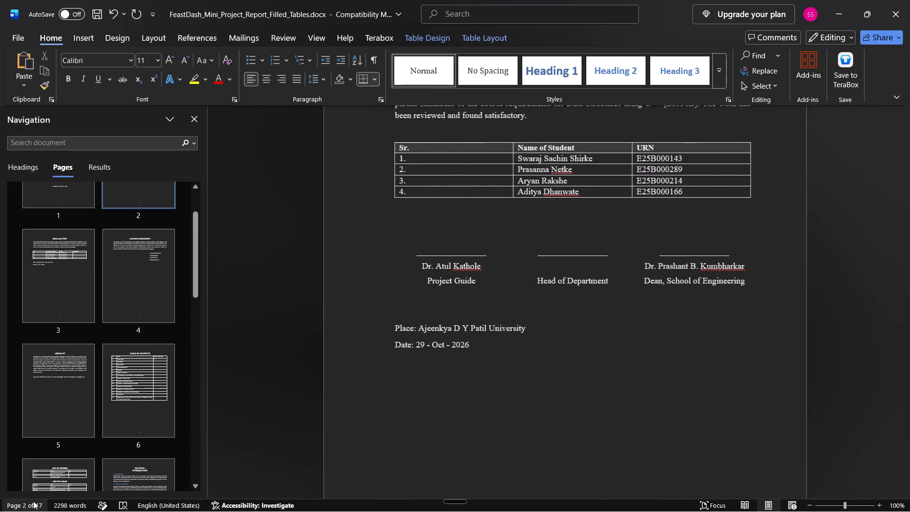
{"action": "scroll", "coordinate": [453, 357], "scroll_direction": "down", "scroll_amount": 16}
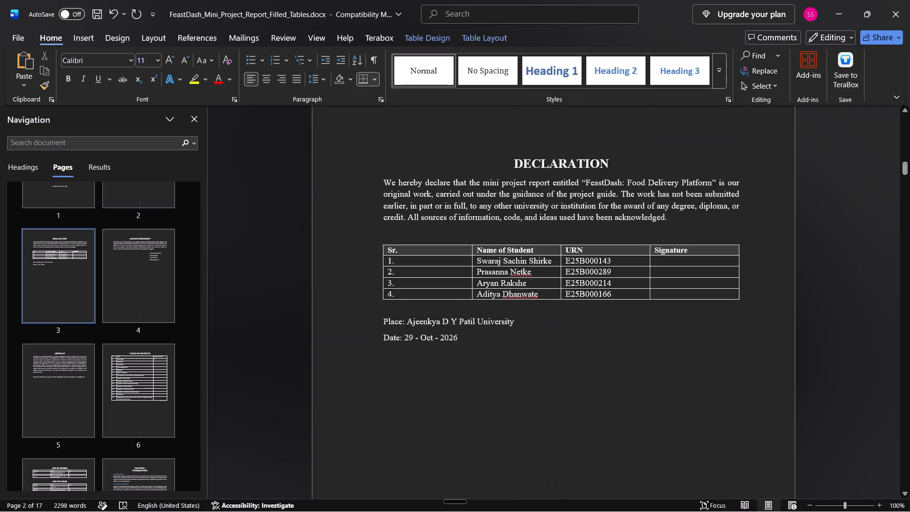
{"action": "scroll", "coordinate": [453, 357], "scroll_direction": "down", "scroll_amount": 20}
{"action": "scroll", "coordinate": [453, 357], "scroll_direction": "down", "scroll_amount": 12}
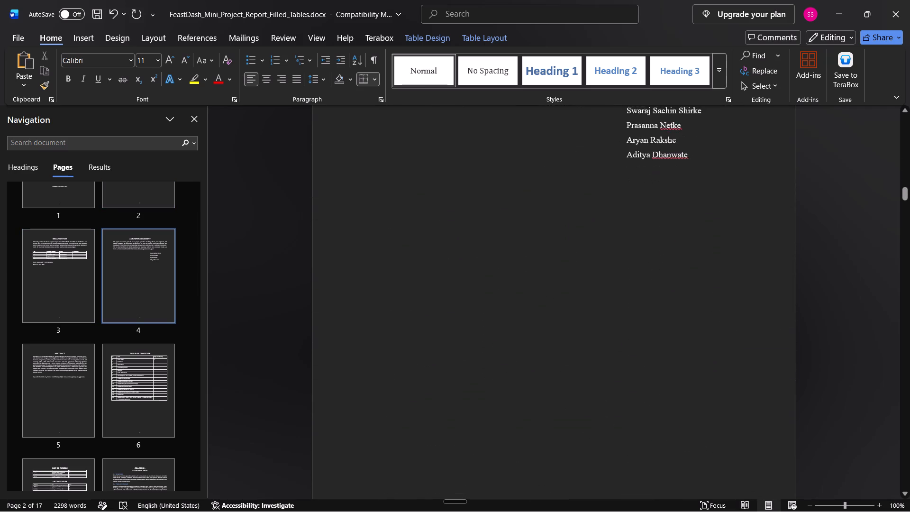
{"action": "scroll", "coordinate": [453, 357], "scroll_direction": "down", "scroll_amount": 14}
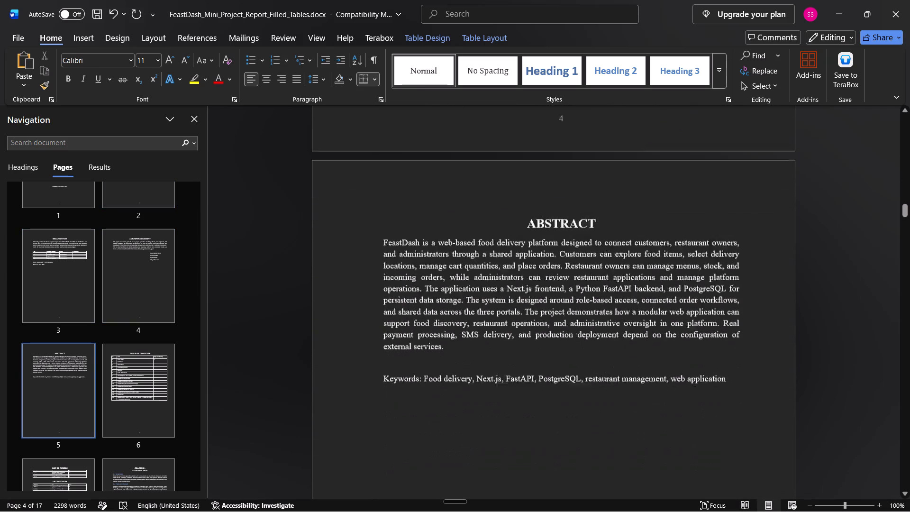
{"action": "scroll", "coordinate": [468, 371], "scroll_direction": "down", "scroll_amount": 19}
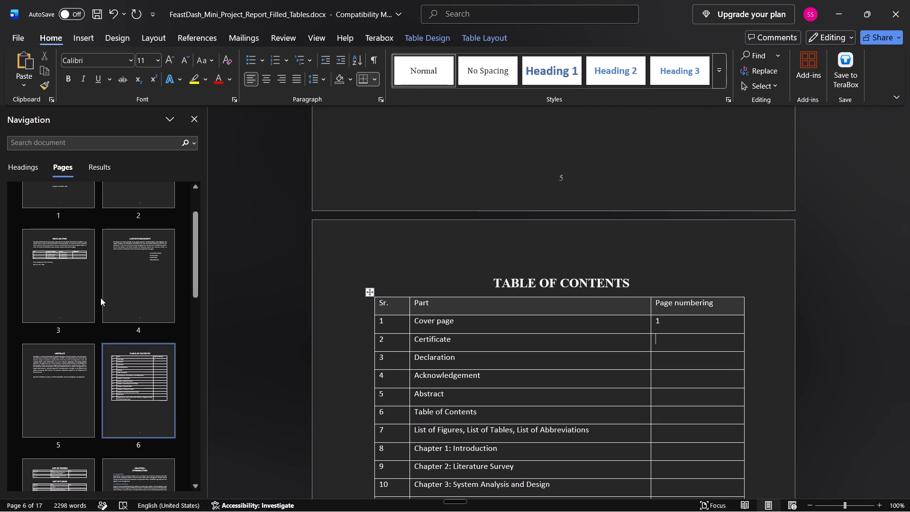
{"action": "scroll", "coordinate": [100, 298], "scroll_direction": "up", "scroll_amount": 8}
{"action": "left_click", "coordinate": [119, 257]}
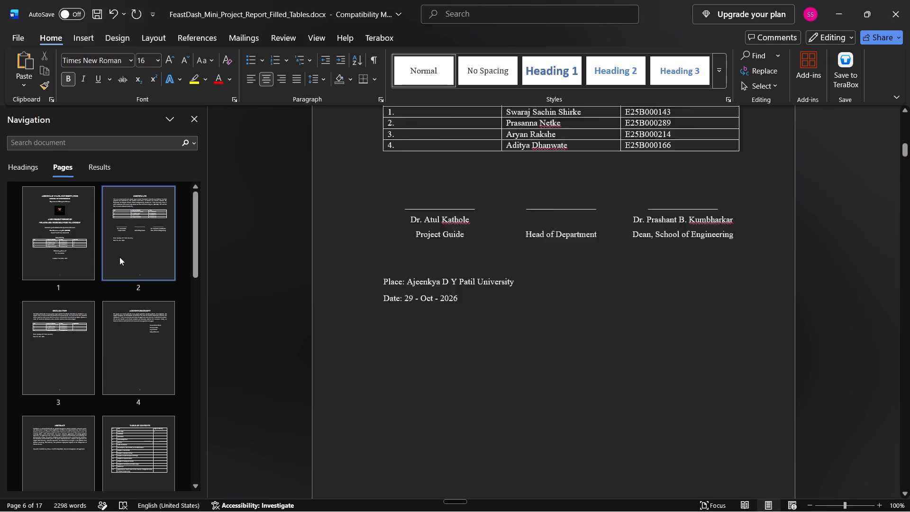
{"action": "left_click", "coordinate": [140, 419]}
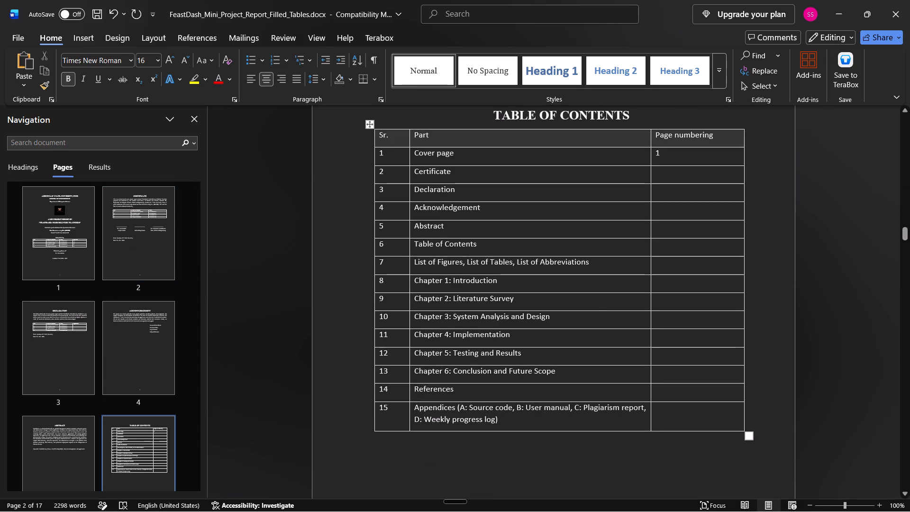
Enter page numbers 2, 3, 4, 5 and 6 for Certificate, Declaration, Acknowledgement, Abstract and Table of Contents in the Table of Contents.
{"action": "left_click", "coordinate": [667, 173]}
{"action": "key", "text": "2"}
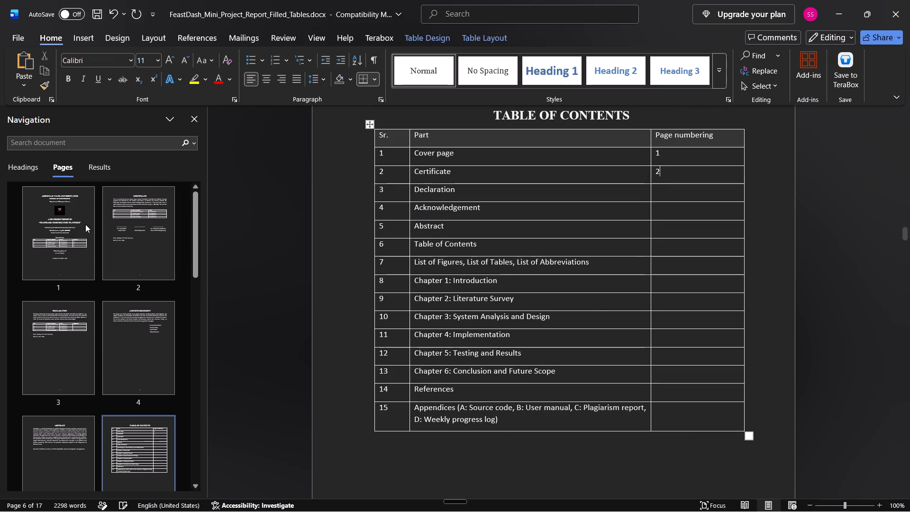
{"action": "left_click", "coordinate": [658, 197]}
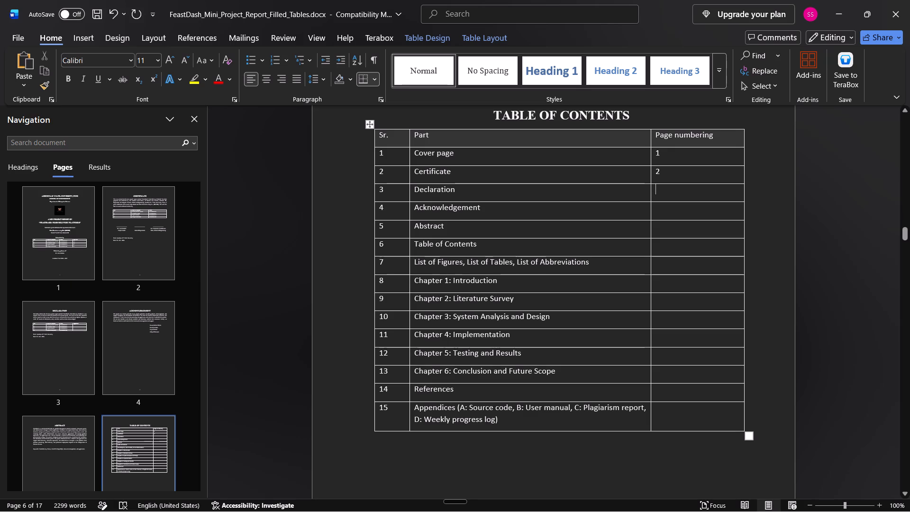
{"action": "key", "text": "3"}
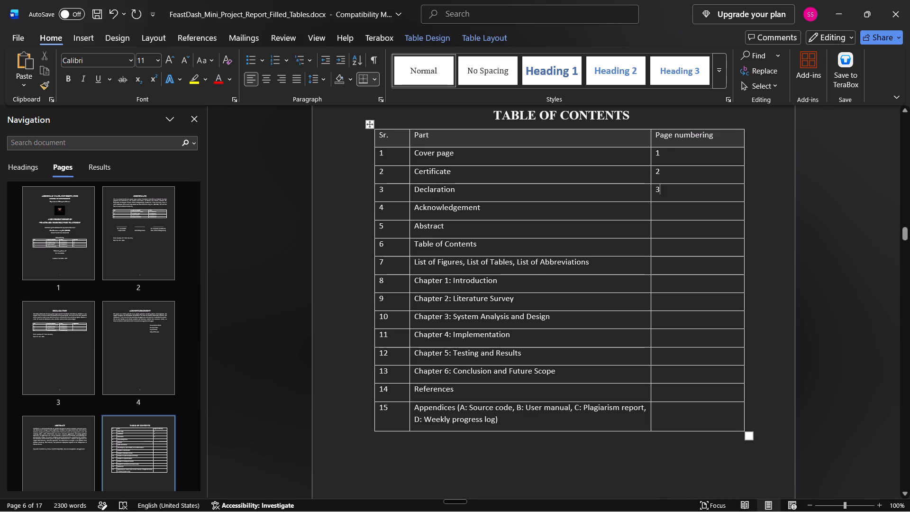
{"action": "left_click", "coordinate": [662, 212]}
{"action": "key", "text": "4"}
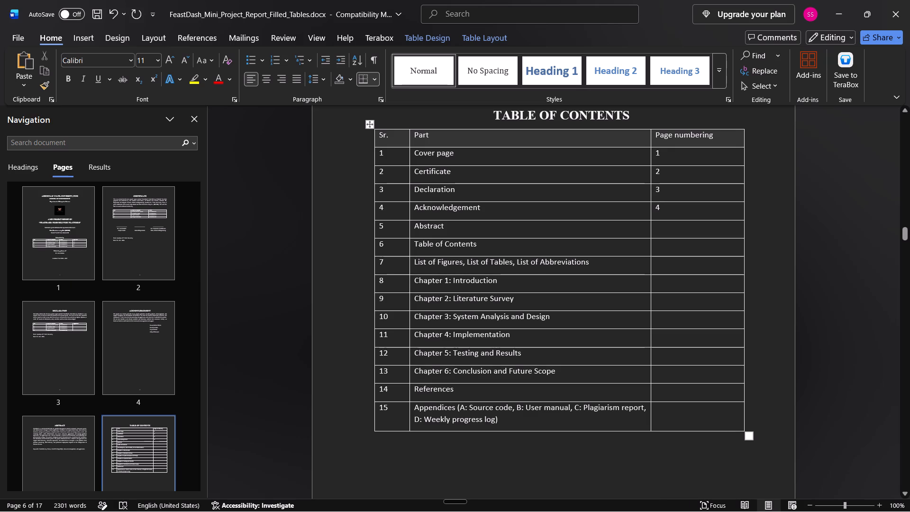
{"action": "left_click", "coordinate": [667, 226]}
{"action": "key", "text": "5"}
{"action": "left_click", "coordinate": [671, 249]}
{"action": "key", "text": "6"}
Check the page holding the lists of figures, tables and abbreviations, and enter 7 as their page number in the Table of Contents.
{"action": "left_click", "coordinate": [674, 265]}
{"action": "scroll", "coordinate": [111, 440], "scroll_direction": "down", "scroll_amount": 3}
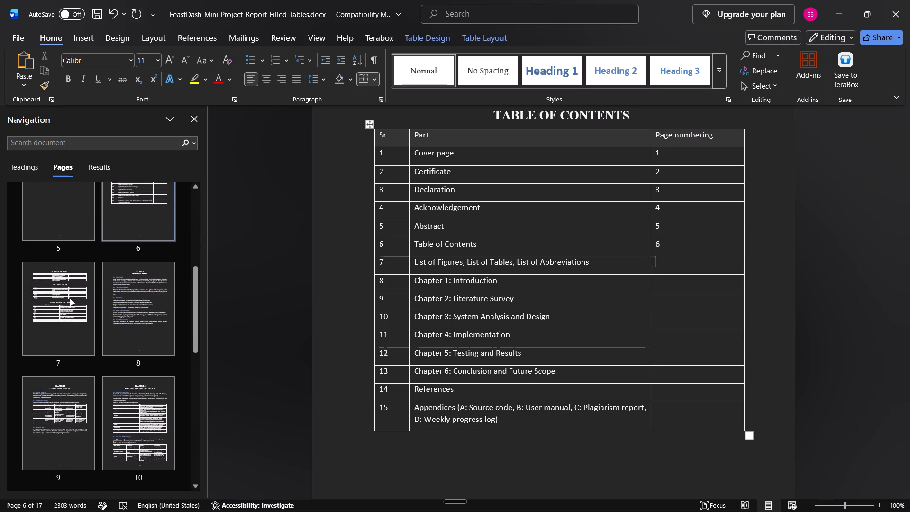
{"action": "left_click", "coordinate": [70, 298]}
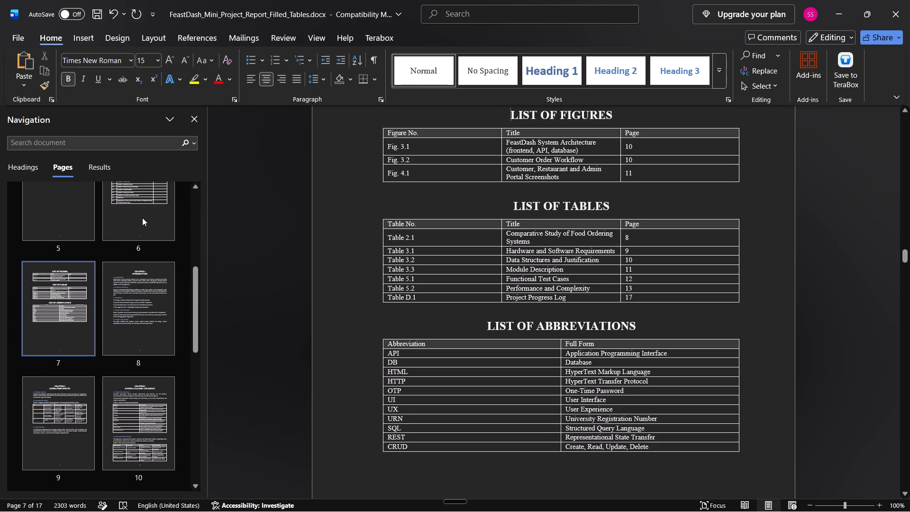
{"action": "left_click", "coordinate": [142, 218]}
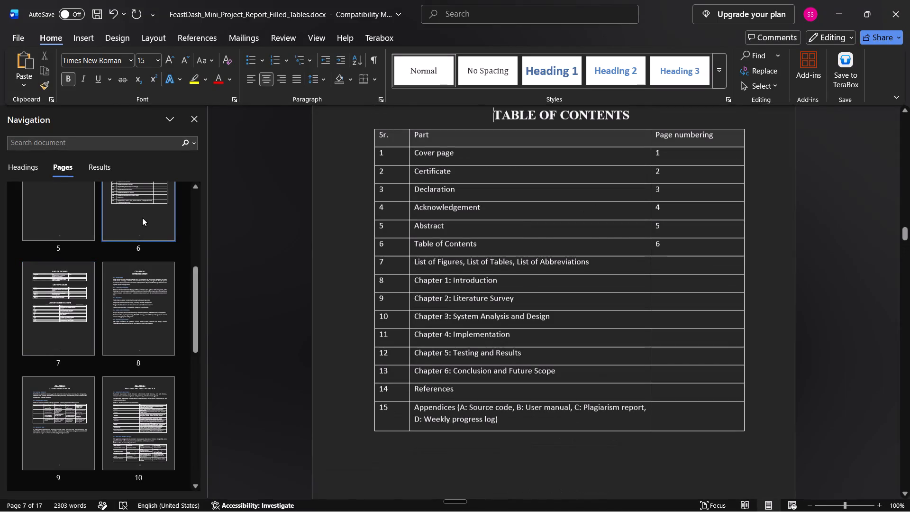
{"action": "left_click", "coordinate": [664, 269]}
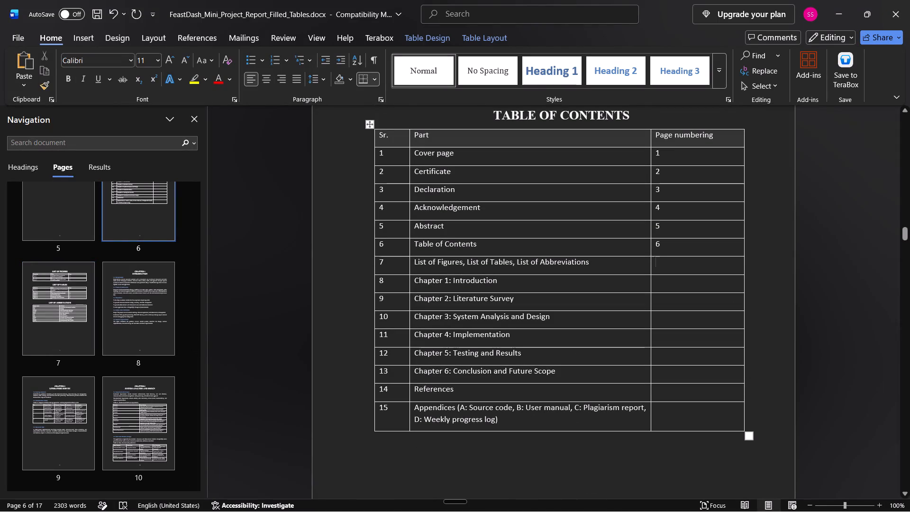
{"action": "key", "text": "7"}
Check the Chapter 1 and Chapter 2 pages and enter 8 as the page number of Chapter 1: Introduction in the Table of Contents.
{"action": "left_click", "coordinate": [666, 282]}
{"action": "left_click", "coordinate": [147, 311]}
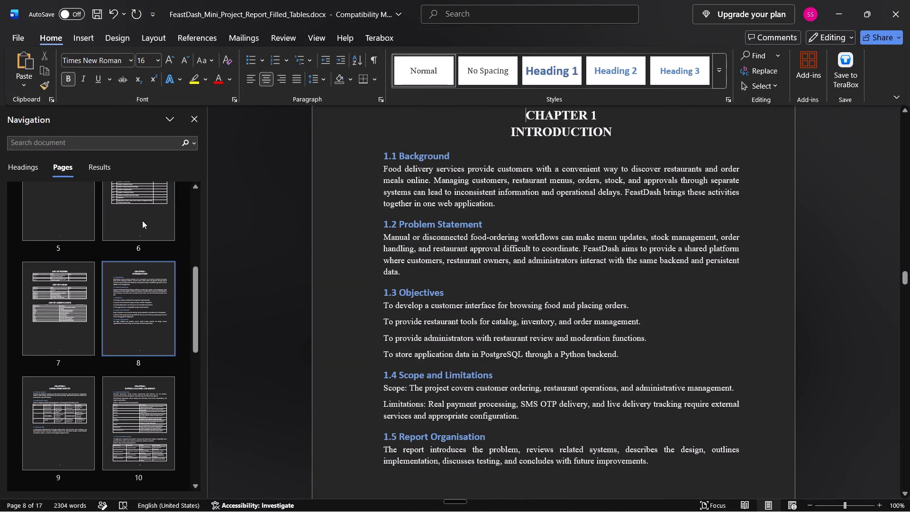
{"action": "left_click", "coordinate": [142, 220]}
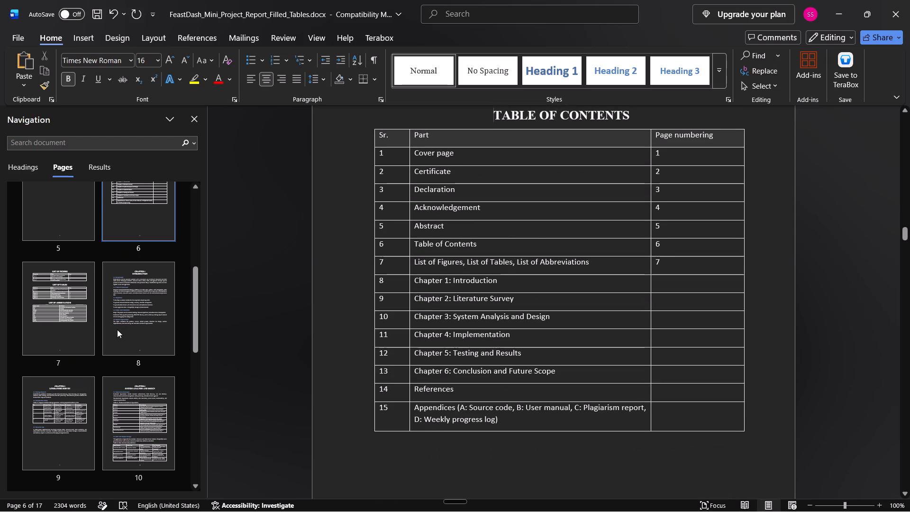
{"action": "left_click", "coordinate": [117, 329]}
{"action": "left_click", "coordinate": [73, 429]}
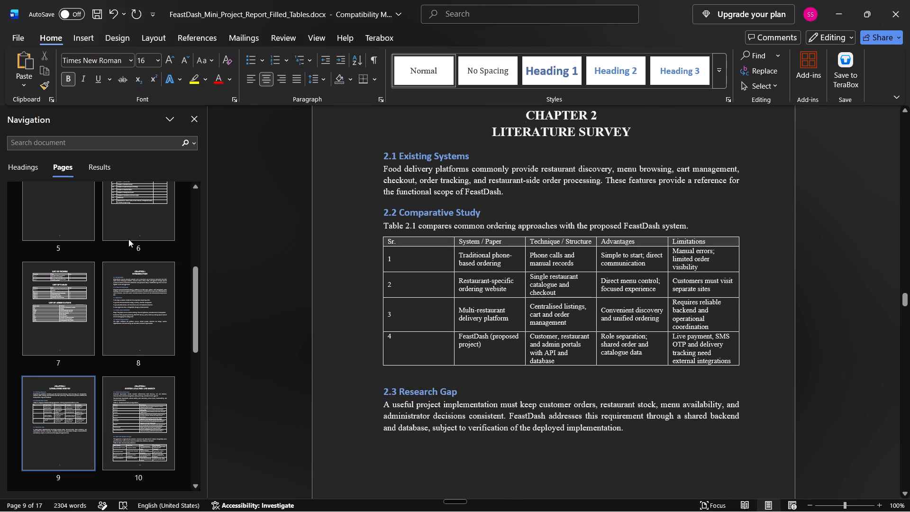
{"action": "left_click", "coordinate": [133, 228]}
{"action": "scroll", "coordinate": [109, 375], "scroll_direction": "down", "scroll_amount": 9}
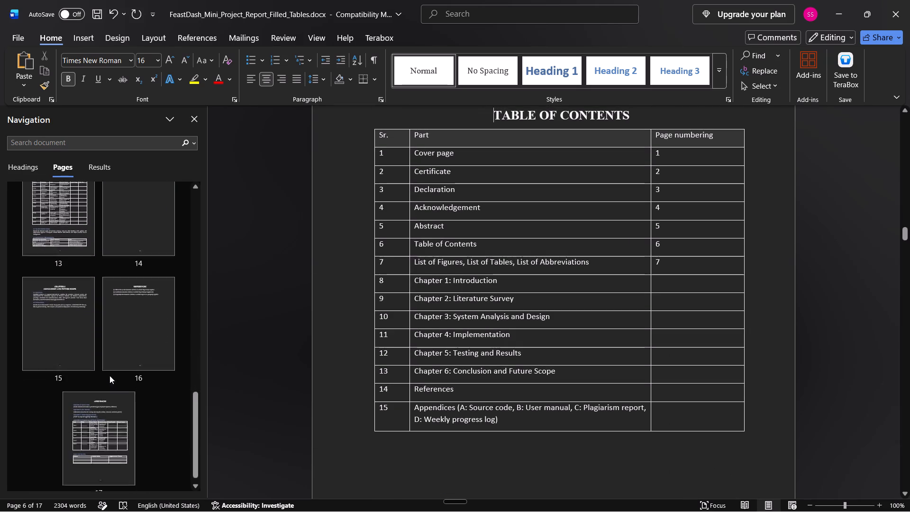
{"action": "scroll", "coordinate": [109, 375], "scroll_direction": "up", "scroll_amount": 8}
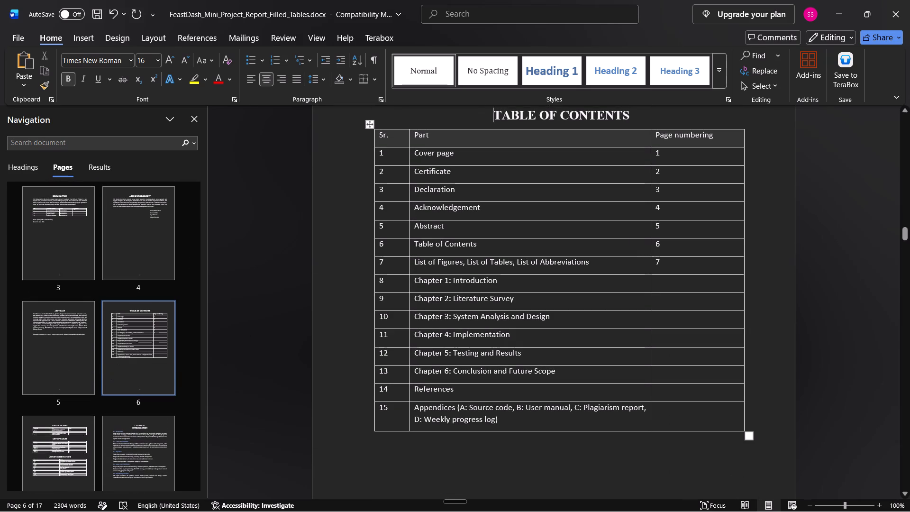
{"action": "left_click", "coordinate": [675, 282]}
{"action": "key", "text": "8"}
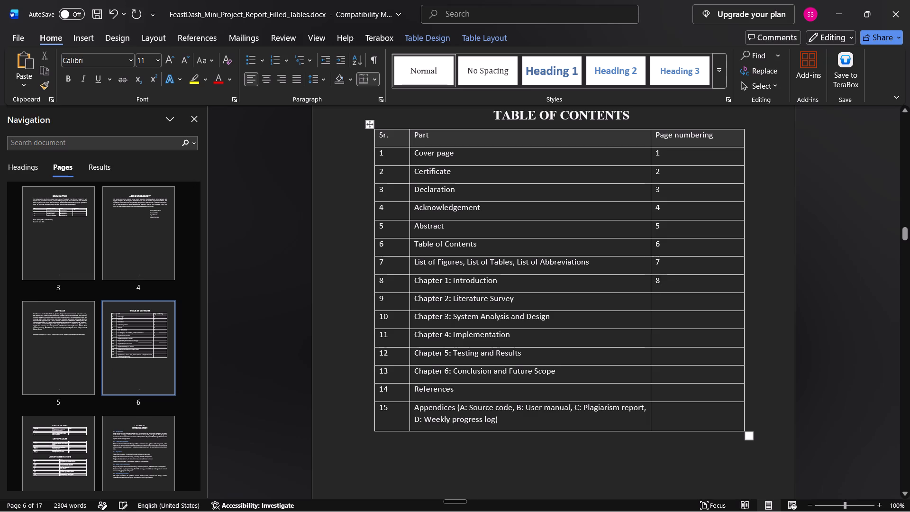
Enter page numbers 9, 10-11 and 12 for Chapter 2, Chapter 3 and Chapter 4 in the Table of Contents.
{"action": "left_click", "coordinate": [669, 307]}
{"action": "scroll", "coordinate": [204, 426], "scroll_direction": "down", "scroll_amount": 5}
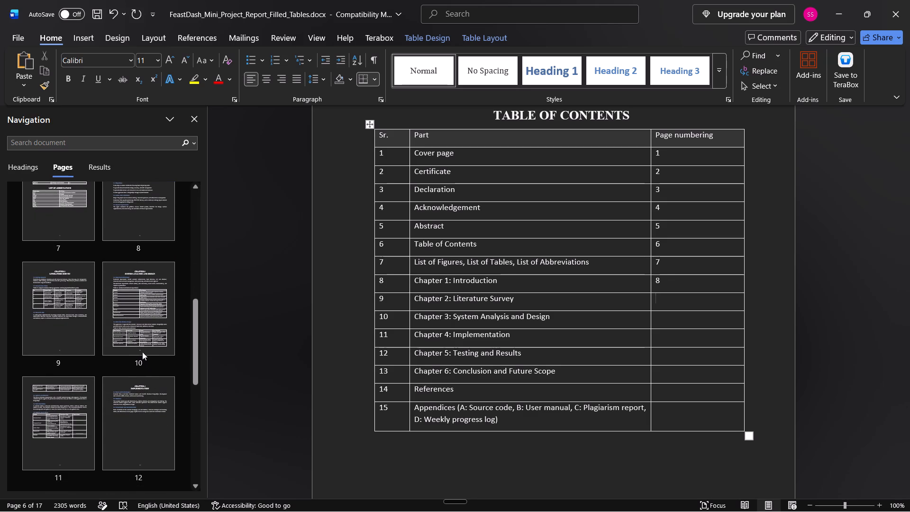
{"action": "key", "text": "9"}
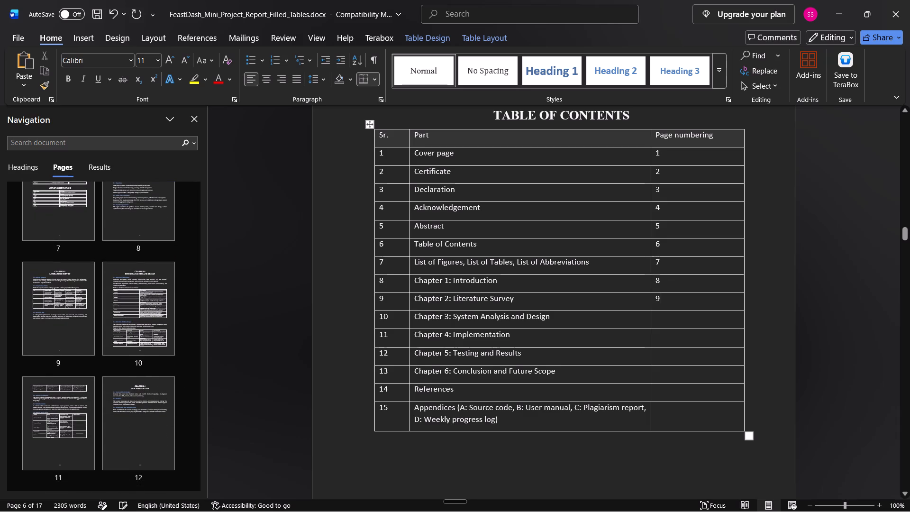
{"action": "left_click", "coordinate": [667, 319]}
{"action": "type", "text": "10"}
{"action": "key", "text": "minus"}
{"action": "key", "text": "1"}
{"action": "key", "text": "1"}
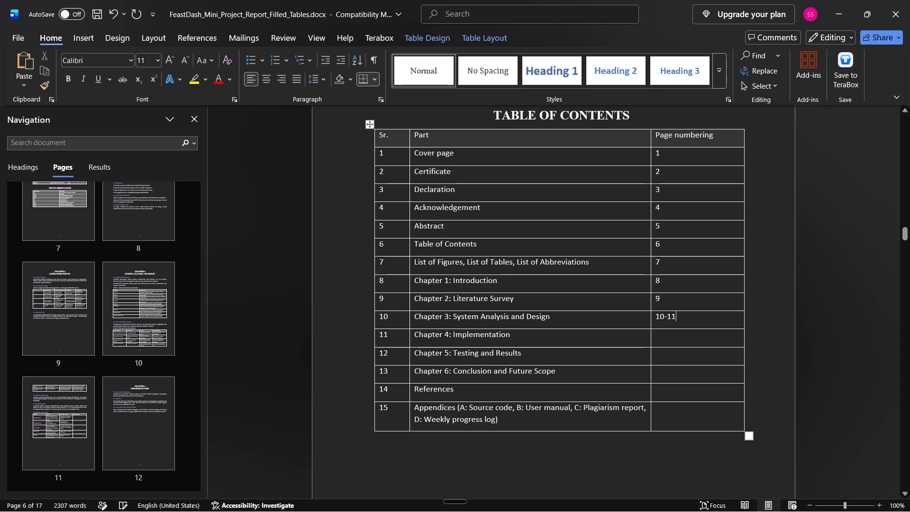
{"action": "left_click", "coordinate": [670, 334]}
{"action": "key", "text": "1"}
{"action": "key", "text": "2"}
Check the last page thumbnails and enter 13-14 as the page numbers of Chapter 5: Testing and Results in the Table of Contents.
{"action": "scroll", "coordinate": [284, 384], "scroll_direction": "down", "scroll_amount": 3}
{"action": "scroll", "coordinate": [144, 403], "scroll_direction": "down", "scroll_amount": 3}
{"action": "scroll", "coordinate": [140, 403], "scroll_direction": "up", "scroll_amount": 1}
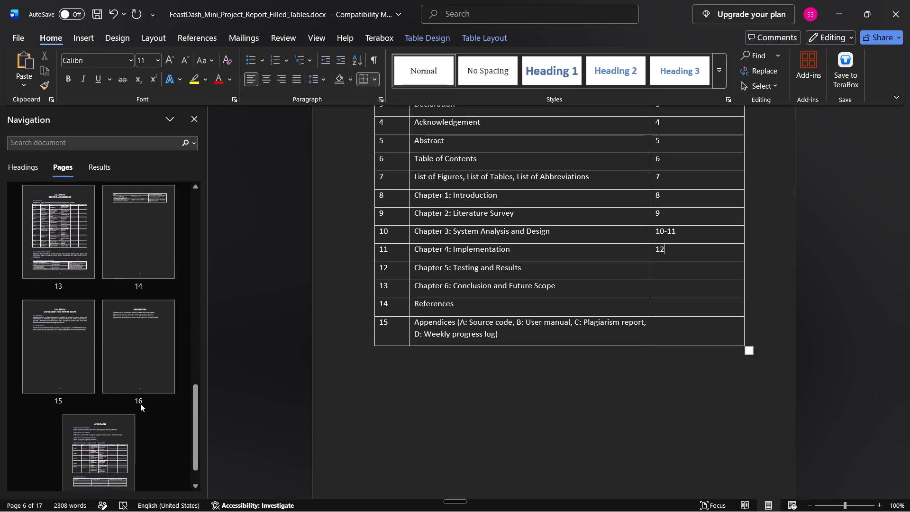
{"action": "left_click", "coordinate": [664, 273]}
{"action": "type", "text": "13"}
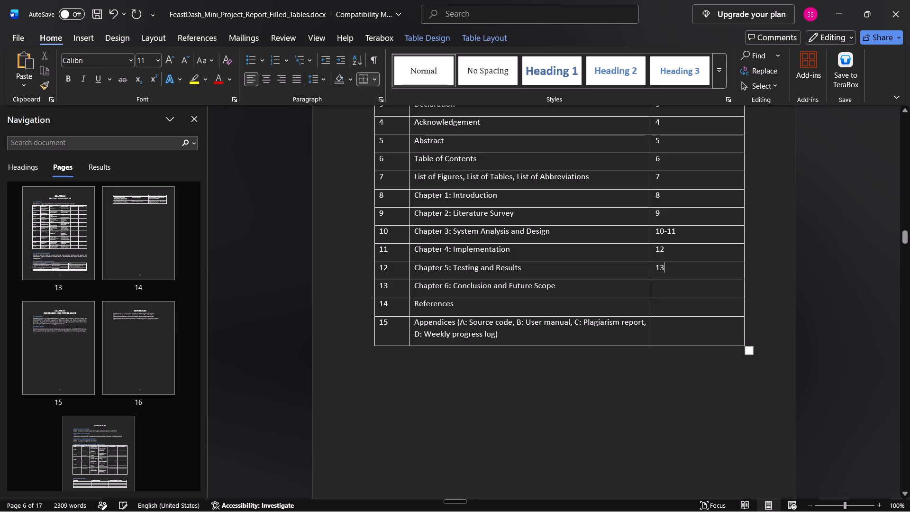
{"action": "left_click", "coordinate": [661, 288]}
{"action": "left_click", "coordinate": [672, 274]}
{"action": "key", "text": "minus"}
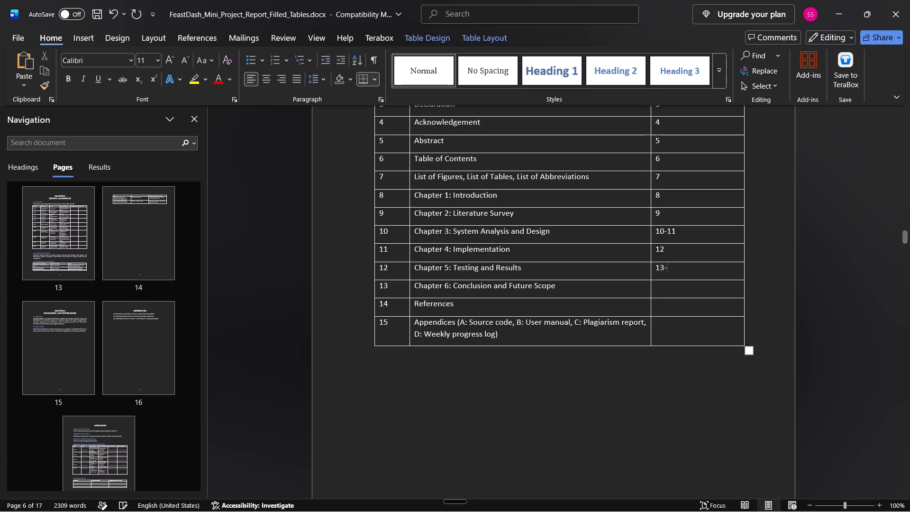
{"action": "type", "text": "14"}
Enter page numbers 15, 16 and 17 for Chapter 6, References and Appendices in the Table of Contents.
{"action": "left_click", "coordinate": [671, 285]}
{"action": "type", "text": "15"}
{"action": "left_click", "coordinate": [672, 307]}
{"action": "type", "text": "16"}
{"action": "left_click", "coordinate": [670, 329]}
{"action": "type", "text": "17"}
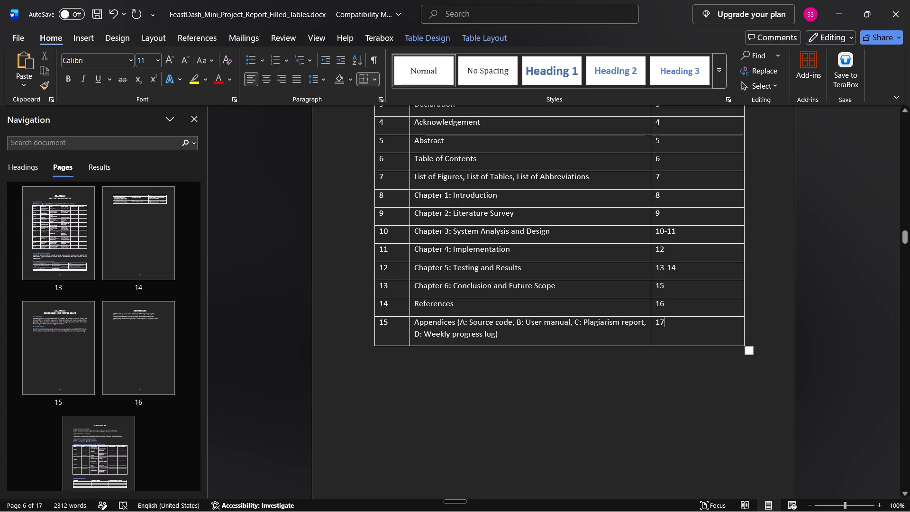
Close the Navigation pane.
{"action": "left_click", "coordinate": [197, 121]}
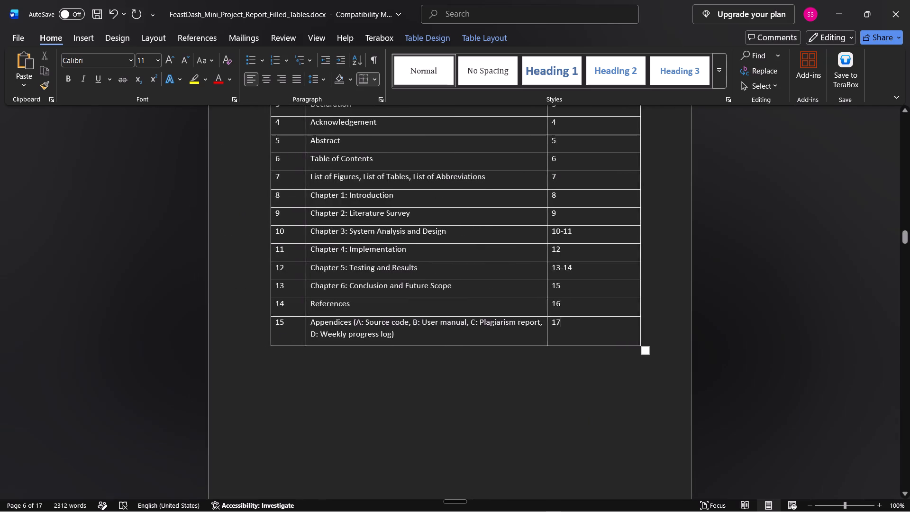
Read through the report from the Table of Contents to Chapter 4, comparing the listed figure and table pages with the actual pages.
{"action": "scroll", "coordinate": [381, 327], "scroll_direction": "up", "scroll_amount": 5}
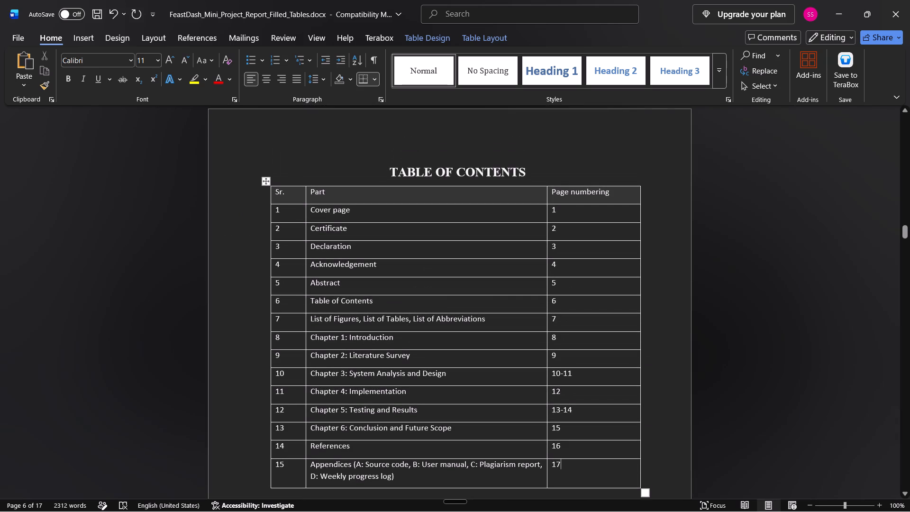
{"action": "scroll", "coordinate": [638, 363], "scroll_direction": "down", "scroll_amount": 10}
{"action": "scroll", "coordinate": [638, 363], "scroll_direction": "down", "scroll_amount": 11}
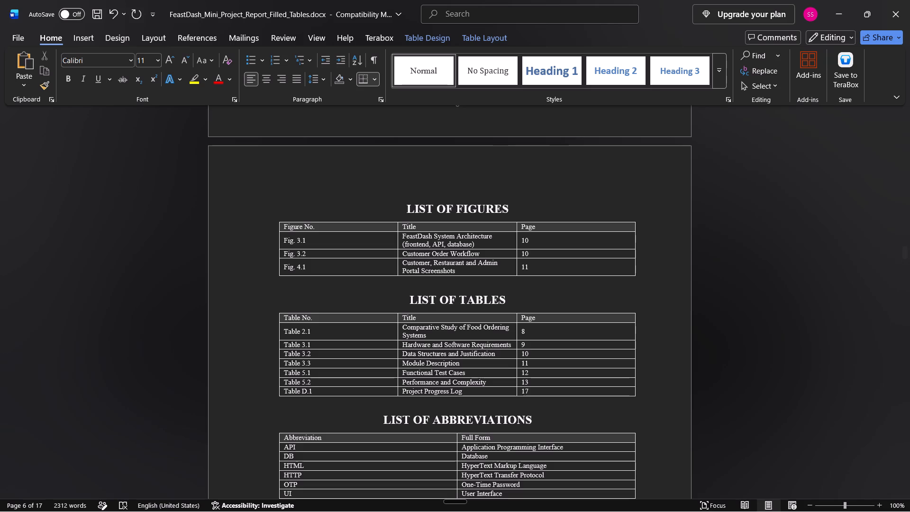
{"action": "scroll", "coordinate": [330, 247], "scroll_direction": "down", "scroll_amount": 20}
{"action": "scroll", "coordinate": [330, 247], "scroll_direction": "down", "scroll_amount": 7}
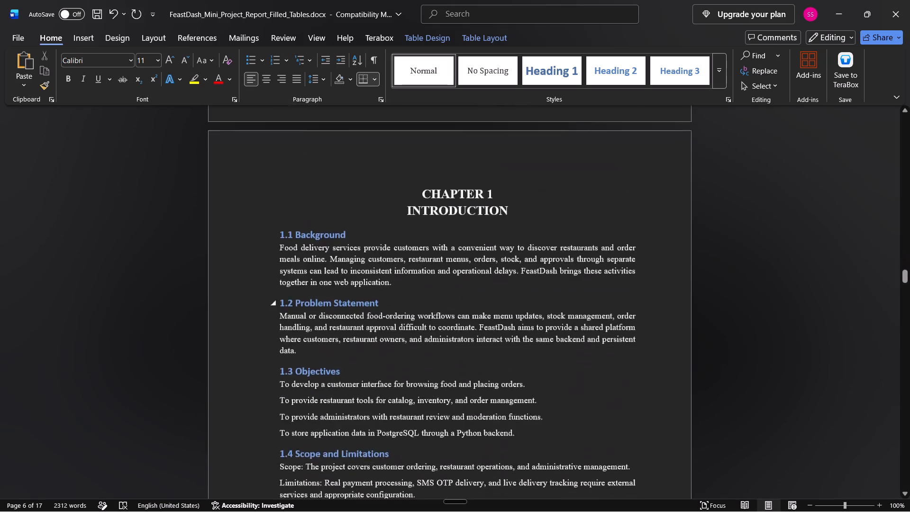
{"action": "scroll", "coordinate": [337, 262], "scroll_direction": "down", "scroll_amount": 20}
{"action": "scroll", "coordinate": [337, 262], "scroll_direction": "down", "scroll_amount": 20}
{"action": "scroll", "coordinate": [337, 262], "scroll_direction": "down", "scroll_amount": 5}
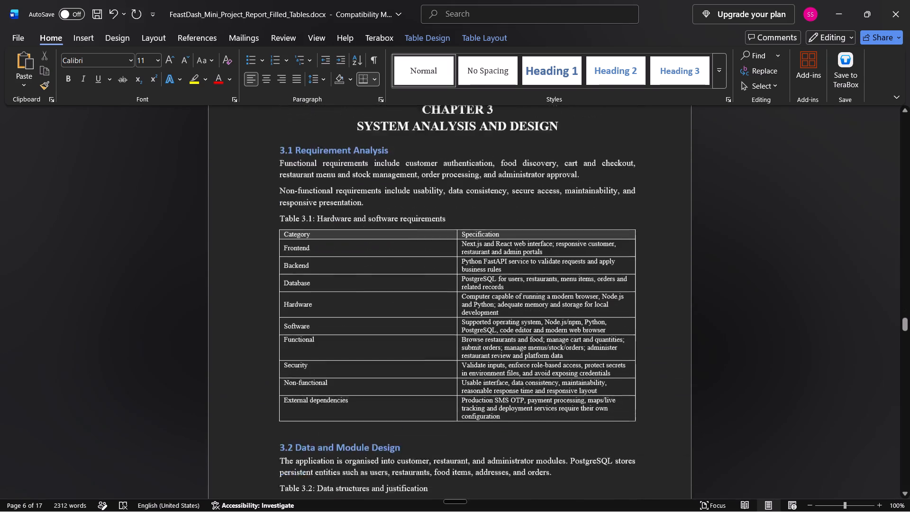
{"action": "scroll", "coordinate": [335, 274], "scroll_direction": "down", "scroll_amount": 20}
{"action": "scroll", "coordinate": [335, 274], "scroll_direction": "down", "scroll_amount": 16}
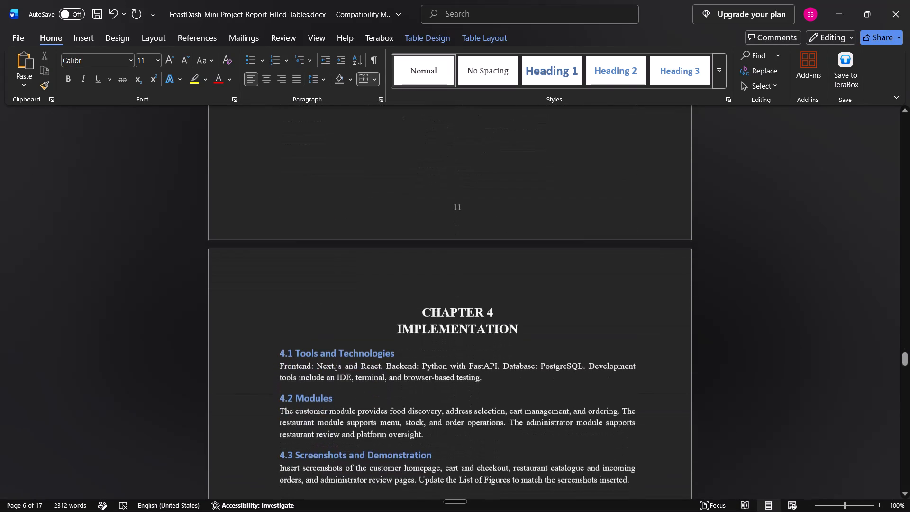
{"action": "scroll", "coordinate": [333, 275], "scroll_direction": "up", "scroll_amount": 20}
{"action": "scroll", "coordinate": [333, 275], "scroll_direction": "up", "scroll_amount": 7}
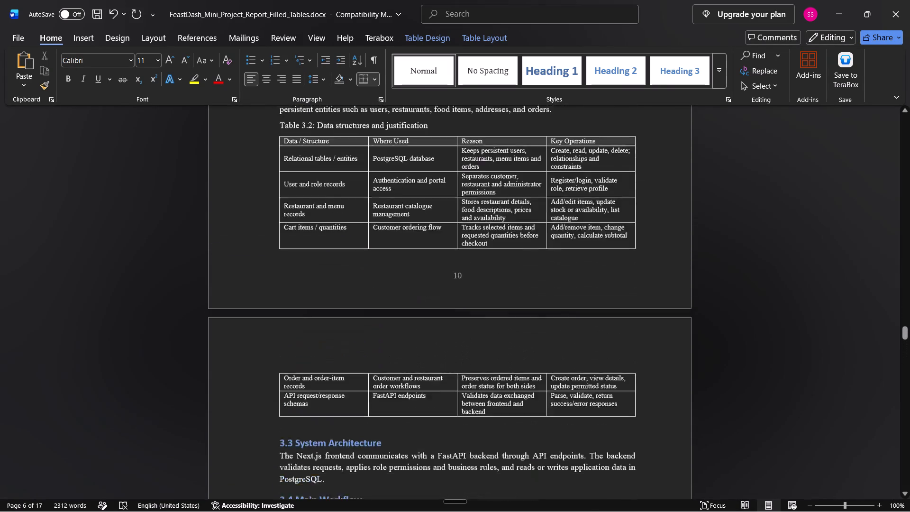
{"action": "scroll", "coordinate": [325, 267], "scroll_direction": "up", "scroll_amount": 9}
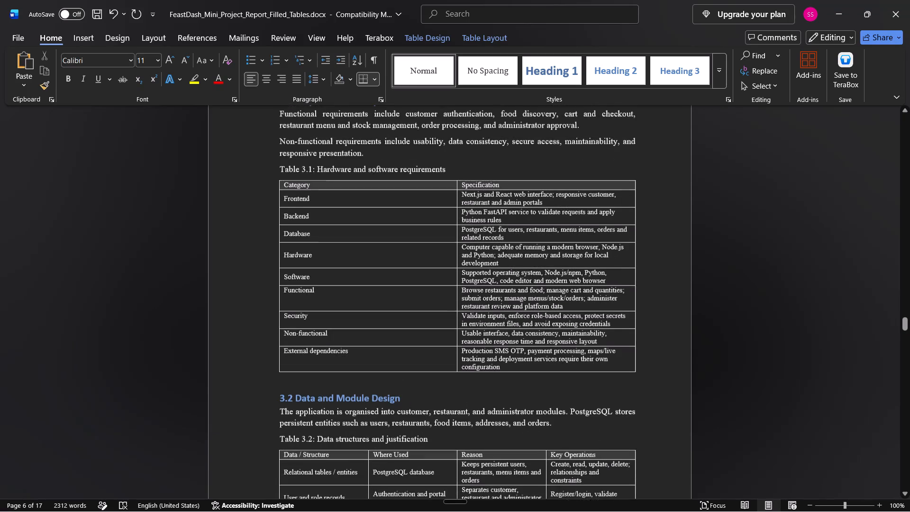
{"action": "scroll", "coordinate": [325, 267], "scroll_direction": "up", "scroll_amount": 15}
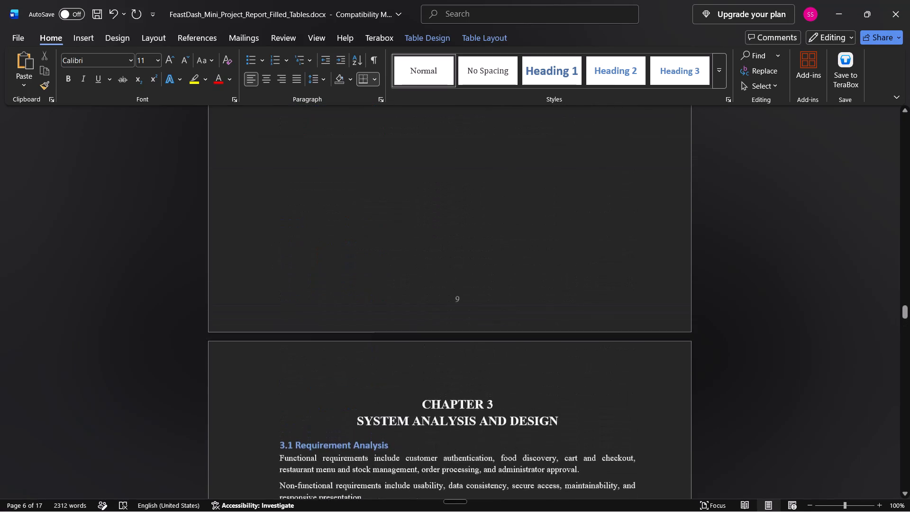
{"action": "scroll", "coordinate": [325, 267], "scroll_direction": "up", "scroll_amount": 20}
{"action": "scroll", "coordinate": [325, 267], "scroll_direction": "up", "scroll_amount": 18}
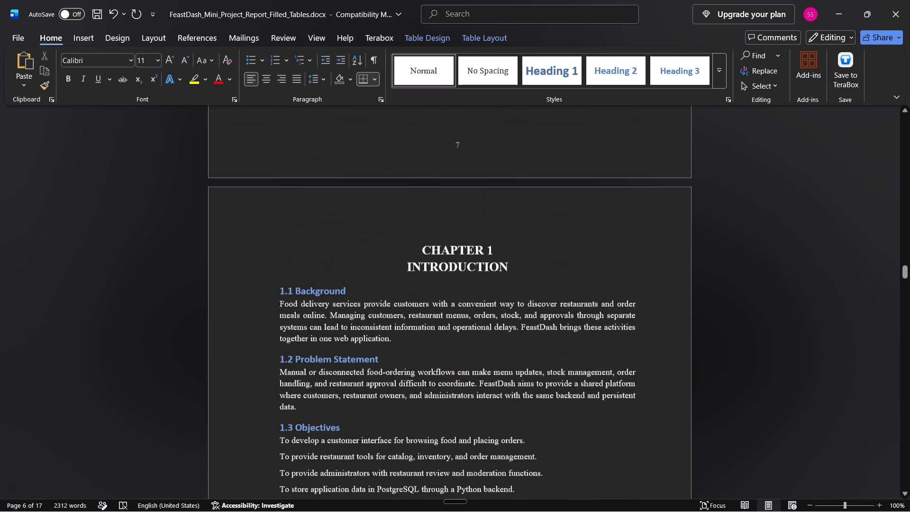
{"action": "scroll", "coordinate": [309, 254], "scroll_direction": "up", "scroll_amount": 19}
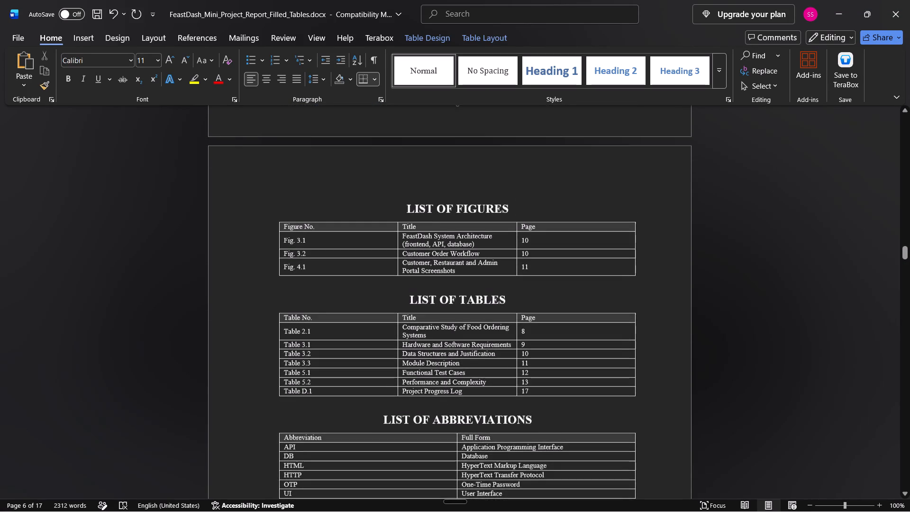
{"action": "scroll", "coordinate": [309, 254], "scroll_direction": "down", "scroll_amount": 1}
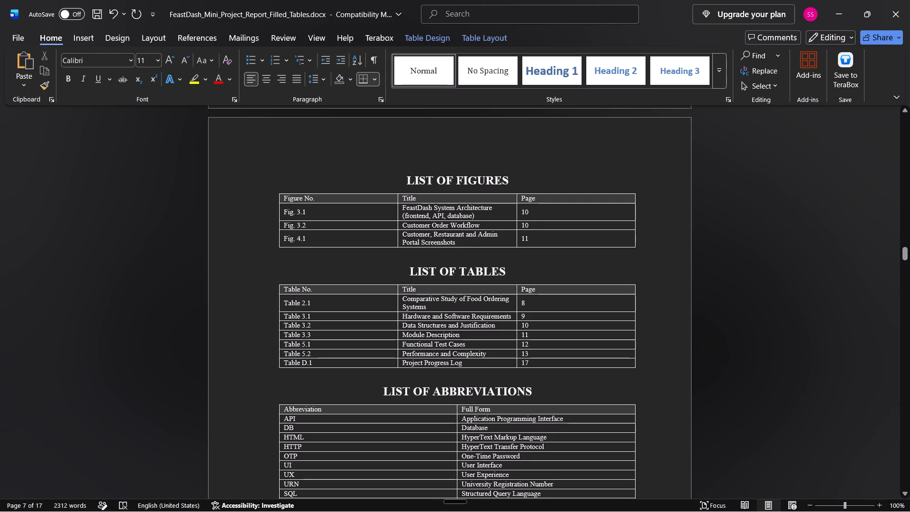
{"action": "scroll", "coordinate": [405, 209], "scroll_direction": "down", "scroll_amount": 2}
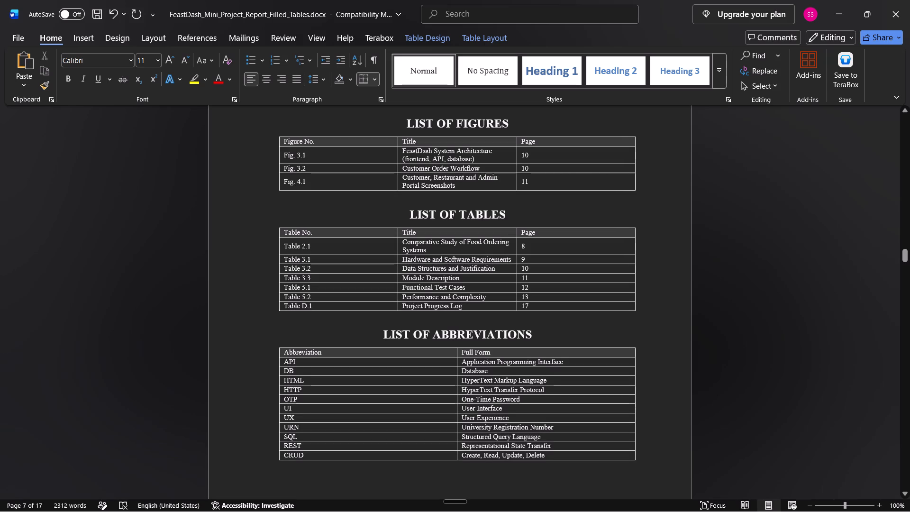
Reopen the Navigation pane's page thumbnails, check where Chapter 3's figures and tables fall on pages 10 and 11, and return to the List of Figures page.
{"action": "left_click", "coordinate": [27, 503]}
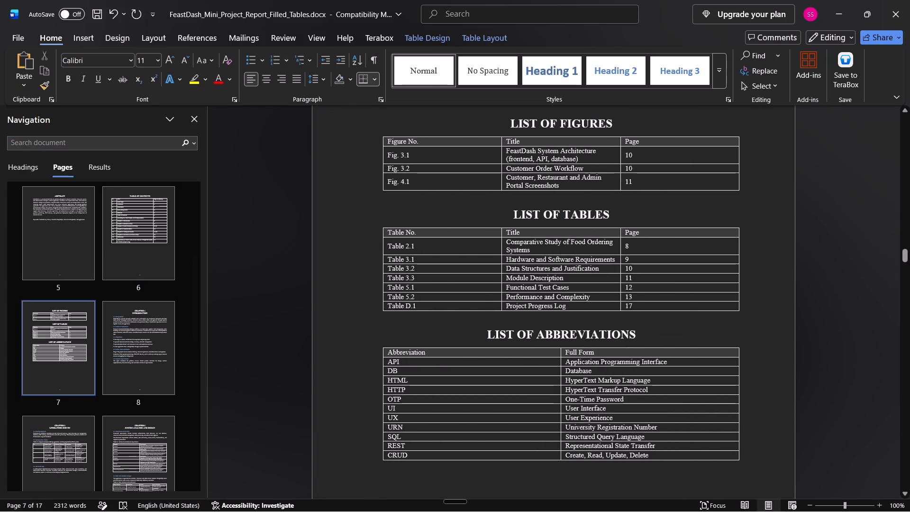
{"action": "scroll", "coordinate": [107, 382], "scroll_direction": "down", "scroll_amount": 3}
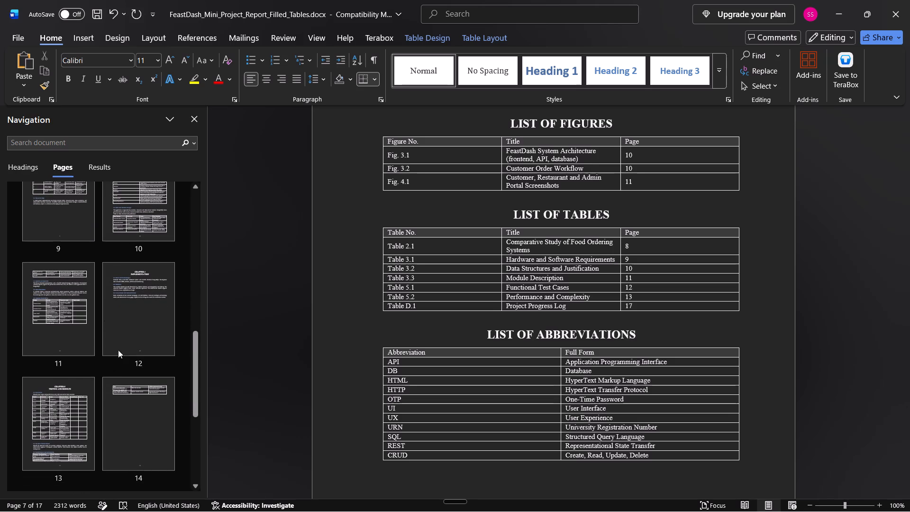
{"action": "left_click", "coordinate": [134, 229]}
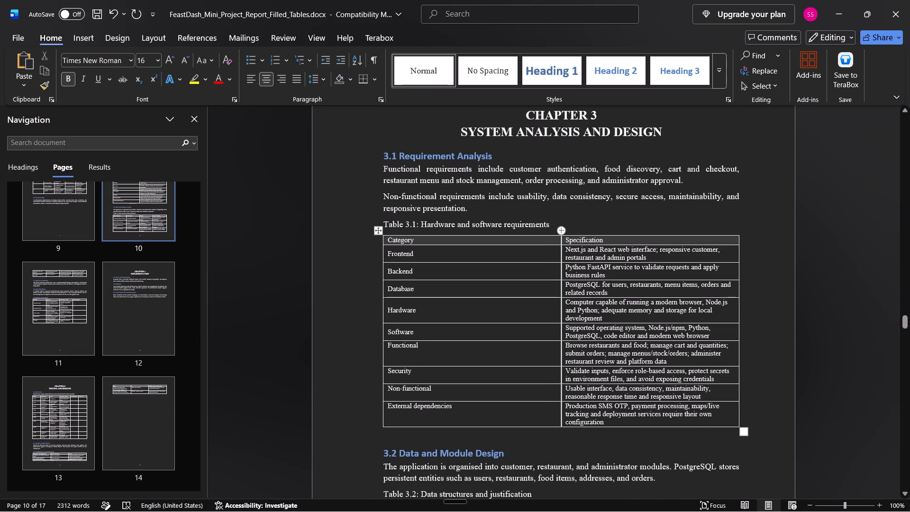
{"action": "scroll", "coordinate": [461, 312], "scroll_direction": "down", "scroll_amount": 4}
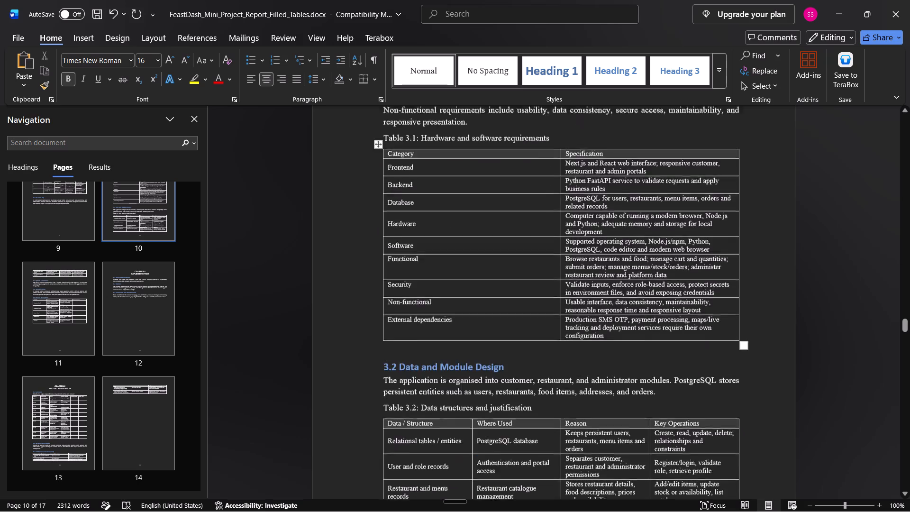
{"action": "scroll", "coordinate": [461, 314], "scroll_direction": "down", "scroll_amount": 17}
{"action": "scroll", "coordinate": [461, 314], "scroll_direction": "down", "scroll_amount": 12}
{"action": "scroll", "coordinate": [461, 314], "scroll_direction": "up", "scroll_amount": 11}
{"action": "scroll", "coordinate": [463, 314], "scroll_direction": "up", "scroll_amount": 10}
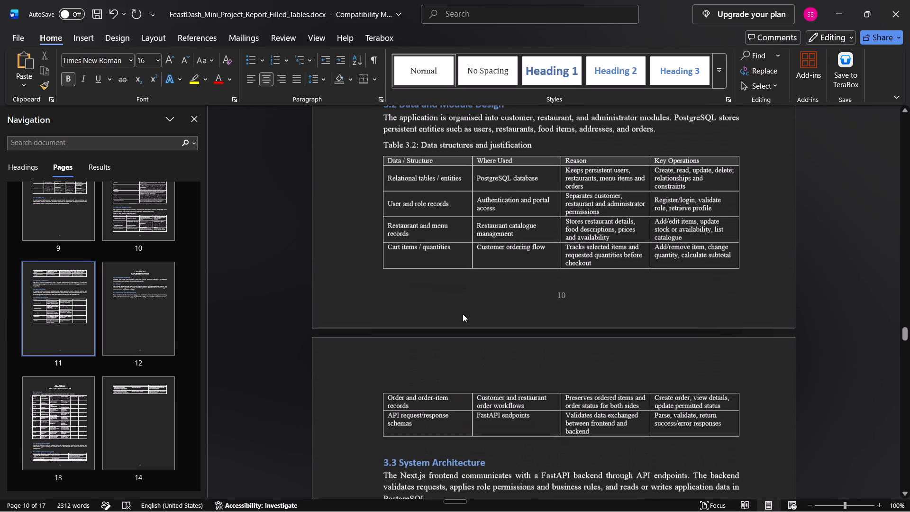
{"action": "scroll", "coordinate": [114, 262], "scroll_direction": "up", "scroll_amount": 4}
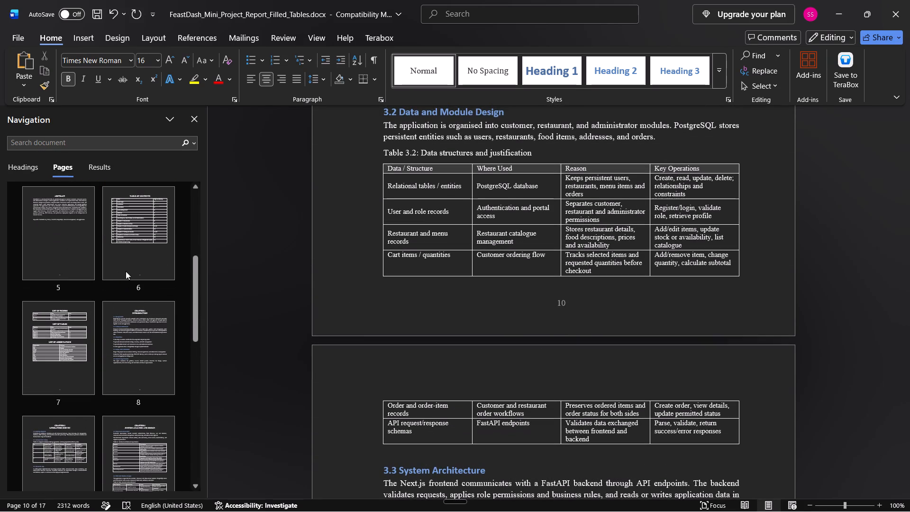
{"action": "left_click", "coordinate": [127, 265]}
{"action": "left_click", "coordinate": [81, 351]}
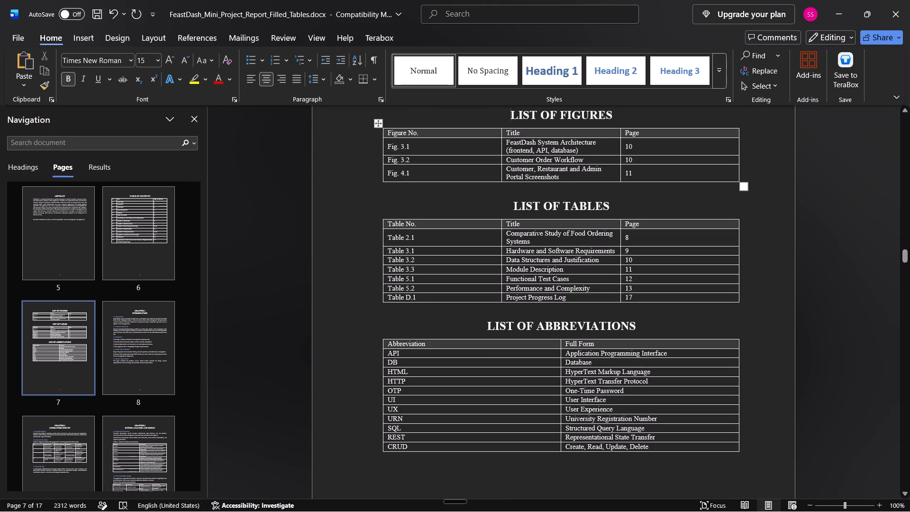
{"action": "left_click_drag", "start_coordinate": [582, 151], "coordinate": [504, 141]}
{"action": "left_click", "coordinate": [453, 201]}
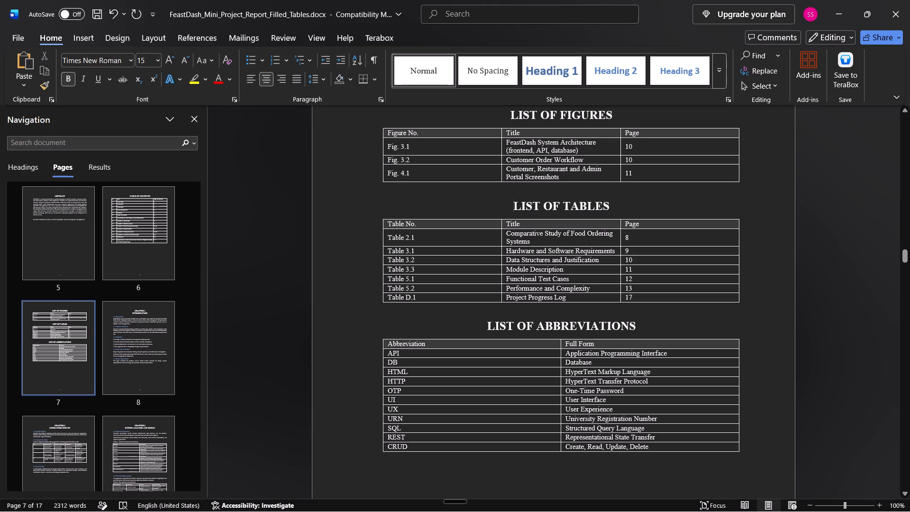
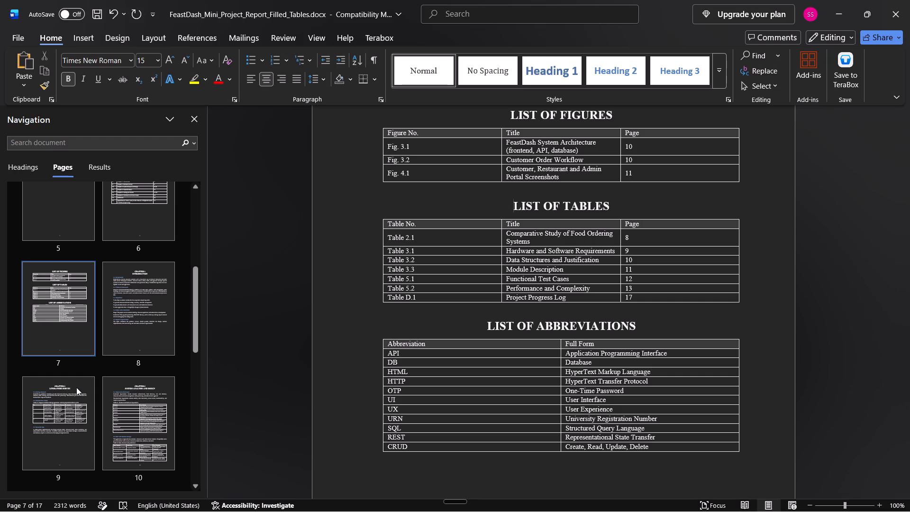
Compare the page numbers in the List of Figures and List of Tables with the Table of Contents and the Chapter 1 and 2 pages.
{"action": "left_click", "coordinate": [122, 314]}
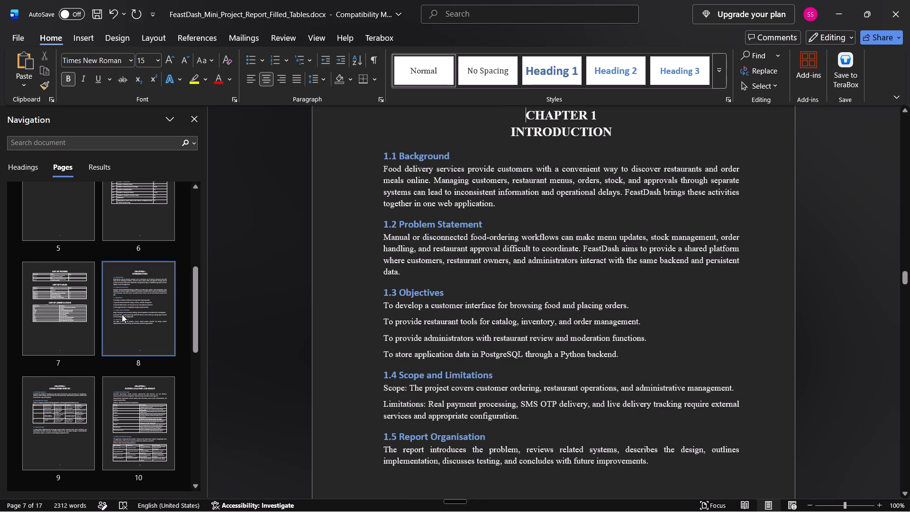
{"action": "left_click", "coordinate": [73, 321]}
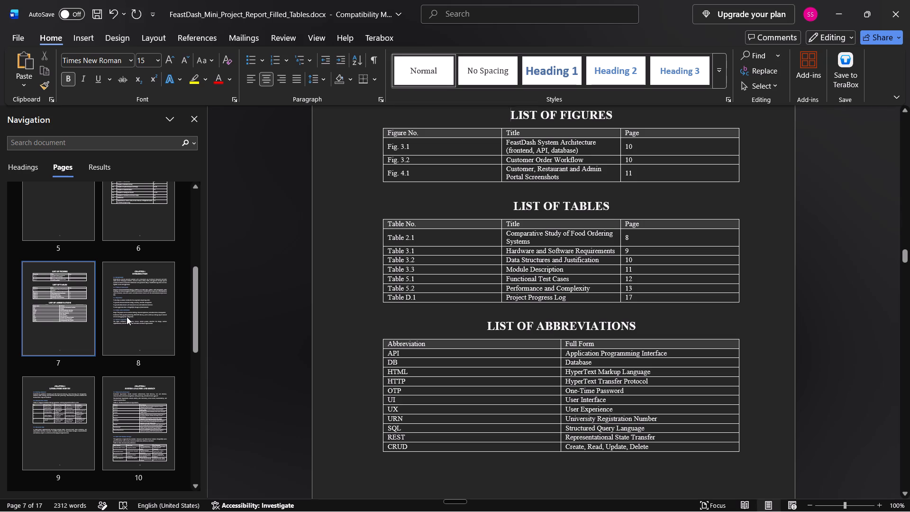
{"action": "left_click", "coordinate": [127, 317]}
{"action": "left_click", "coordinate": [39, 322]}
{"action": "left_click", "coordinate": [53, 408]}
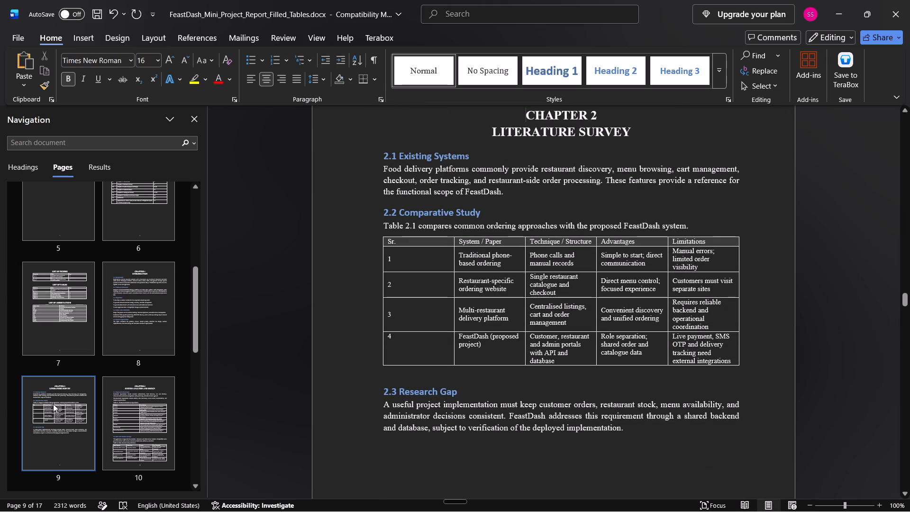
{"action": "left_click", "coordinate": [146, 339]}
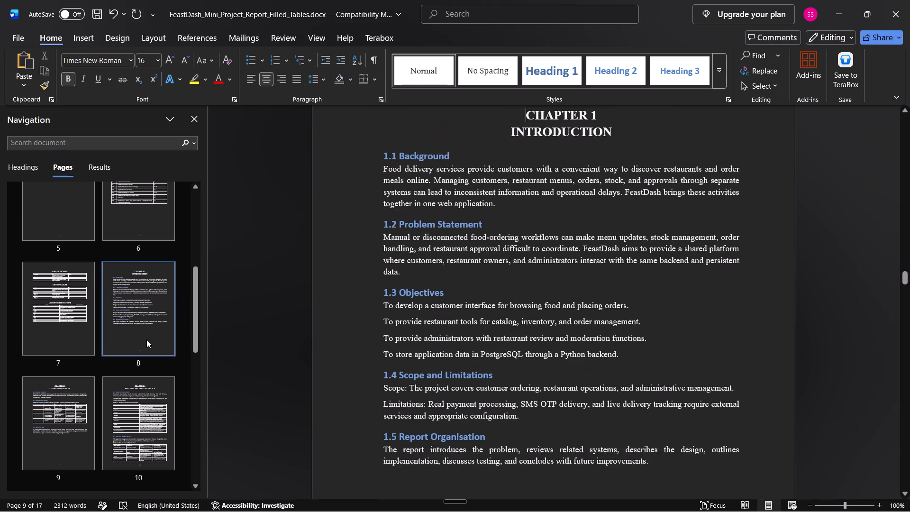
{"action": "left_click", "coordinate": [53, 333]}
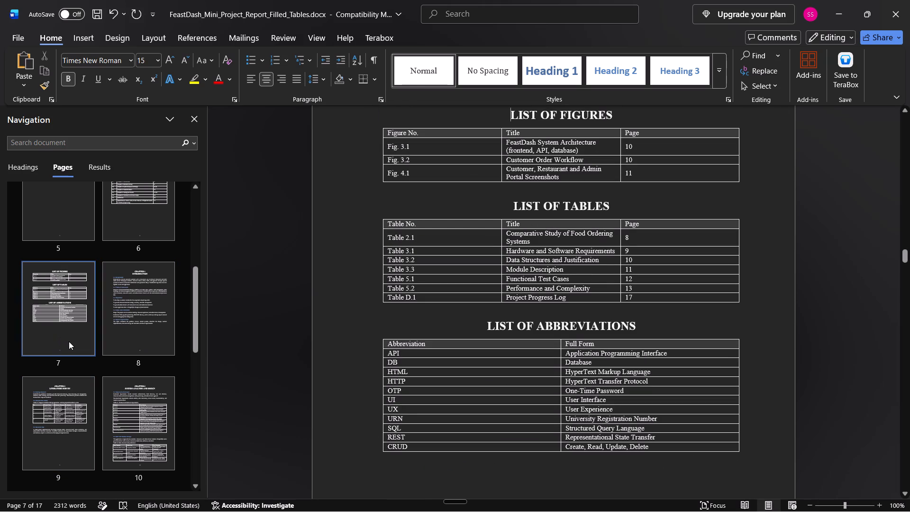
{"action": "scroll", "coordinate": [393, 336], "scroll_direction": "up", "scroll_amount": 5}
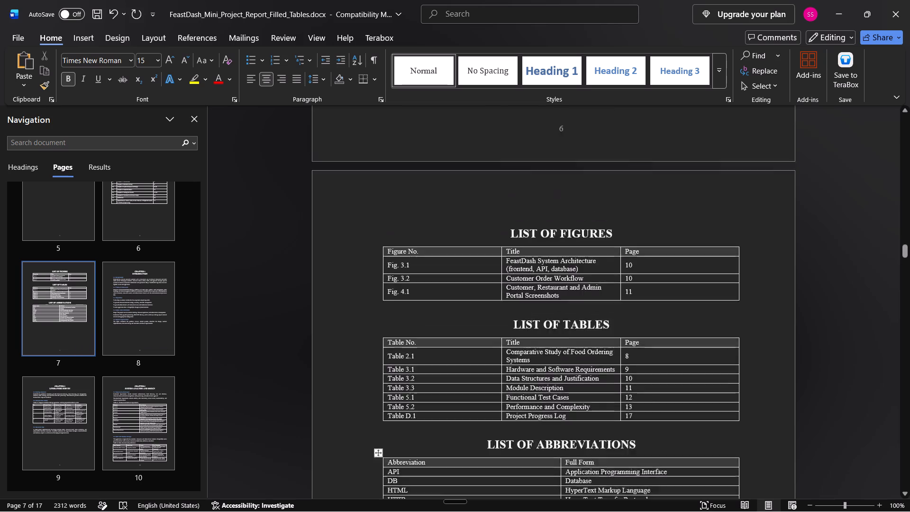
{"action": "scroll", "coordinate": [393, 336], "scroll_direction": "up", "scroll_amount": 18}
{"action": "scroll", "coordinate": [393, 336], "scroll_direction": "down", "scroll_amount": 10}
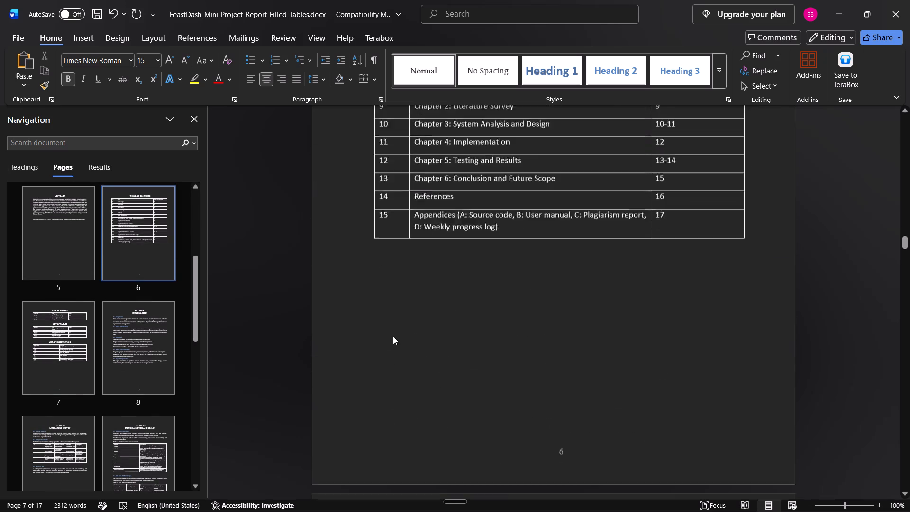
{"action": "scroll", "coordinate": [393, 336], "scroll_direction": "down", "scroll_amount": 17}
{"action": "scroll", "coordinate": [393, 336], "scroll_direction": "up", "scroll_amount": 8}
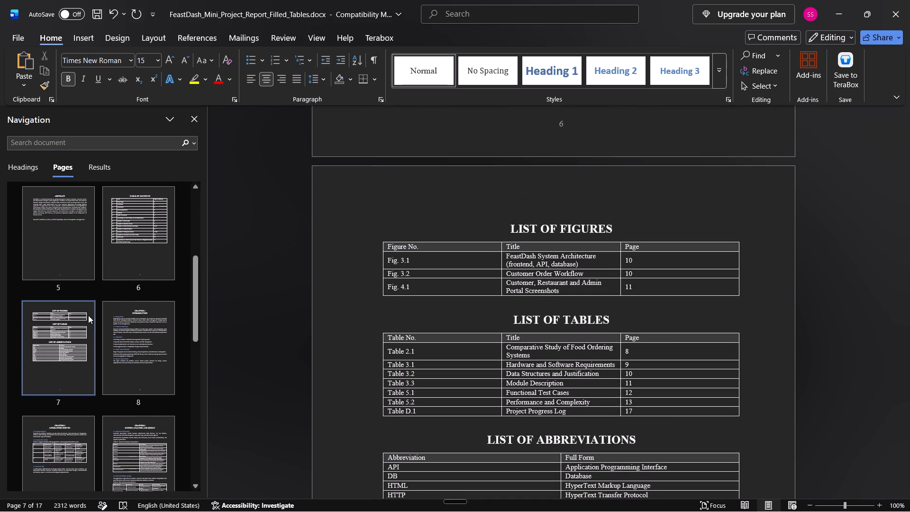
{"action": "scroll", "coordinate": [88, 315], "scroll_direction": "up", "scroll_amount": 1}
{"action": "scroll", "coordinate": [87, 341], "scroll_direction": "down", "scroll_amount": 2}
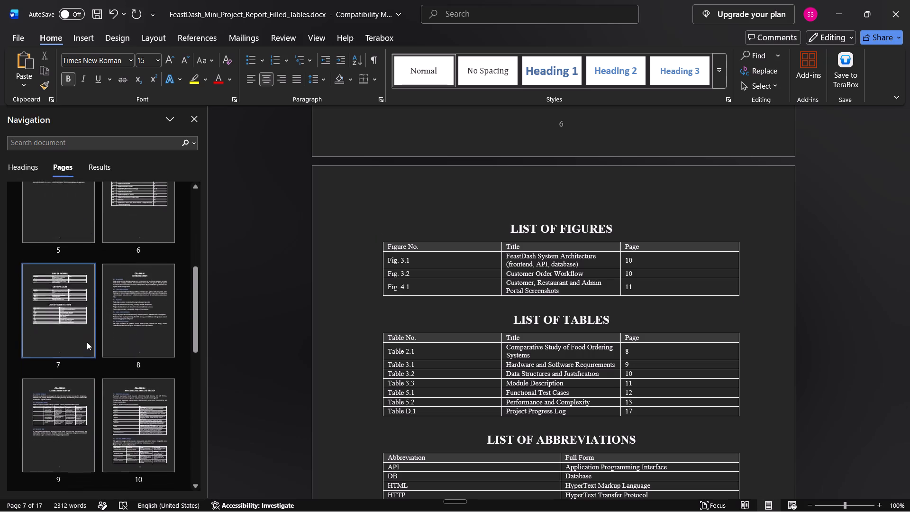
{"action": "scroll", "coordinate": [95, 302], "scroll_direction": "up", "scroll_amount": 2}
{"action": "scroll", "coordinate": [118, 367], "scroll_direction": "down", "scroll_amount": 2}
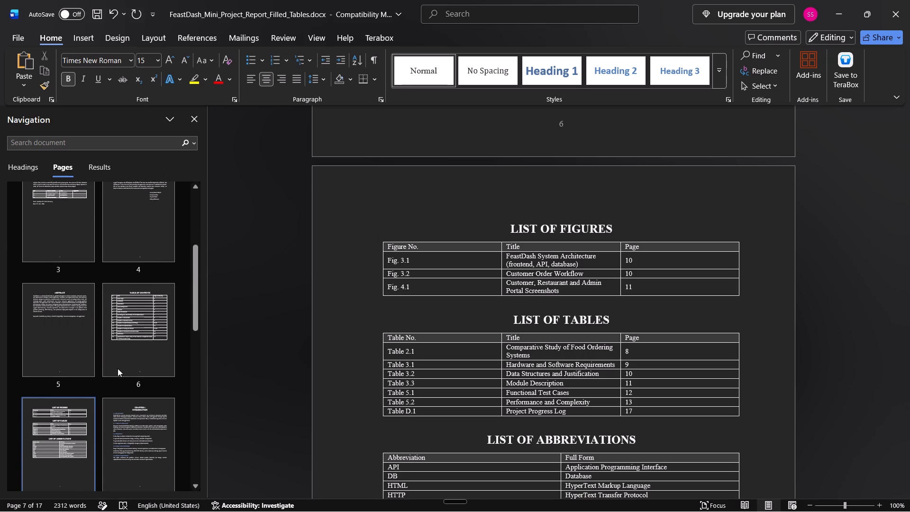
{"action": "scroll", "coordinate": [118, 368], "scroll_direction": "down", "scroll_amount": 1}
Check where the Chapter 3 and Chapter 4 content falls in the report and compare it with the List of Figures and List of Tables.
{"action": "left_click", "coordinate": [124, 334]}
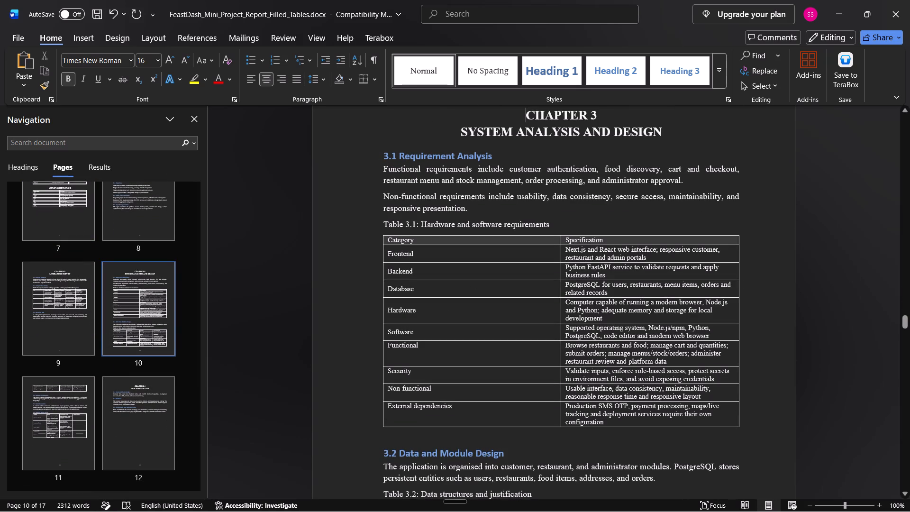
{"action": "scroll", "coordinate": [328, 331], "scroll_direction": "down", "scroll_amount": 20}
{"action": "scroll", "coordinate": [328, 331], "scroll_direction": "down", "scroll_amount": 15}
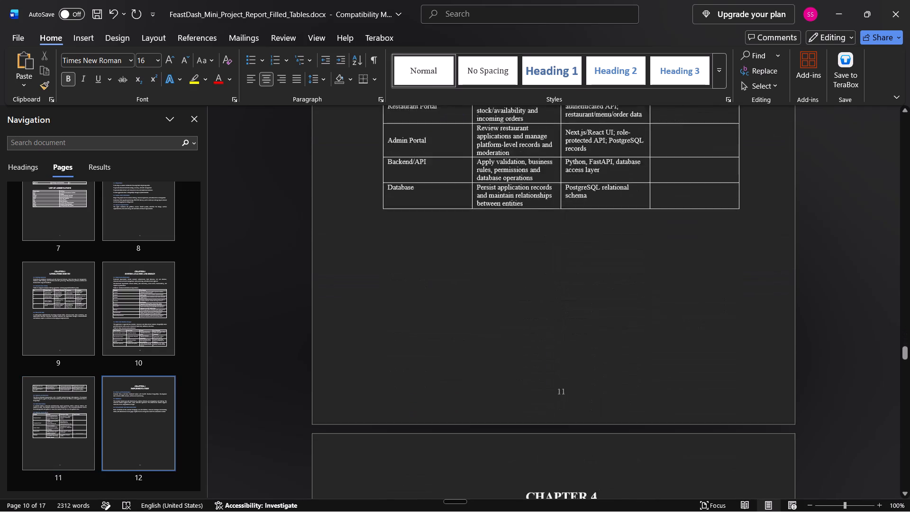
{"action": "scroll", "coordinate": [332, 334], "scroll_direction": "down", "scroll_amount": 9}
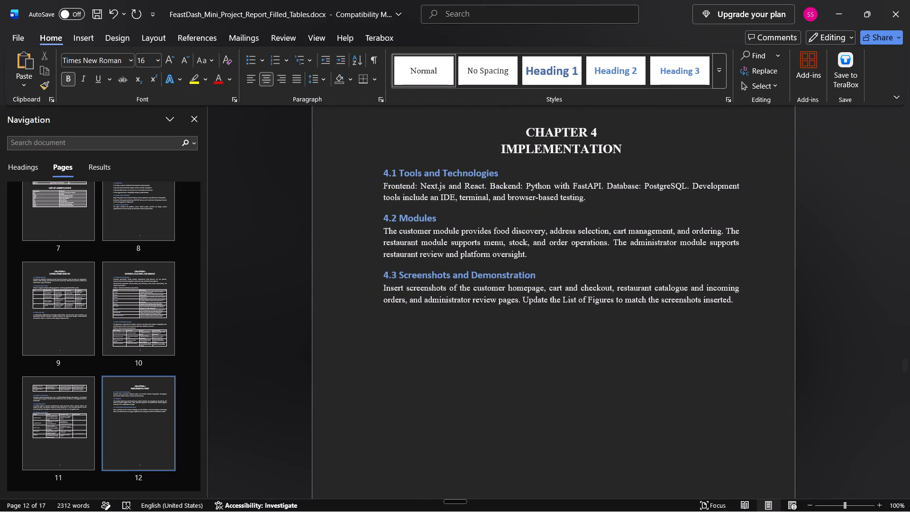
{"action": "scroll", "coordinate": [120, 336], "scroll_direction": "up", "scroll_amount": 4}
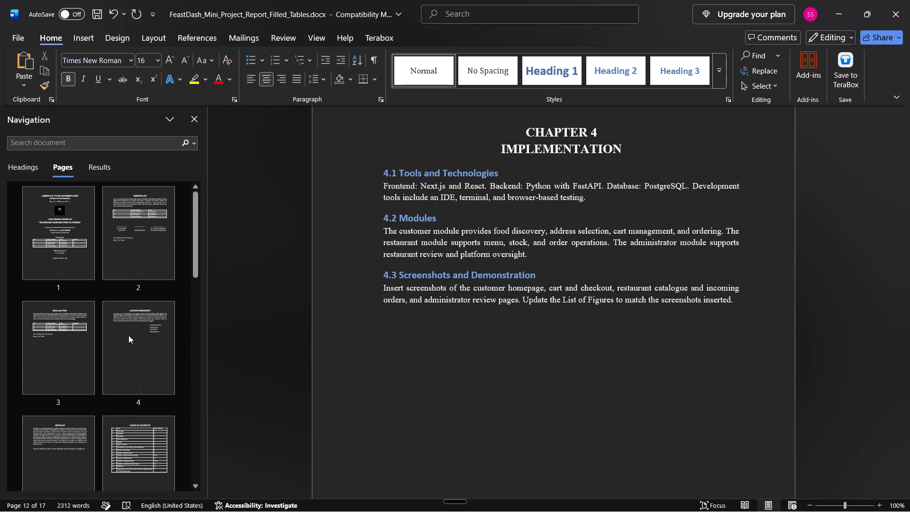
{"action": "scroll", "coordinate": [134, 416], "scroll_direction": "down", "scroll_amount": 2}
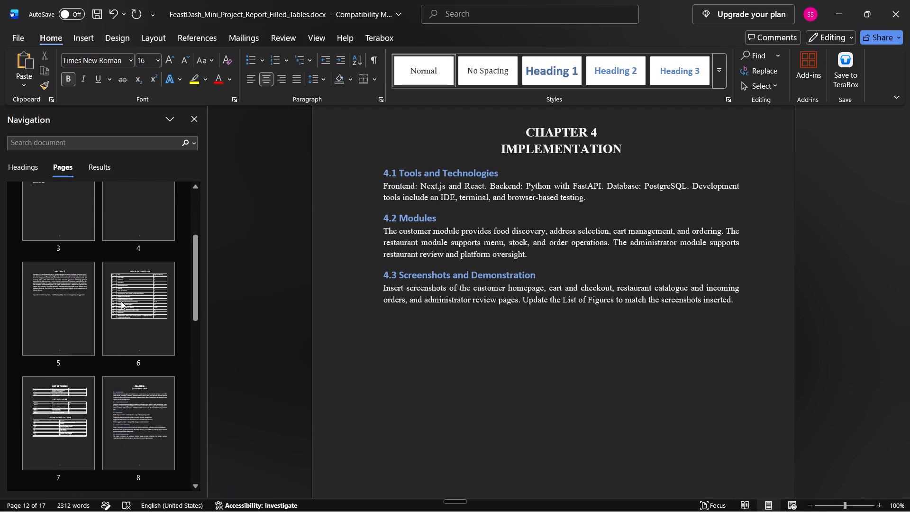
{"action": "left_click", "coordinate": [121, 301]}
{"action": "left_click", "coordinate": [61, 407]}
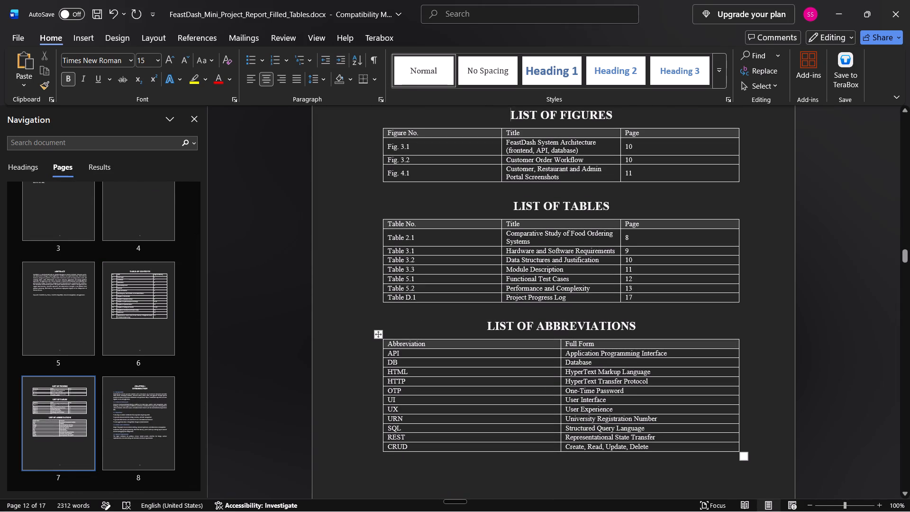
{"action": "scroll", "coordinate": [140, 380], "scroll_direction": "down", "scroll_amount": 5}
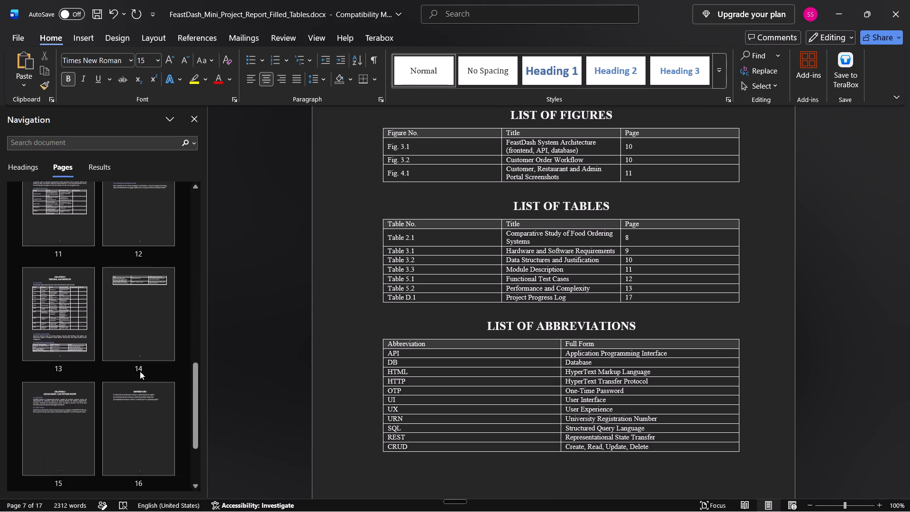
{"action": "scroll", "coordinate": [146, 296], "scroll_direction": "up", "scroll_amount": 2}
{"action": "left_click", "coordinate": [140, 333]}
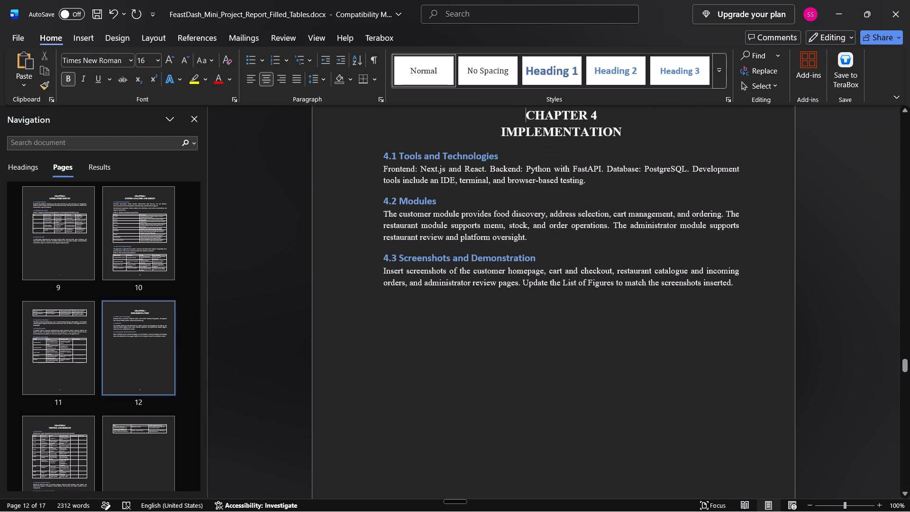
Copy the Fig. 3.1 title, FeastDash System Architecture (frontend, API, database), from the List of Figures.
{"action": "scroll", "coordinate": [82, 295], "scroll_direction": "up", "scroll_amount": 8}
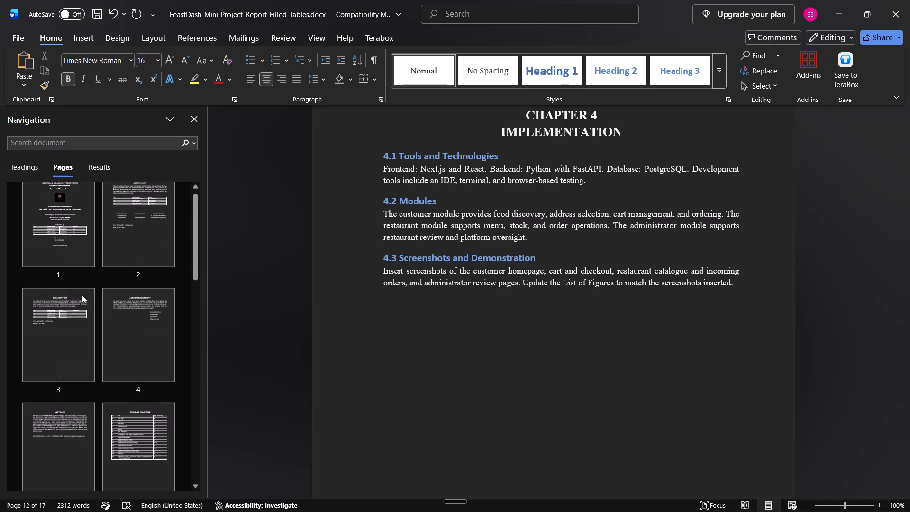
{"action": "scroll", "coordinate": [114, 249], "scroll_direction": "up", "scroll_amount": 3}
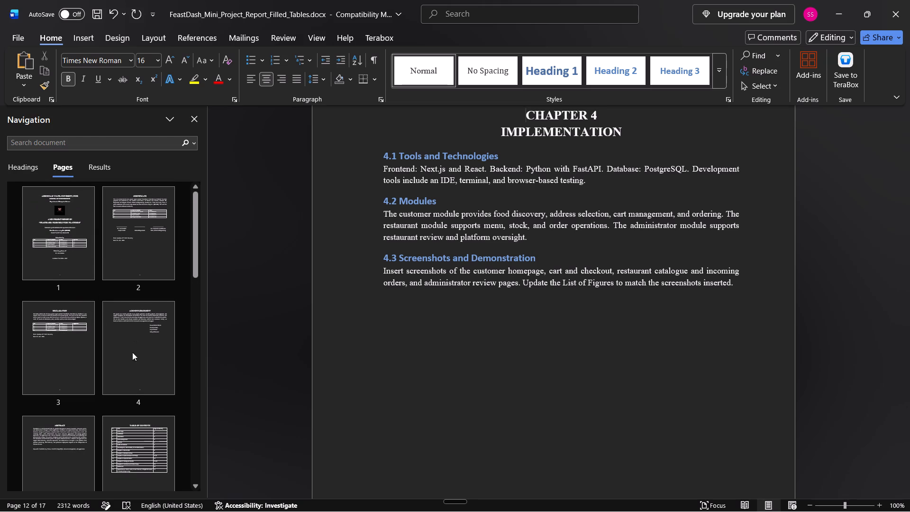
{"action": "left_click", "coordinate": [143, 435]}
{"action": "scroll", "coordinate": [136, 419], "scroll_direction": "down", "scroll_amount": 3}
{"action": "left_click", "coordinate": [65, 312]}
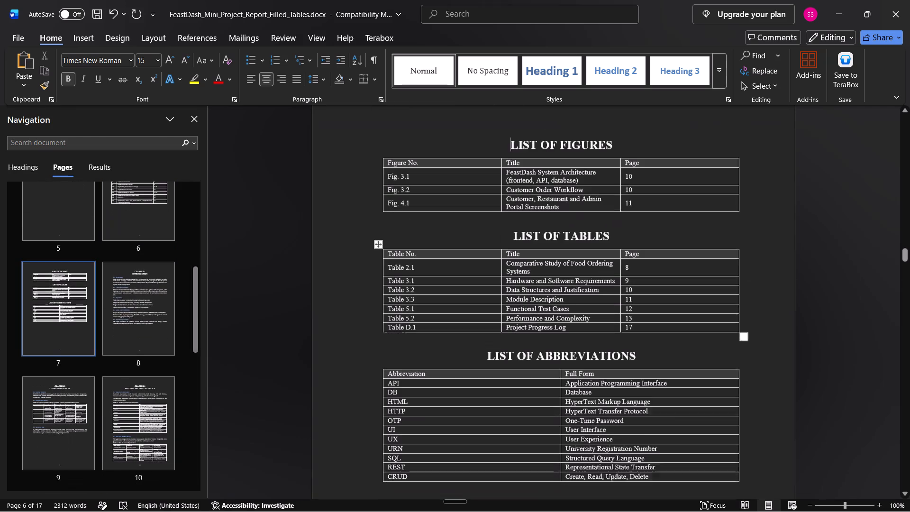
{"action": "left_click_drag", "start_coordinate": [590, 150], "coordinate": [507, 140]}
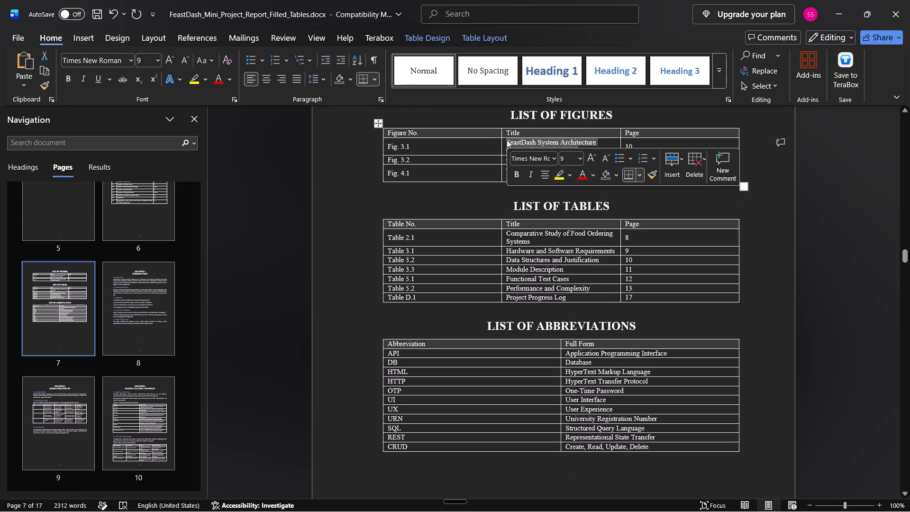
{"action": "key", "text": "ctrl+c"}
{"action": "left_click", "coordinate": [595, 215]}
Switch to the Chrome incognito window and open chatgpt.com.
{"action": "key", "text": "alt+Tab"}
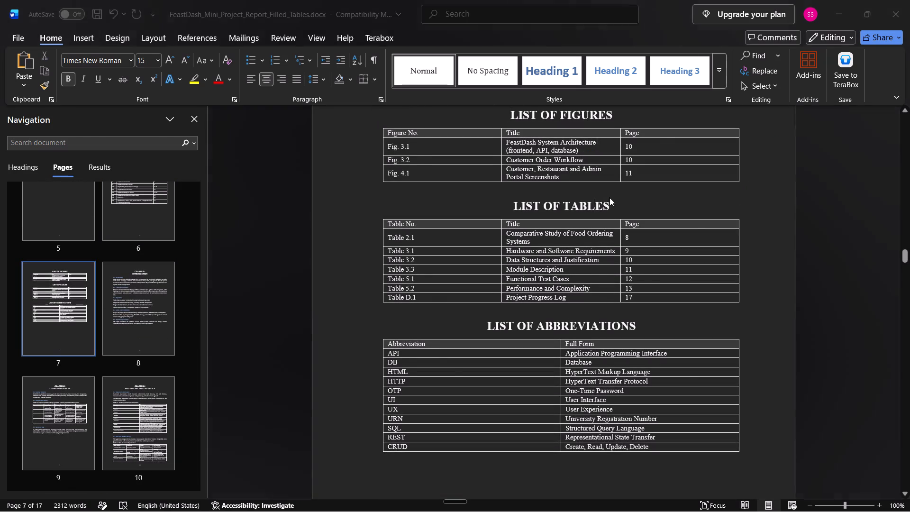
{"action": "key", "text": "alt+Tab"}
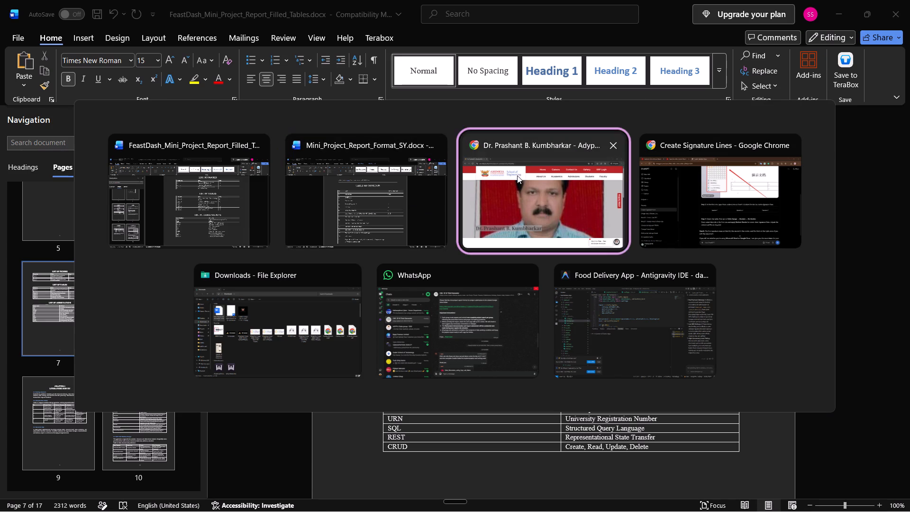
{"action": "left_click", "coordinate": [343, 37]}
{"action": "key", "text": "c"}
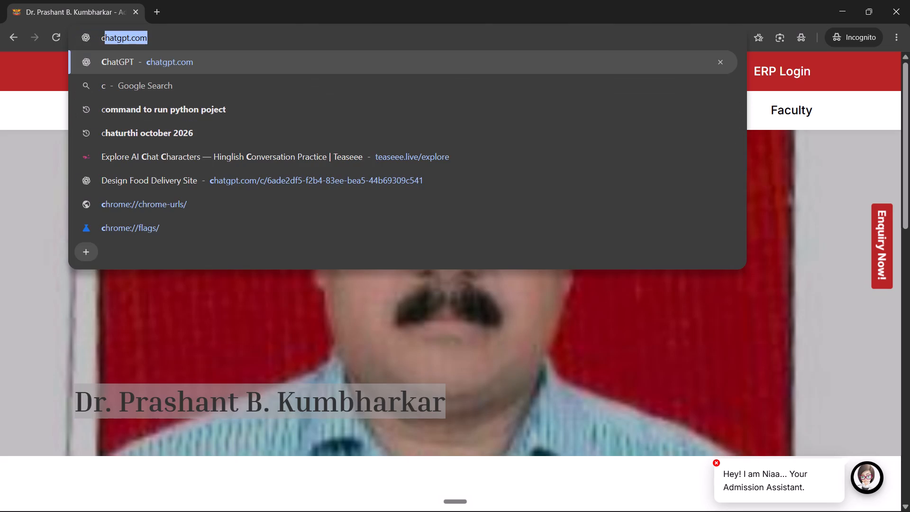
{"action": "key", "text": "Return"}
{"action": "left_click", "coordinate": [909, 0]}
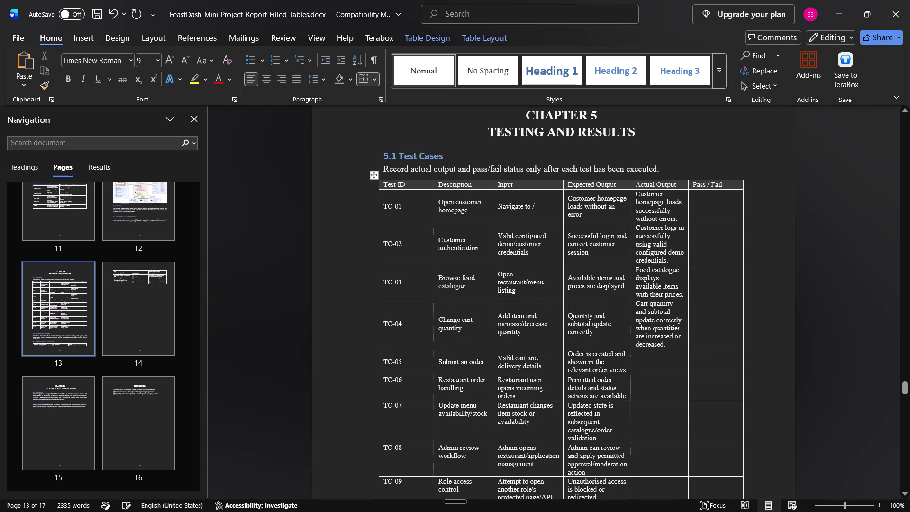
Copy "Order is created successfully and appears in the relevant order views." from the ChatGPT chat into the TC-05 Actual Output cell.
{"action": "left_click", "coordinate": [653, 358]}
{"action": "key", "text": "alt+Tab"}
{"action": "triple_click", "coordinate": [385, 283]}
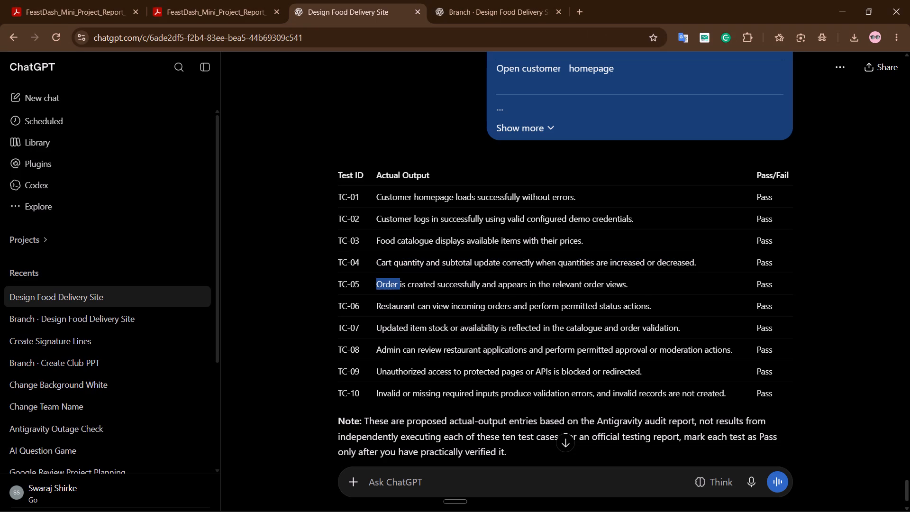
{"action": "key", "text": "ctrl+c"}
{"action": "key", "text": "alt+Tab"}
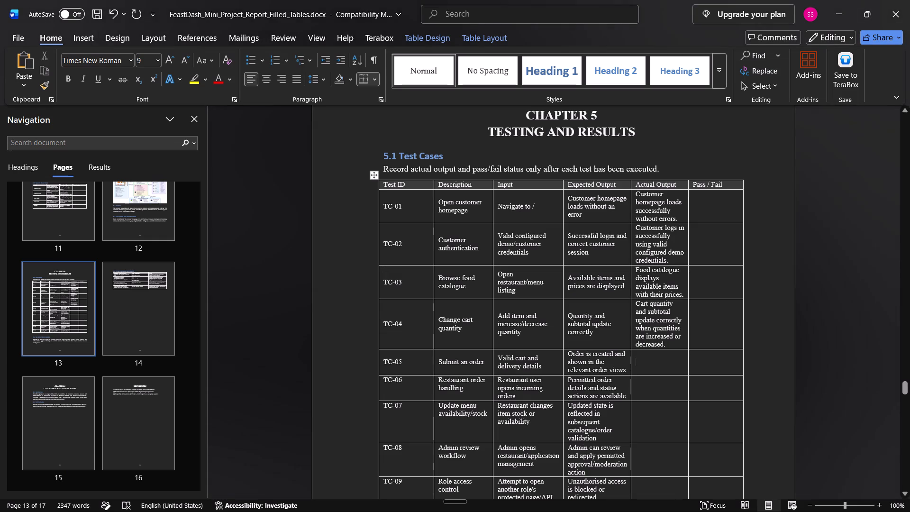
{"action": "key", "text": "ctrl+v"}
Copy "Restaurant can view incoming orders and perform permitted status actions." from the ChatGPT chat into the TC-06 Actual Output cell.
{"action": "left_click", "coordinate": [645, 408]}
{"action": "key", "text": "alt+Tab"}
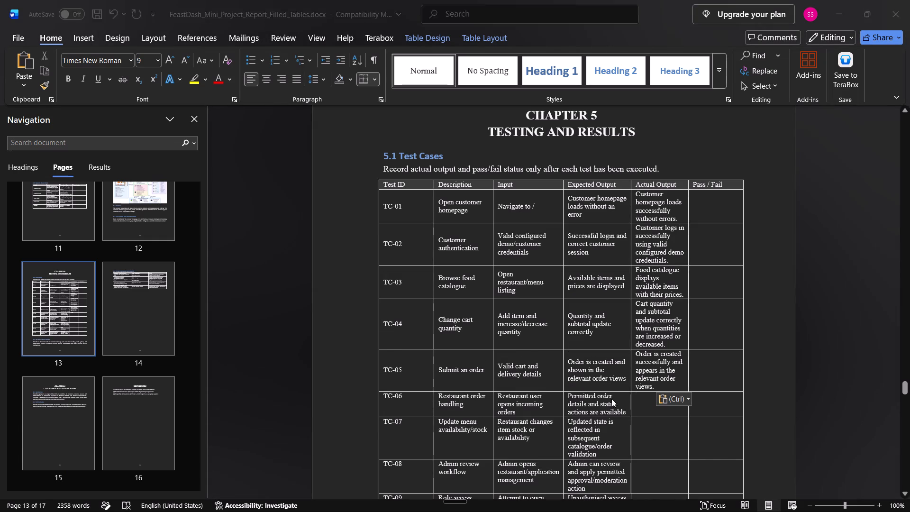
{"action": "triple_click", "coordinate": [500, 303]}
{"action": "key", "text": "ctrl+c"}
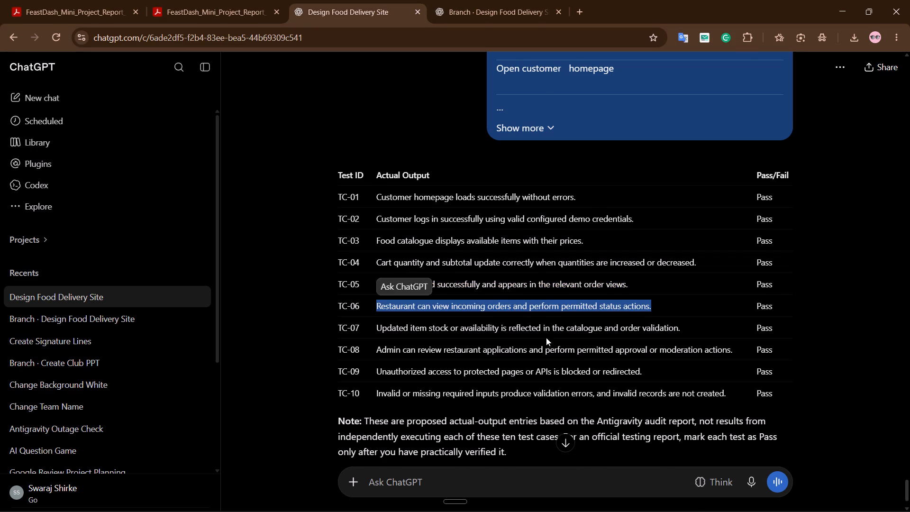
{"action": "key", "text": "alt+Tab"}
{"action": "key", "text": "ctrl+v"}
Copy "Updated item stock or availability is reflected in the catalogue and order validation." from the ChatGPT chat into the TC-07 Actual Output cell.
{"action": "left_click", "coordinate": [651, 448]}
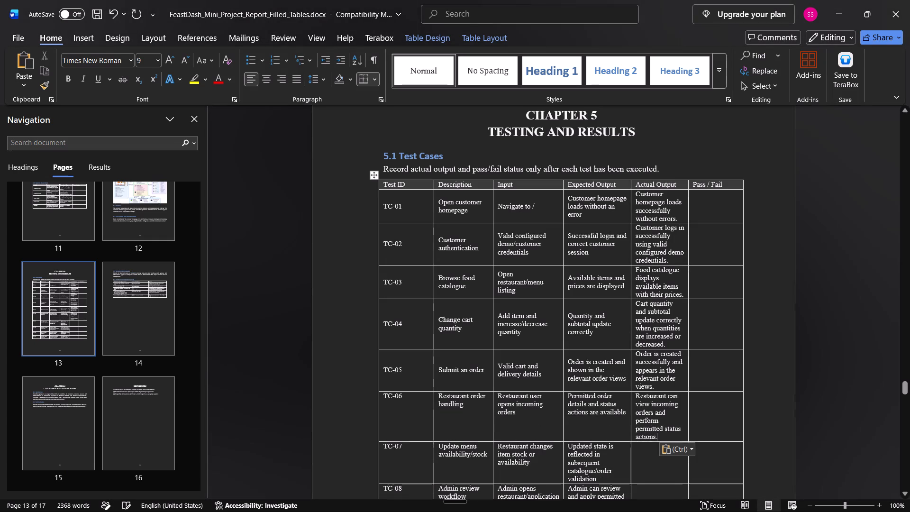
{"action": "key", "text": "alt+Tab"}
{"action": "triple_click", "coordinate": [422, 325]}
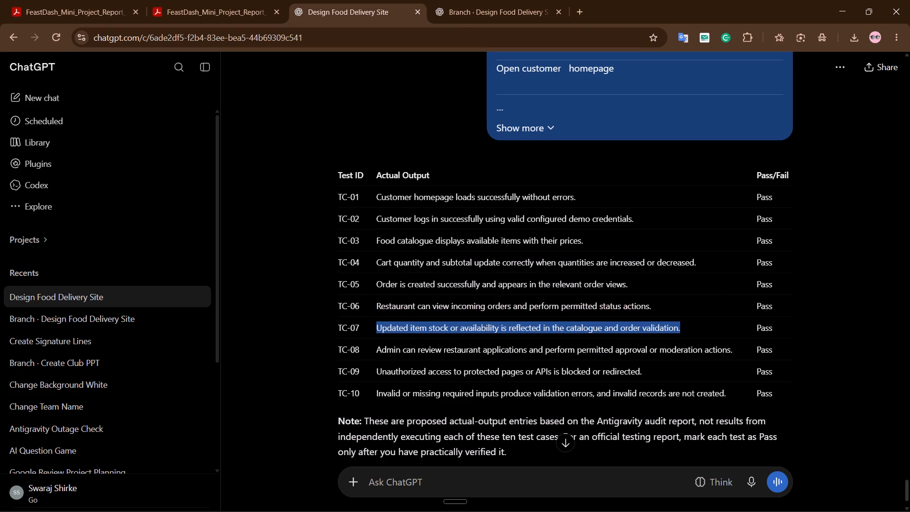
{"action": "key", "text": "ctrl+c"}
{"action": "key", "text": "alt+Tab"}
{"action": "key", "text": "ctrl+v"}
Copy "Admin can review restaurant applications and perform permitted approval or moderation actions." from the ChatGPT chat into the TC-08 Actual Output cell.
{"action": "scroll", "coordinate": [644, 438], "scroll_direction": "down", "scroll_amount": 3}
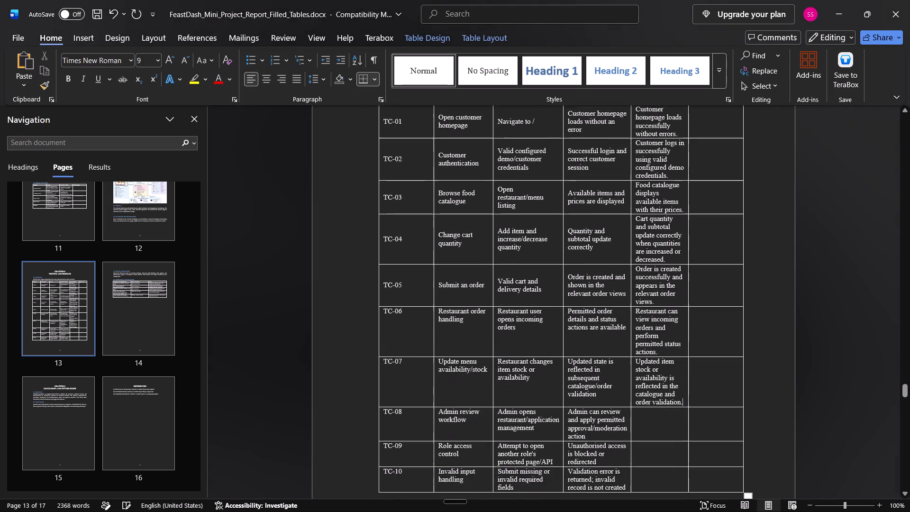
{"action": "scroll", "coordinate": [640, 413], "scroll_direction": "down", "scroll_amount": 3}
{"action": "left_click", "coordinate": [646, 335]}
{"action": "key", "text": "alt+Tab"}
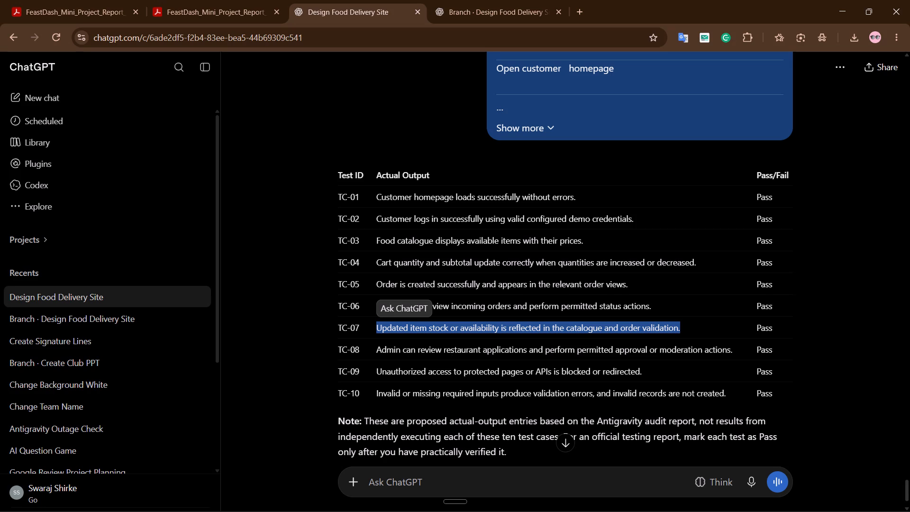
{"action": "triple_click", "coordinate": [452, 353]}
{"action": "key", "text": "ctrl+c"}
{"action": "key", "text": "alt+Tab"}
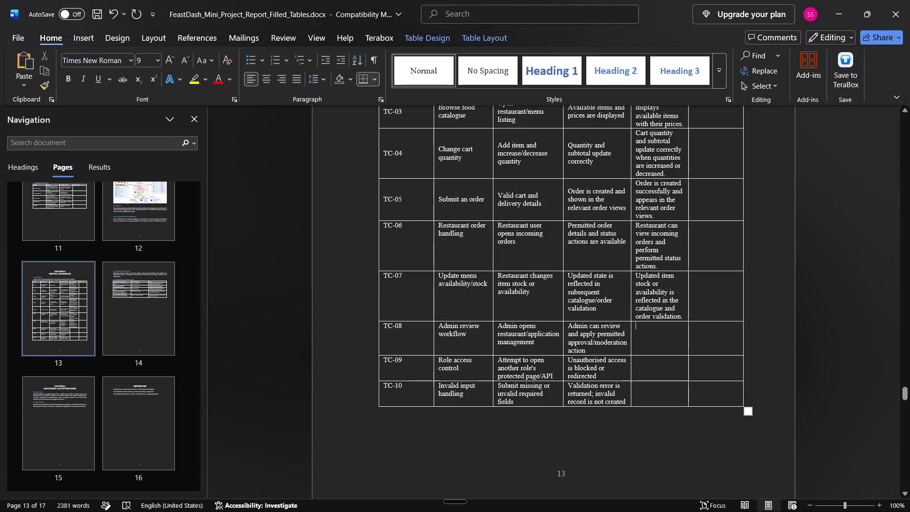
{"action": "key", "text": "ctrl+v"}
Copy "Unauthorized access to protected pages or APIs is blocked or redirected." from the ChatGPT chat into the TC-09 Actual Output cell.
{"action": "left_click", "coordinate": [641, 406]}
{"action": "key", "text": "alt+Tab"}
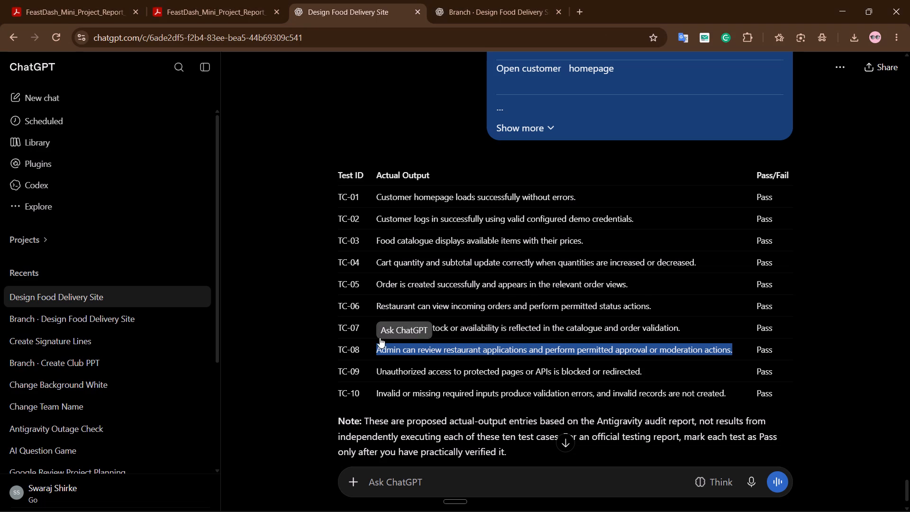
{"action": "triple_click", "coordinate": [407, 370]}
{"action": "key", "text": "ctrl+c"}
{"action": "key", "text": "alt+Tab"}
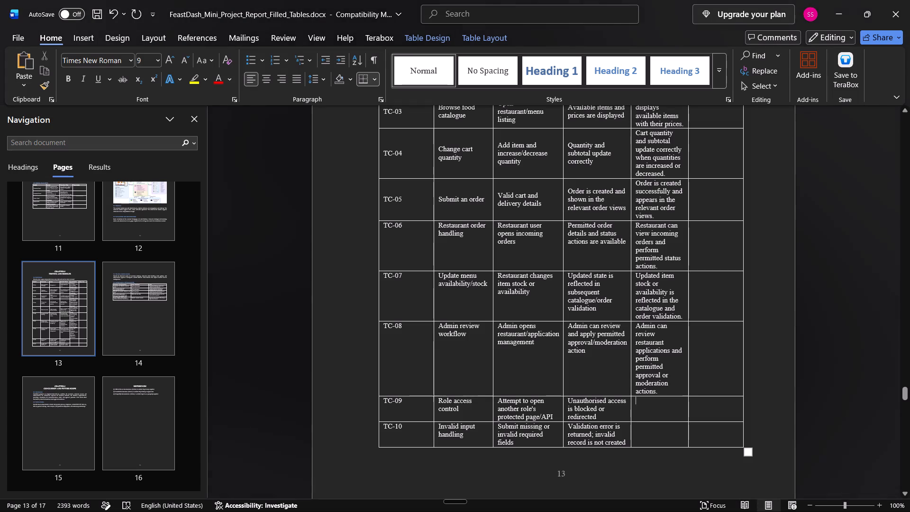
{"action": "key", "text": "ctrl+v"}
Copy "Invalid or missing required inputs produce validation errors, and invalid records are not created." from the ChatGPT chat into the TC-10 Actual Output cell.
{"action": "left_click", "coordinate": [641, 443]}
{"action": "key", "text": "alt+Tab"}
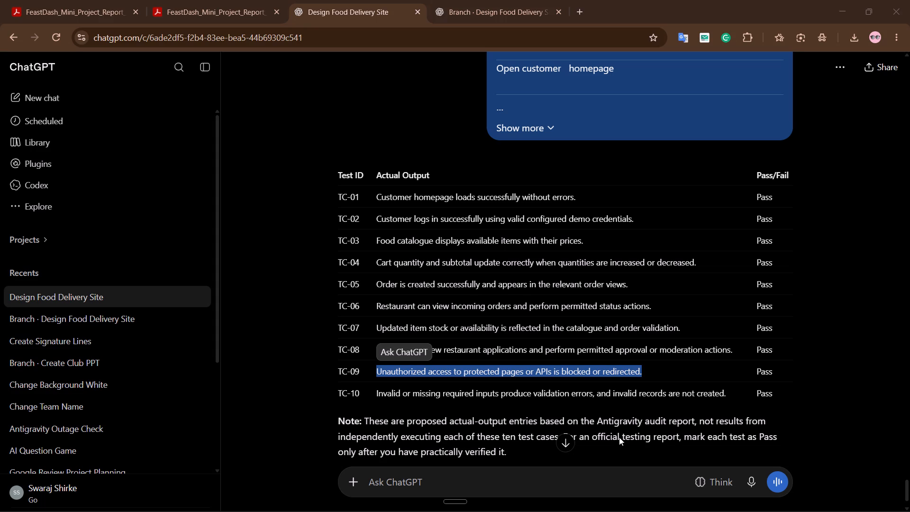
{"action": "triple_click", "coordinate": [460, 388]}
{"action": "triple_click", "coordinate": [465, 395]}
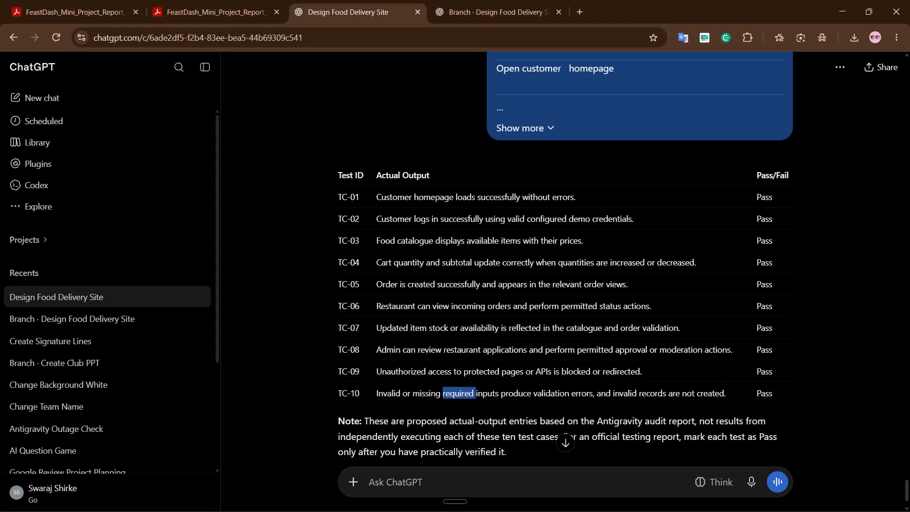
{"action": "key", "text": "ctrl+c"}
{"action": "key", "text": "alt+Tab"}
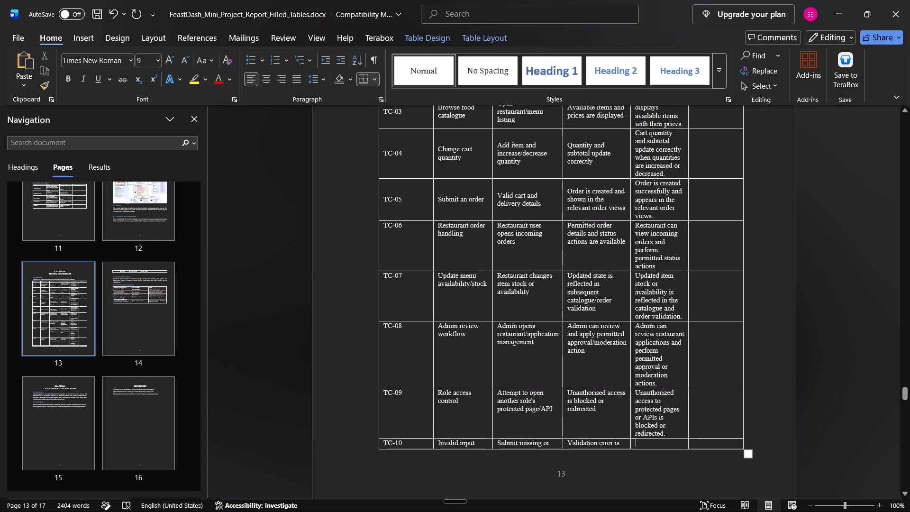
{"action": "key", "text": "ctrl+v"}
Review the 5.1 Test Cases table across pages 13 and 14 and the 5.2 and 5.3 sections below it.
{"action": "scroll", "coordinate": [643, 400], "scroll_direction": "up", "scroll_amount": 7}
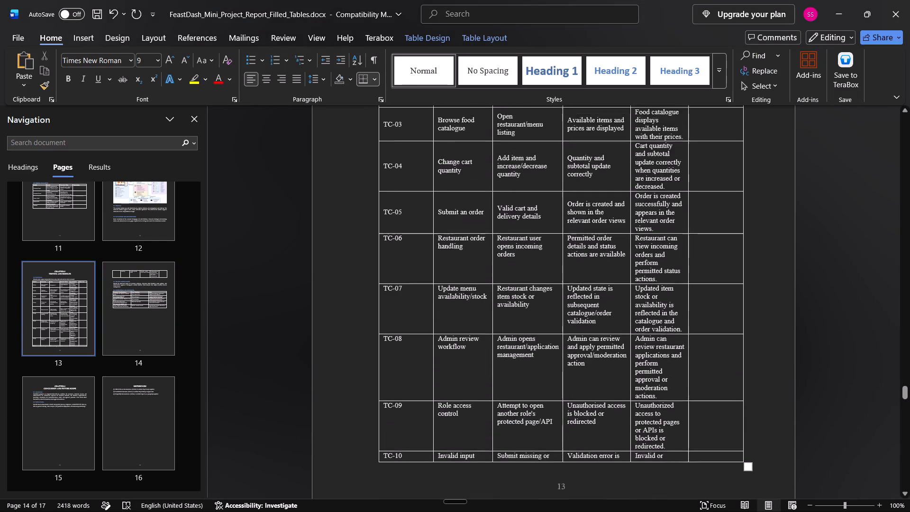
{"action": "scroll", "coordinate": [643, 392], "scroll_direction": "up", "scroll_amount": 6}
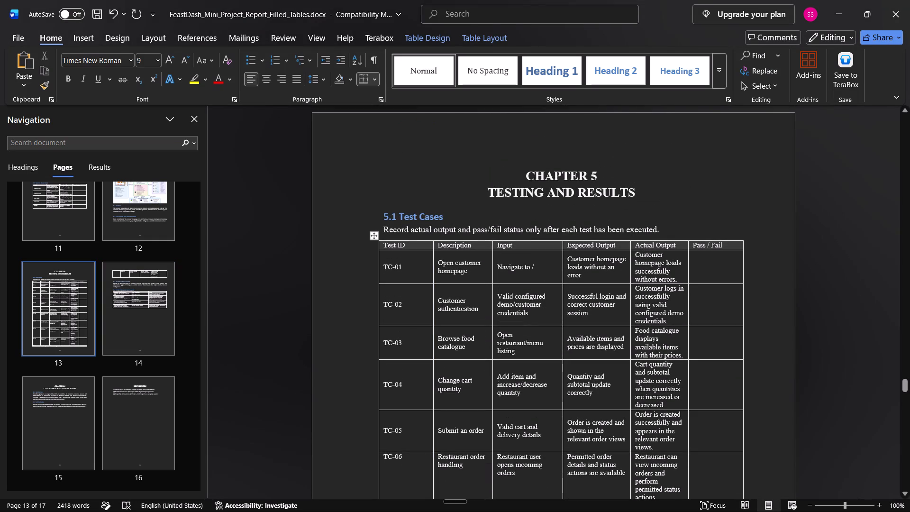
{"action": "scroll", "coordinate": [461, 243], "scroll_direction": "down", "scroll_amount": 18}
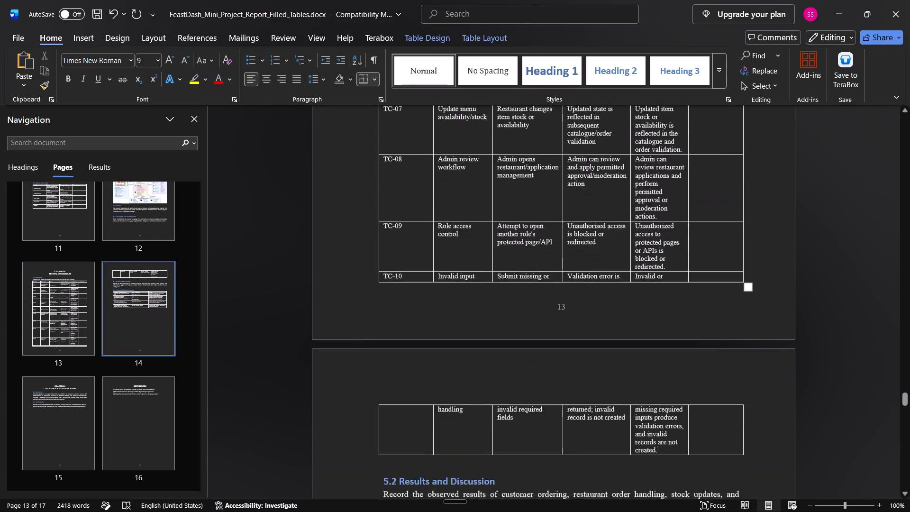
{"action": "scroll", "coordinate": [466, 246], "scroll_direction": "down", "scroll_amount": 2}
{"action": "scroll", "coordinate": [520, 277], "scroll_direction": "down", "scroll_amount": 10}
{"action": "scroll", "coordinate": [521, 277], "scroll_direction": "up", "scroll_amount": 7}
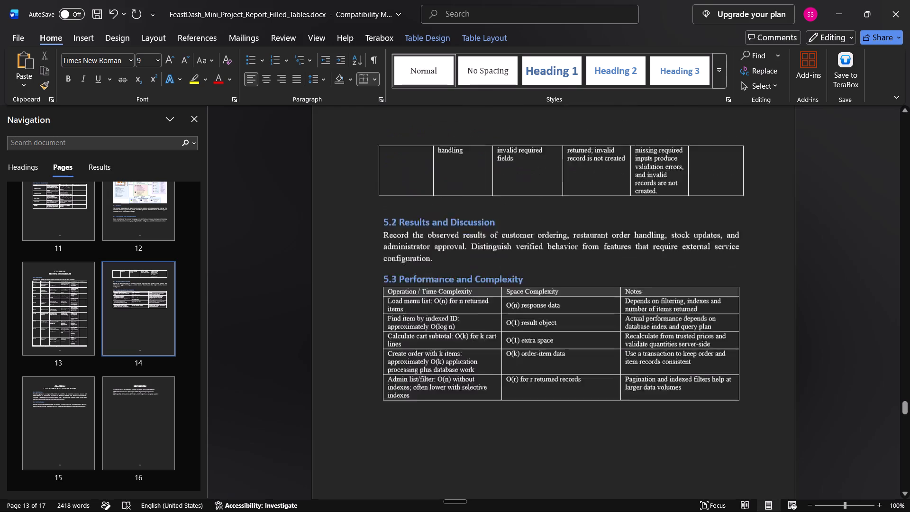
{"action": "scroll", "coordinate": [521, 277], "scroll_direction": "up", "scroll_amount": 8}
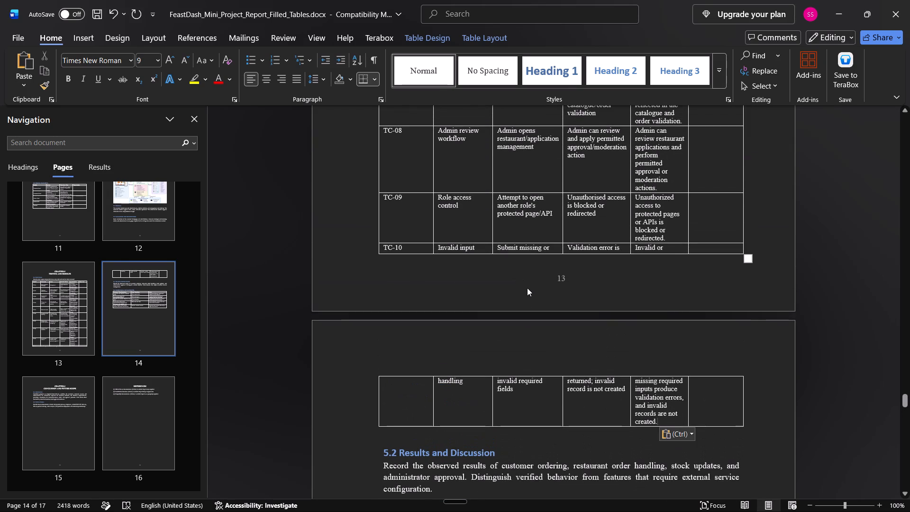
Lower the bottom border of the TC-09 row slightly so the TC-10 row moves off page 13.
{"action": "key", "text": "alt+Tab"}
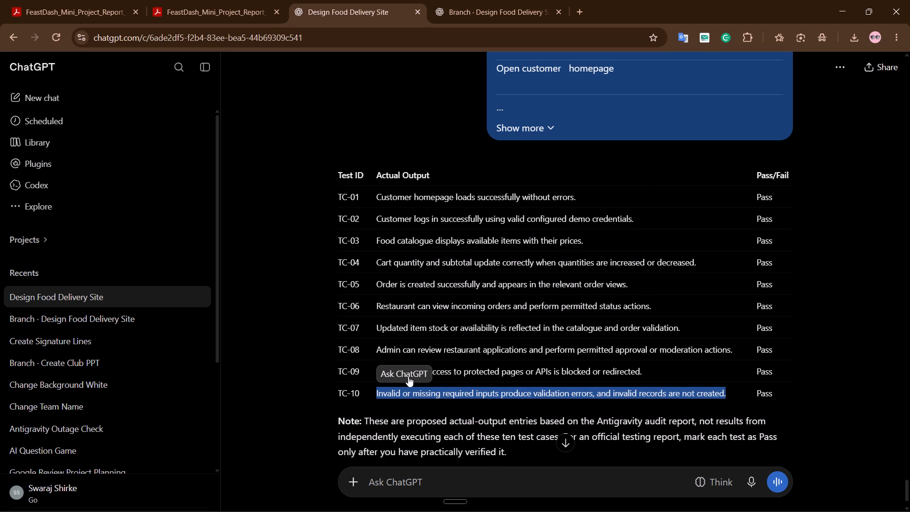
{"action": "key", "text": "alt+Tab"}
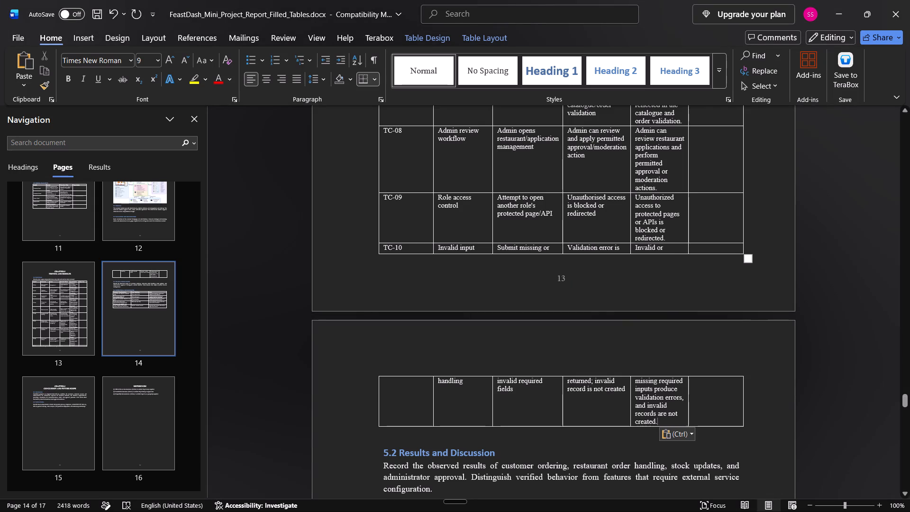
{"action": "left_click", "coordinate": [747, 259]}
{"action": "left_click_drag", "start_coordinate": [747, 259], "coordinate": [747, 269]}
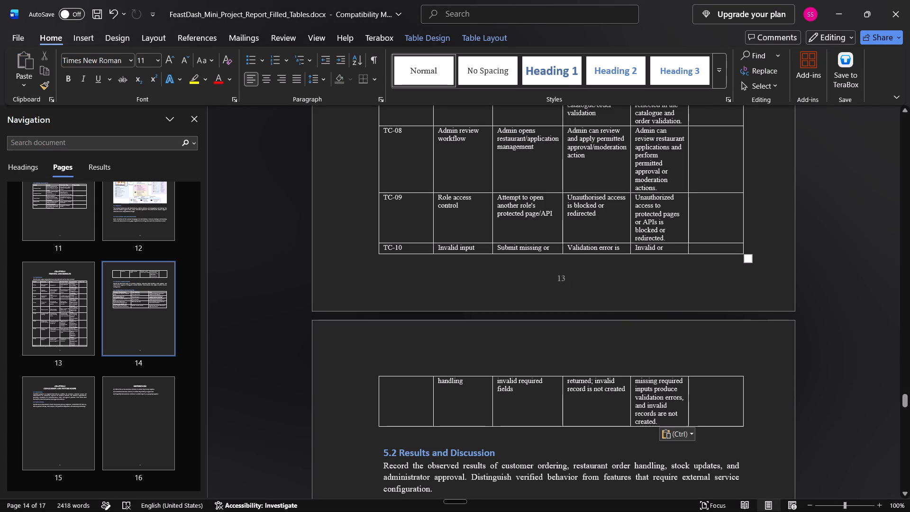
{"action": "scroll", "coordinate": [689, 299], "scroll_direction": "up", "scroll_amount": 7}
{"action": "scroll", "coordinate": [461, 239], "scroll_direction": "up", "scroll_amount": 5}
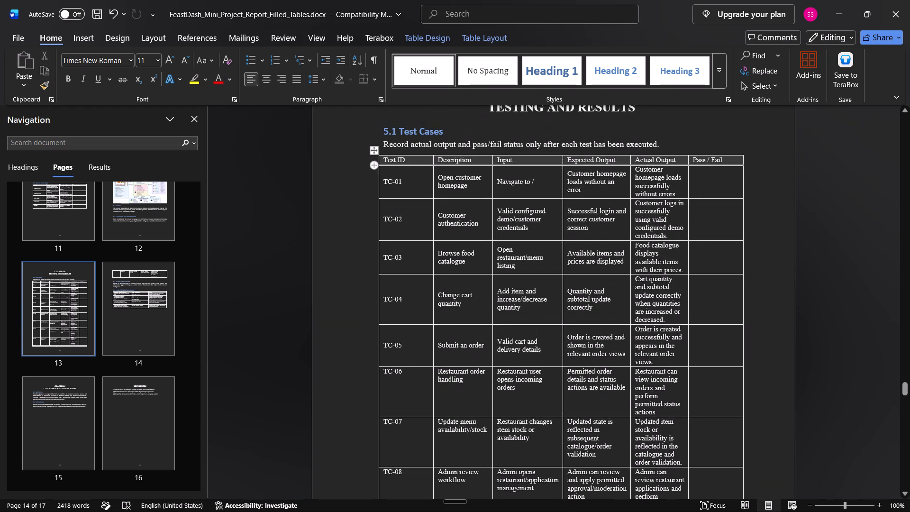
{"action": "left_click", "coordinate": [375, 150]}
{"action": "scroll", "coordinate": [767, 381], "scroll_direction": "down", "scroll_amount": 7}
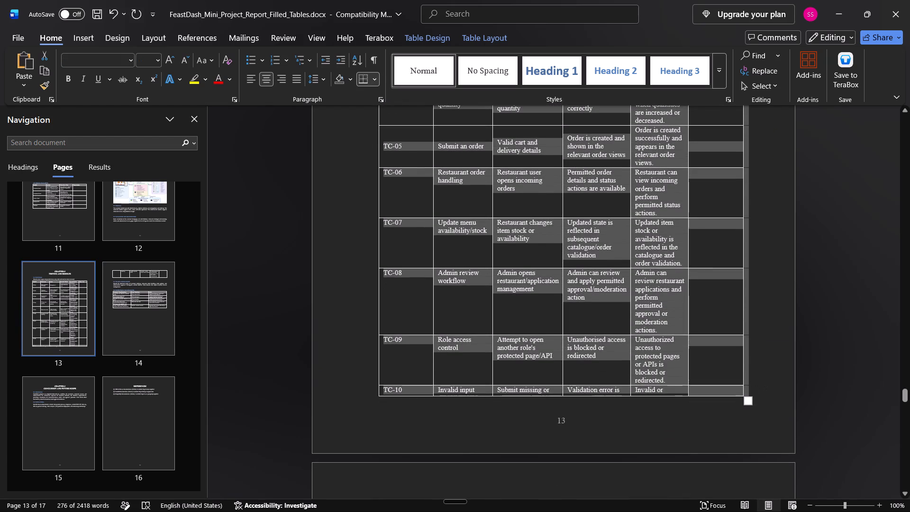
{"action": "left_click", "coordinate": [739, 386]}
{"action": "left_click", "coordinate": [715, 414]}
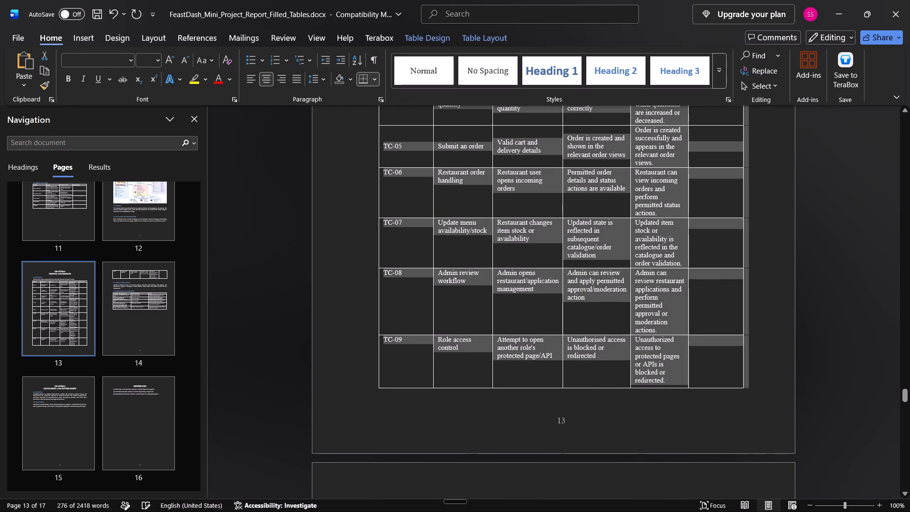
{"action": "left_click", "coordinate": [712, 412]}
Enter "pass" in the TC-01 Pass / Fail cell of the test case table.
{"action": "key", "text": "alt+Tab"}
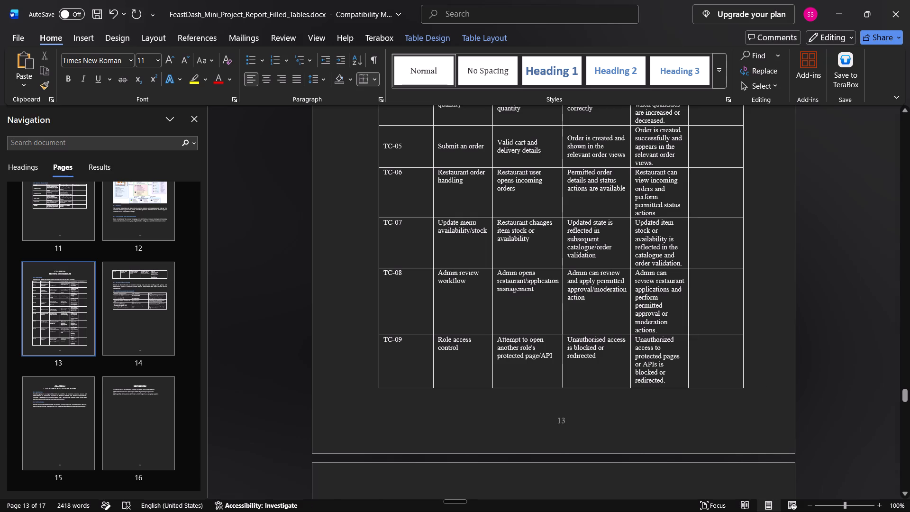
{"action": "key", "text": "alt+Tab"}
{"action": "scroll", "coordinate": [715, 220], "scroll_direction": "up", "scroll_amount": 6}
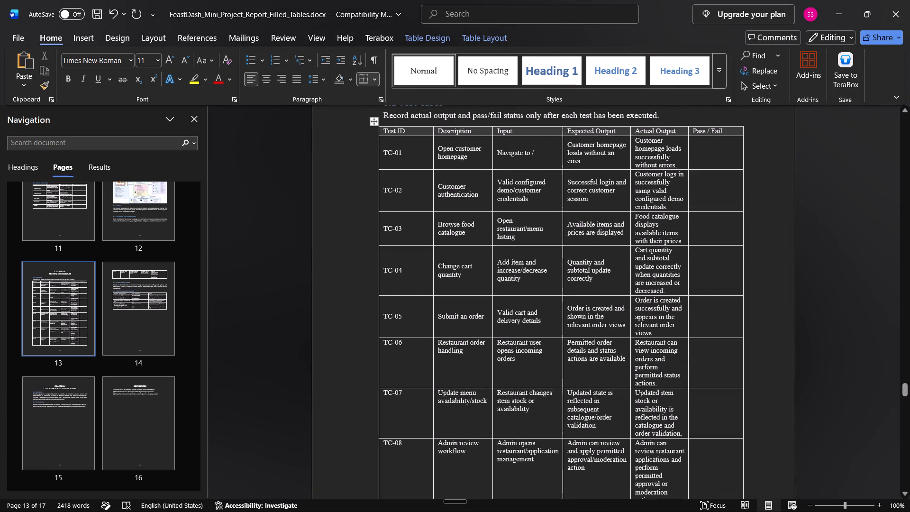
{"action": "left_click", "coordinate": [700, 166]}
{"action": "type", "text": "pass"}
{"action": "key", "text": "ctrl+a"}
{"action": "double_click", "coordinate": [713, 151]}
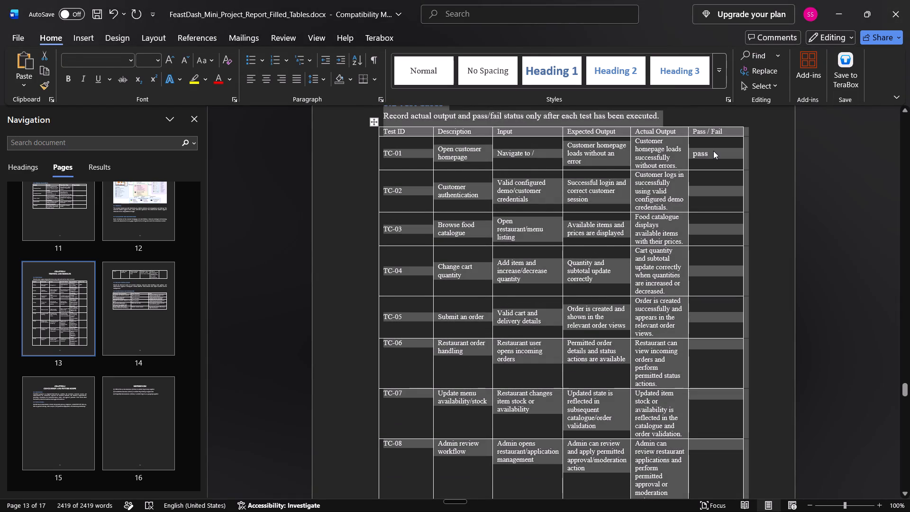
{"action": "double_click", "coordinate": [713, 151]}
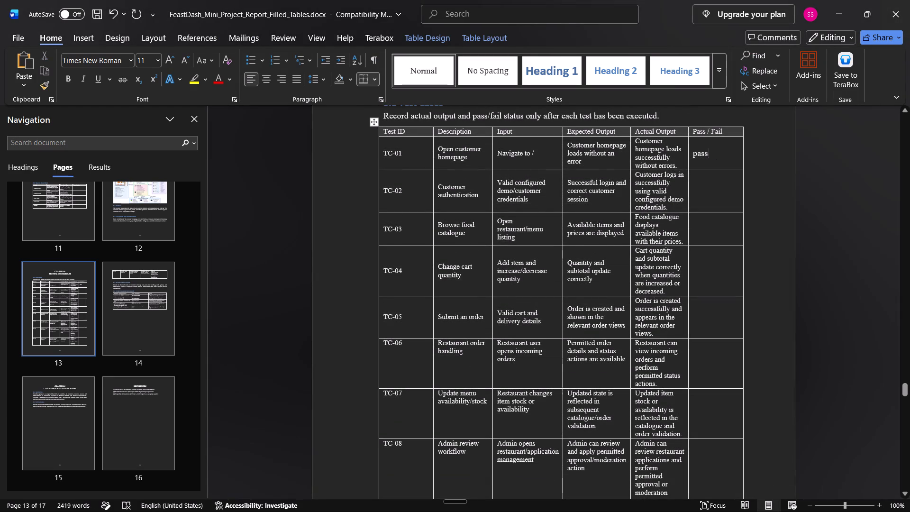
{"action": "double_click", "coordinate": [713, 151]}
Copy "pass" from the TC-01 Pass / Fail cell into the TC-02, TC-03 and TC-04 cells.
{"action": "double_click", "coordinate": [701, 154]}
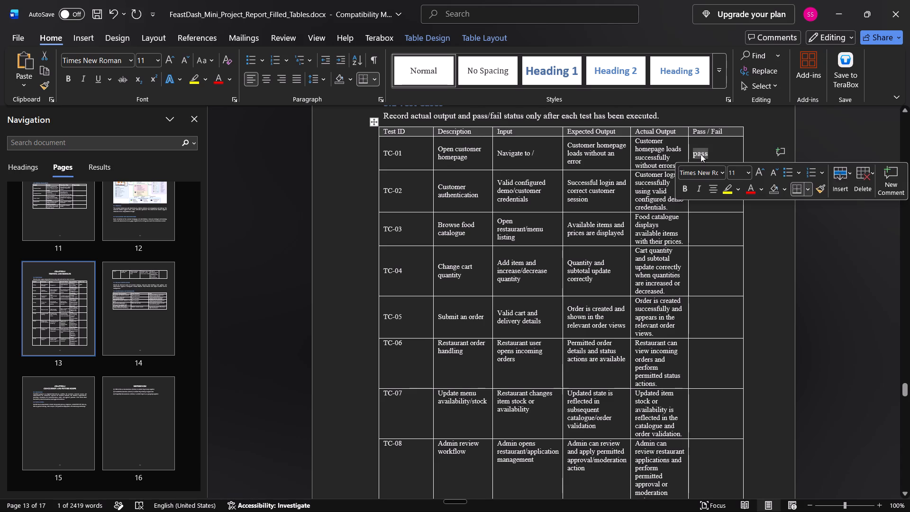
{"action": "key", "text": "ctrl+c"}
{"action": "left_click", "coordinate": [712, 187]}
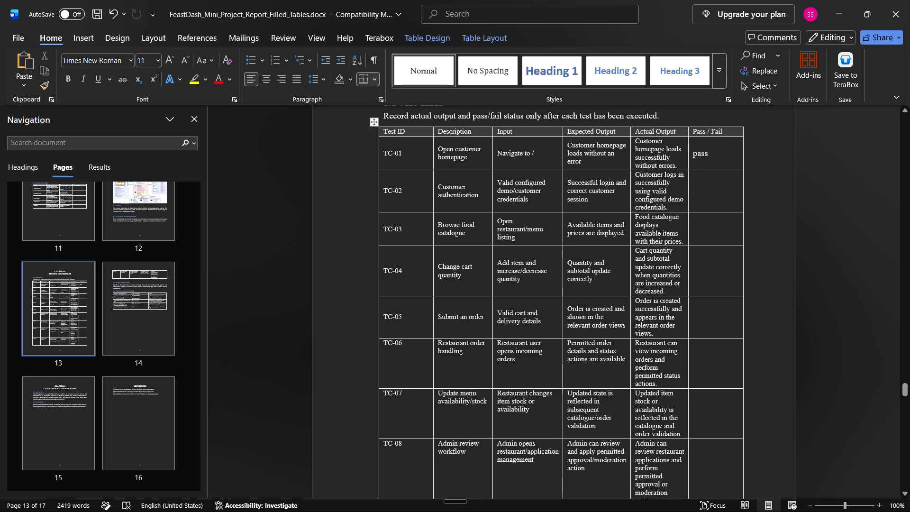
{"action": "key", "text": "ctrl+v"}
{"action": "left_click", "coordinate": [712, 231]}
{"action": "key", "text": "ctrl+v"}
{"action": "left_click", "coordinate": [714, 281]}
{"action": "key", "text": "ctrl+v"}
{"action": "left_click", "coordinate": [719, 323]}
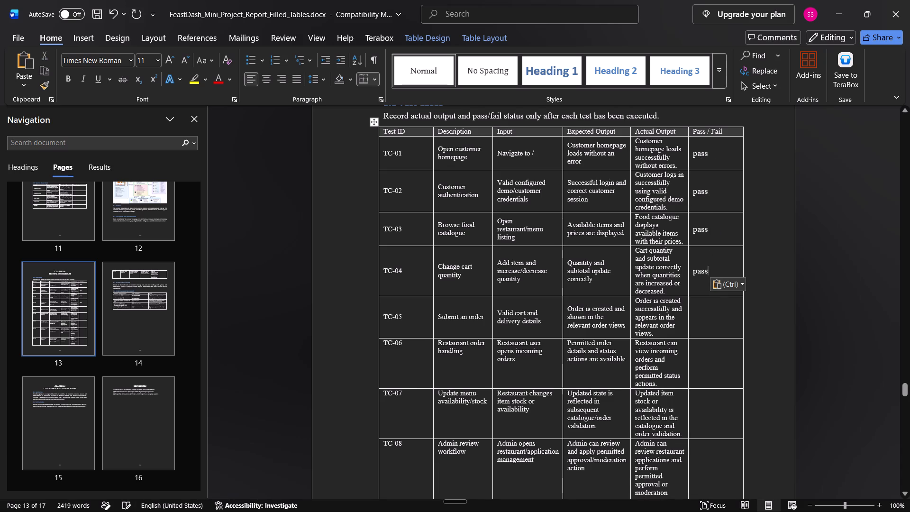
{"action": "key", "text": "v"}
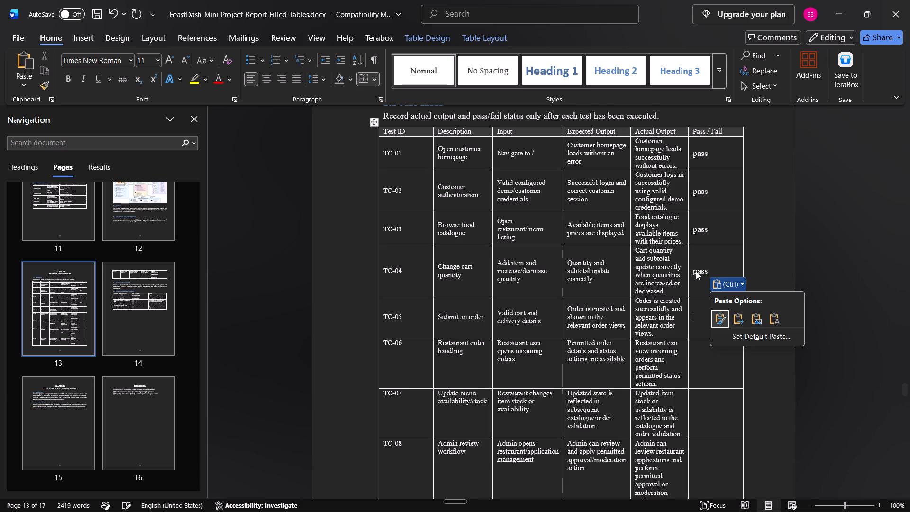
Capitalize the Pass / Fail entries for TC-04, TC-03, TC-02 and TC-01 as "Pass".
{"action": "double_click", "coordinate": [696, 271]}
{"action": "key", "text": "BackSpace"}
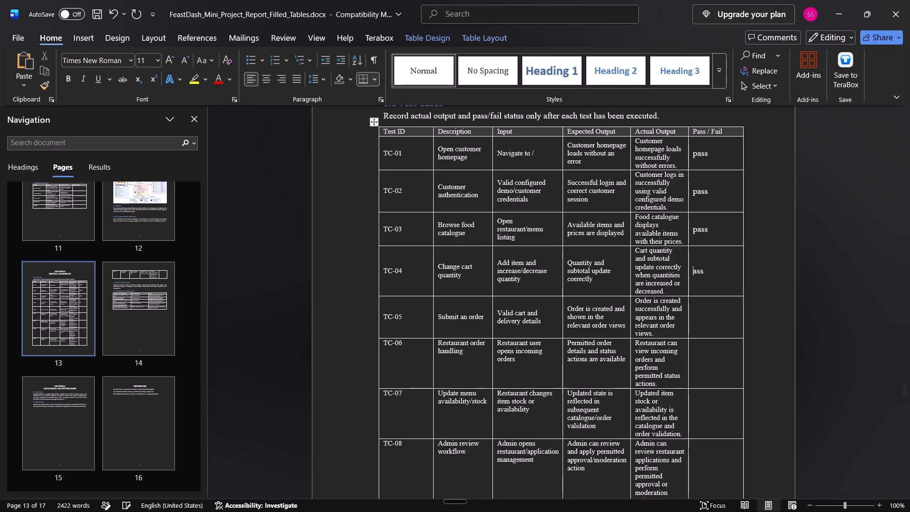
{"action": "key", "text": "shift+p"}
{"action": "key", "text": "Up"}
{"action": "key", "text": "BackSpace"}
{"action": "key", "text": "shift+p"}
{"action": "key", "text": "Up"}
{"action": "key", "text": "BackSpace"}
{"action": "key", "text": "shift+p"}
{"action": "key", "text": "BackSpace"}
{"action": "key", "text": "shift+p"}
{"action": "key", "text": "Up"}
{"action": "key", "text": "BackSpace"}
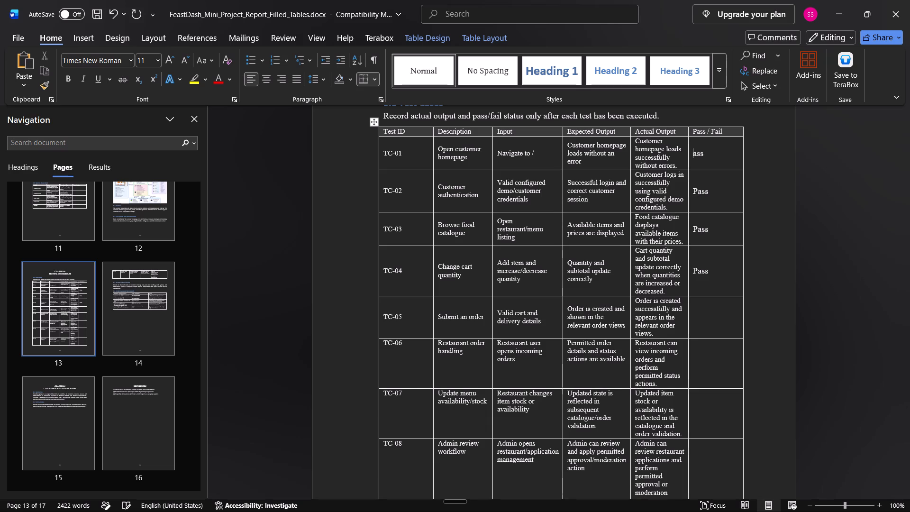
{"action": "key", "text": "shift+p"}
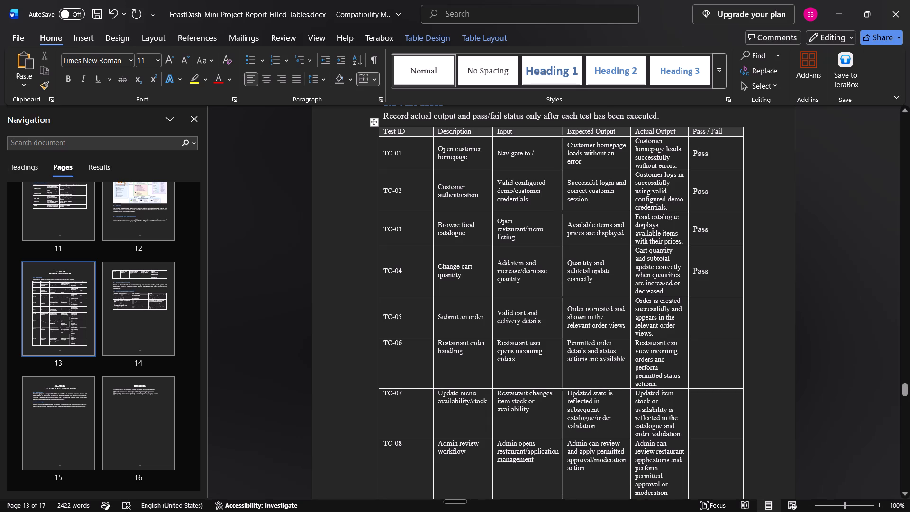
Copy the capitalized "Pass" from the TC-04 row into the TC-05 Pass / Fail cell.
{"action": "double_click", "coordinate": [703, 273]}
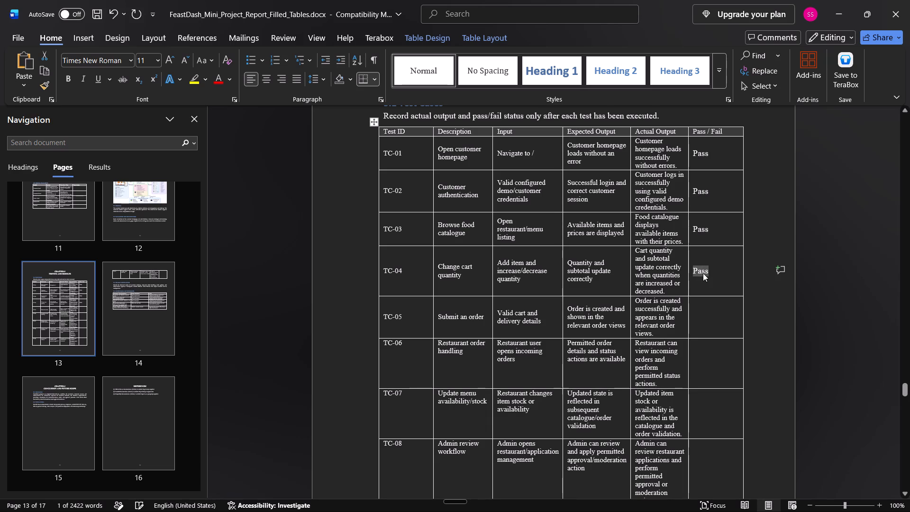
{"action": "key", "text": "ctrl+c"}
{"action": "left_click", "coordinate": [705, 318]}
{"action": "key", "text": "ctrl+v"}
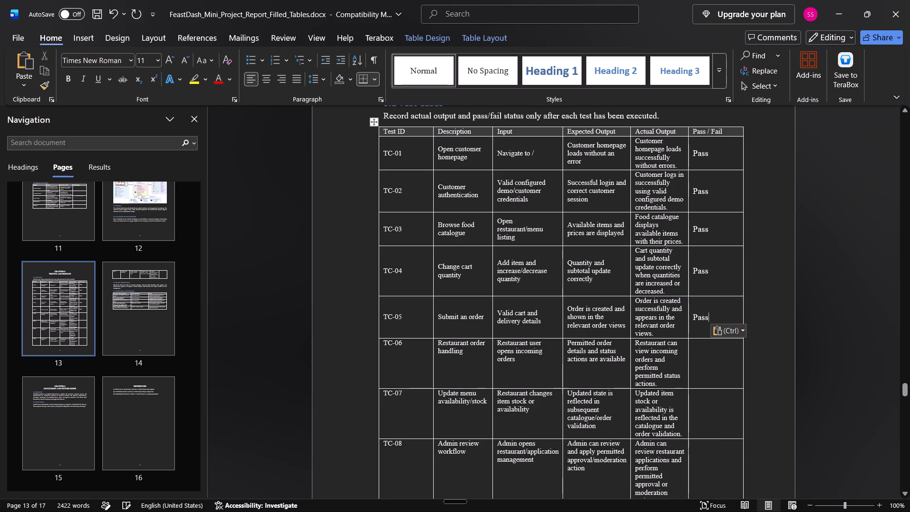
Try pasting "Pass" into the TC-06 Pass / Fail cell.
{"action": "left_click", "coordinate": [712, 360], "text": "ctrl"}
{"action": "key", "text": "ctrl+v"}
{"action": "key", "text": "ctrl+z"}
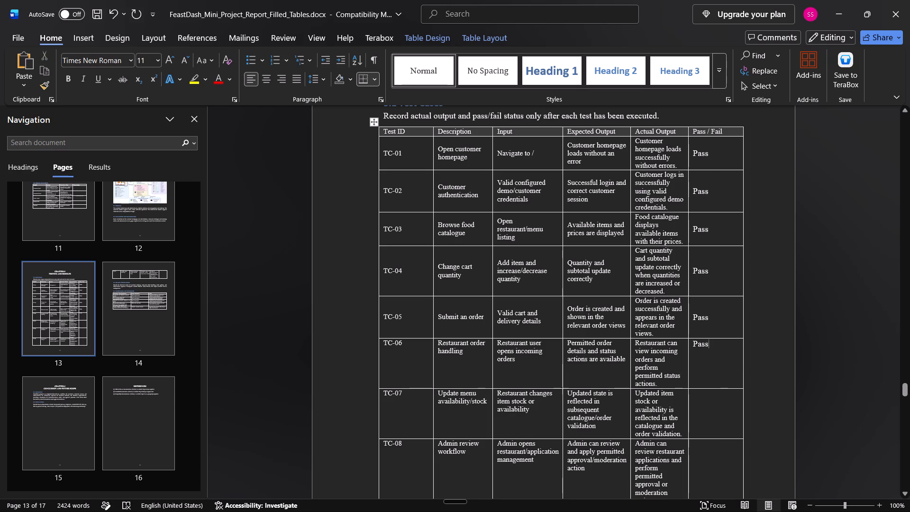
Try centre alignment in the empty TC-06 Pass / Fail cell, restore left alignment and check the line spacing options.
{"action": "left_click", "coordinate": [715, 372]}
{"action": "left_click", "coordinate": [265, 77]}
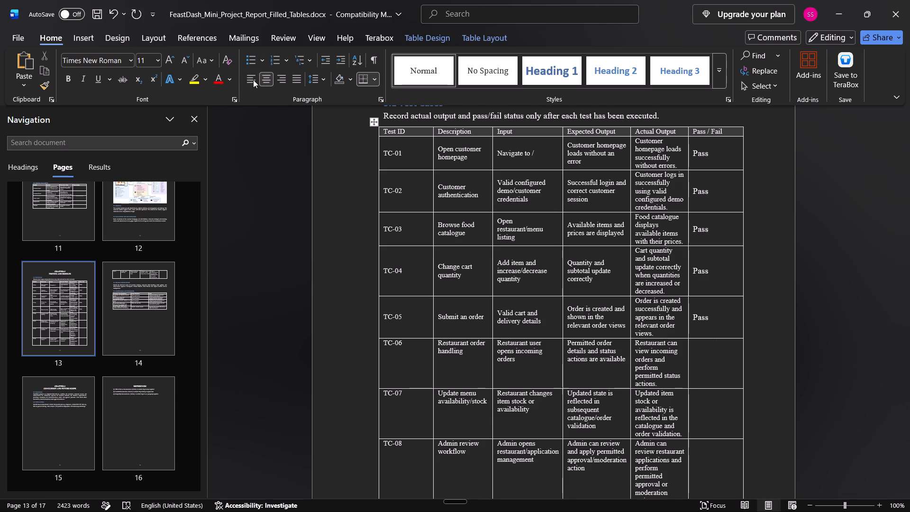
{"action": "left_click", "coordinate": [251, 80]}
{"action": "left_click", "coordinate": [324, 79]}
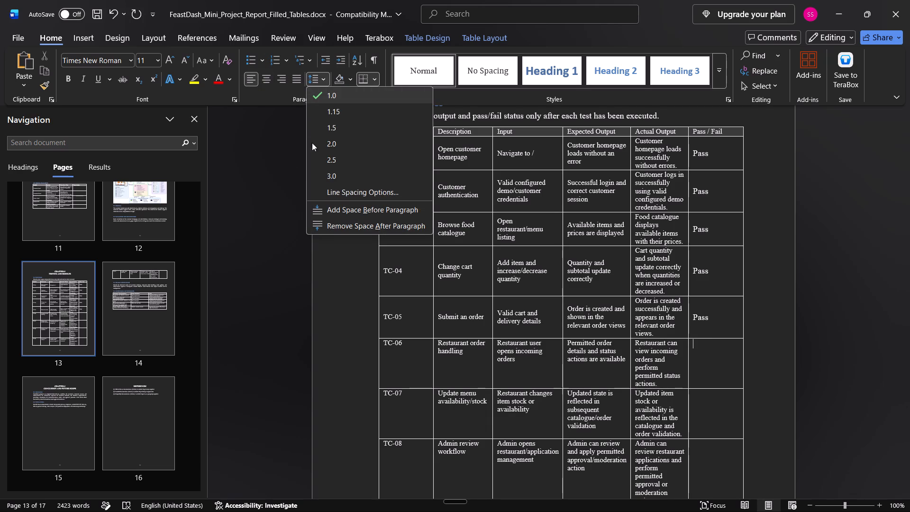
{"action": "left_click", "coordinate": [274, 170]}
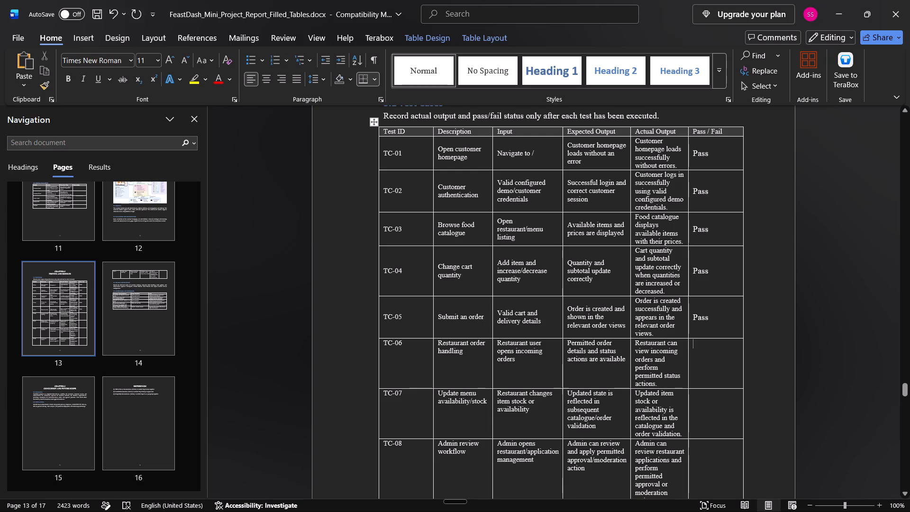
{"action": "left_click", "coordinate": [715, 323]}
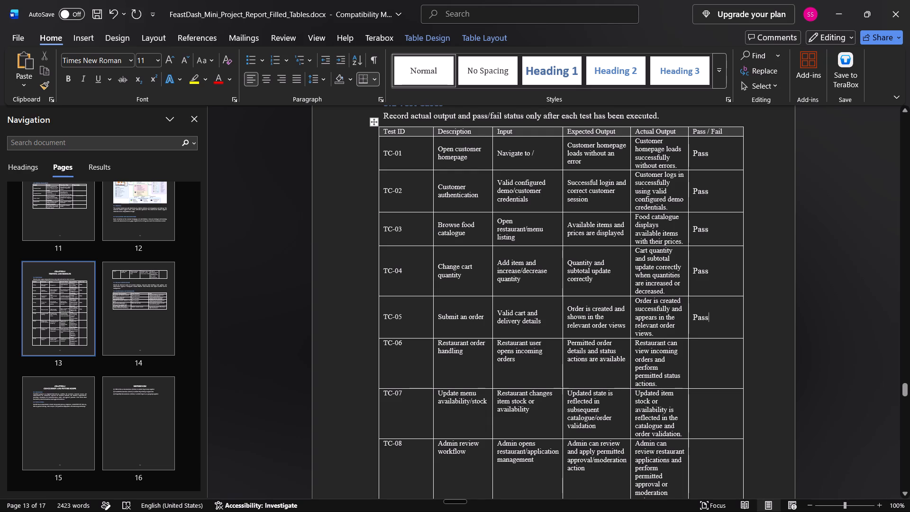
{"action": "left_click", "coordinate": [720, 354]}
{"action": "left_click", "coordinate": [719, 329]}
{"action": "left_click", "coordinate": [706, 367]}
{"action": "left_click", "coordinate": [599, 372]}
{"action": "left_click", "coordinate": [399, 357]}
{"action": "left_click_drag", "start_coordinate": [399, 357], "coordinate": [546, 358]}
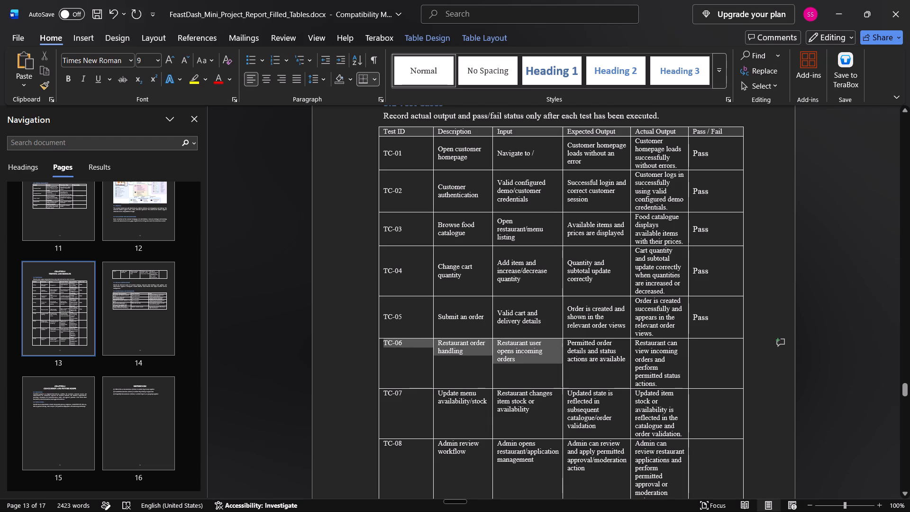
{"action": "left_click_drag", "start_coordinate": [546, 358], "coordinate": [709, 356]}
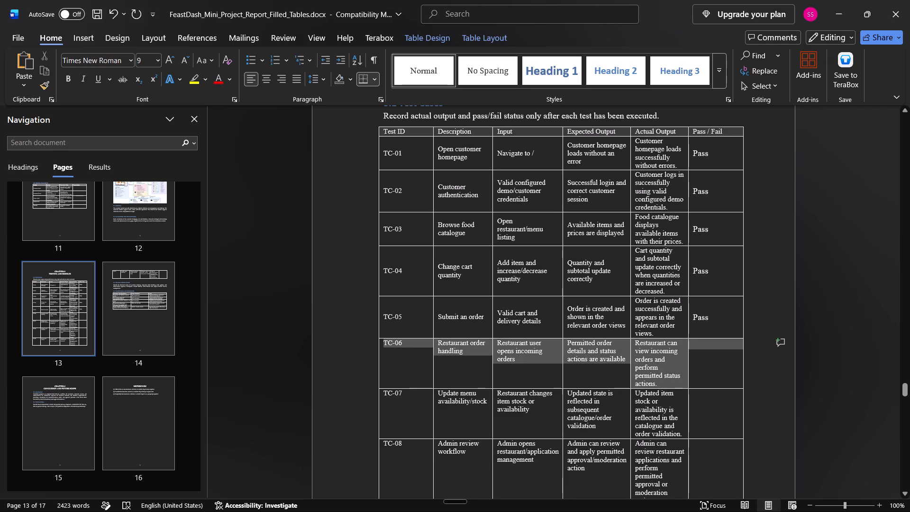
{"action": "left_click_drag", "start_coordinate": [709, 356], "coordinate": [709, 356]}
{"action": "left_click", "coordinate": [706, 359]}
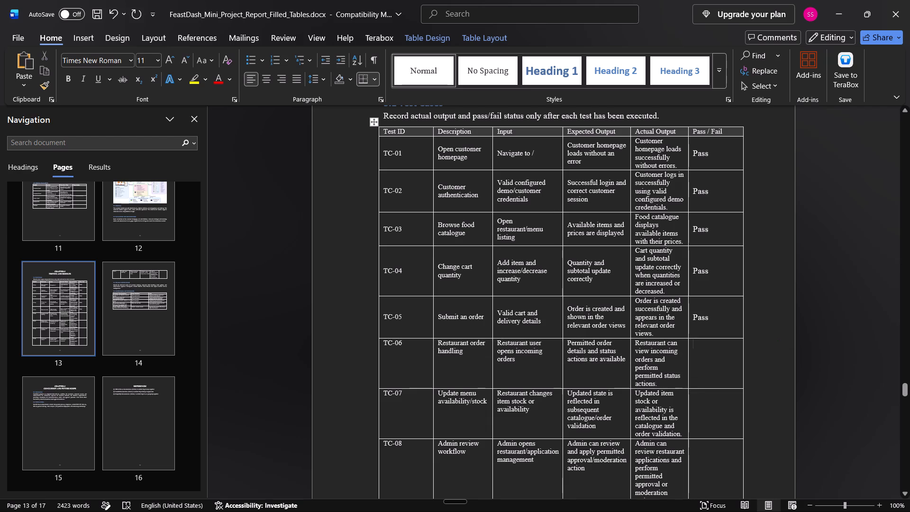
Align the contents of the TC-01 to TC-05 rows in the test case table to the cells' top left.
{"action": "left_click_drag", "start_coordinate": [410, 155], "coordinate": [702, 325]}
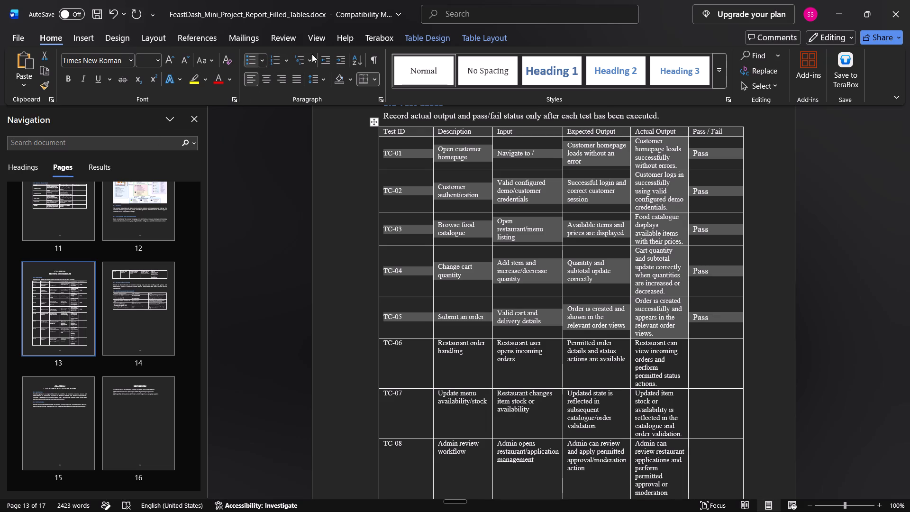
{"action": "left_click", "coordinate": [417, 37]}
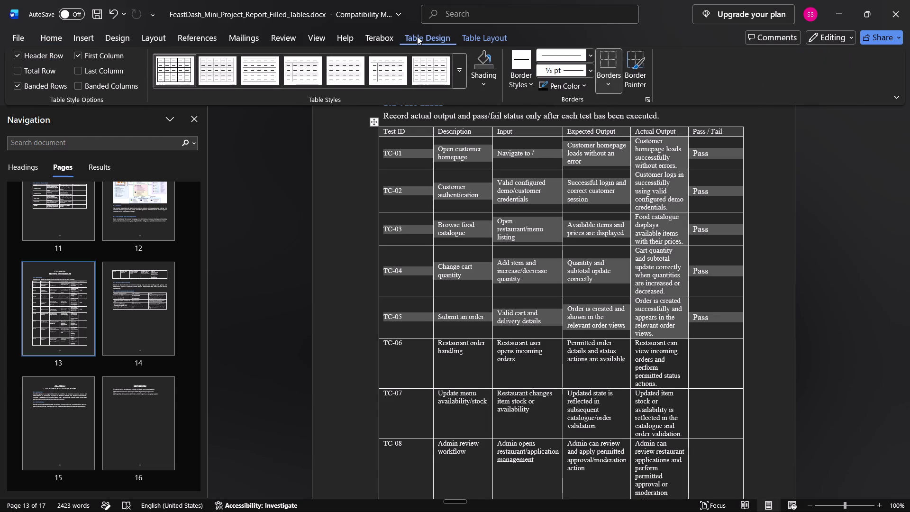
{"action": "left_click", "coordinate": [493, 40]}
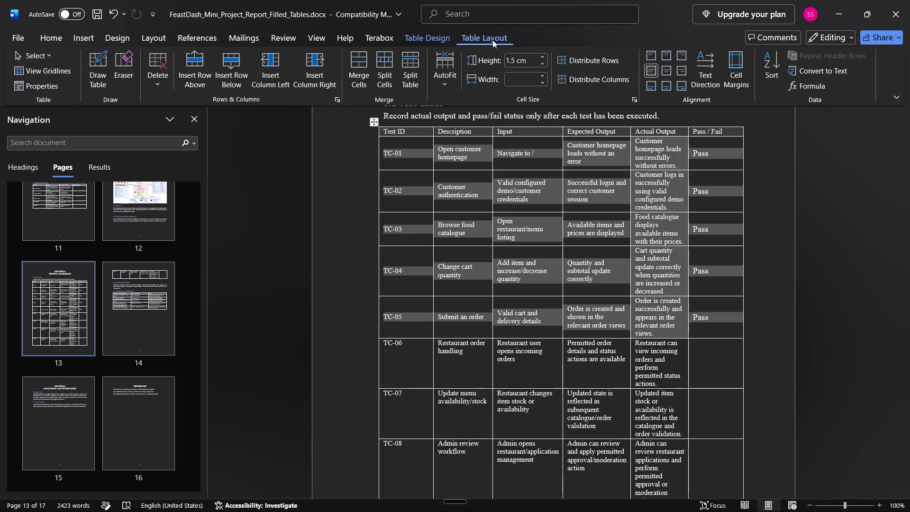
{"action": "left_click", "coordinate": [650, 56]}
{"action": "left_click", "coordinate": [716, 354]}
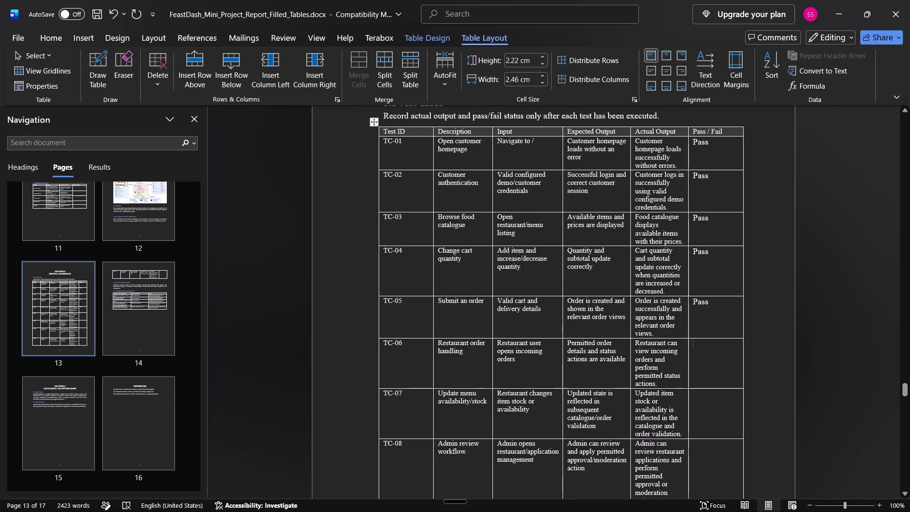
{"action": "key", "text": "ctrl+v"}
{"action": "left_click", "coordinate": [703, 411]}
{"action": "key", "text": "ctrl+v"}
{"action": "scroll", "coordinate": [711, 436], "scroll_direction": "down", "scroll_amount": 2}
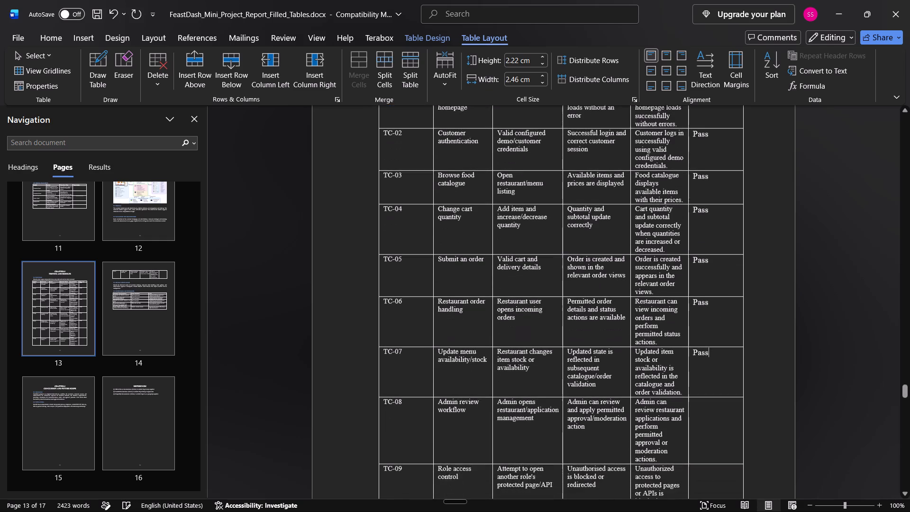
{"action": "left_click", "coordinate": [708, 428]}
{"action": "key", "text": "ctrl+v"}
{"action": "scroll", "coordinate": [708, 428], "scroll_direction": "down", "scroll_amount": 3}
{"action": "left_click", "coordinate": [707, 388]}
{"action": "key", "text": "ctrl+v"}
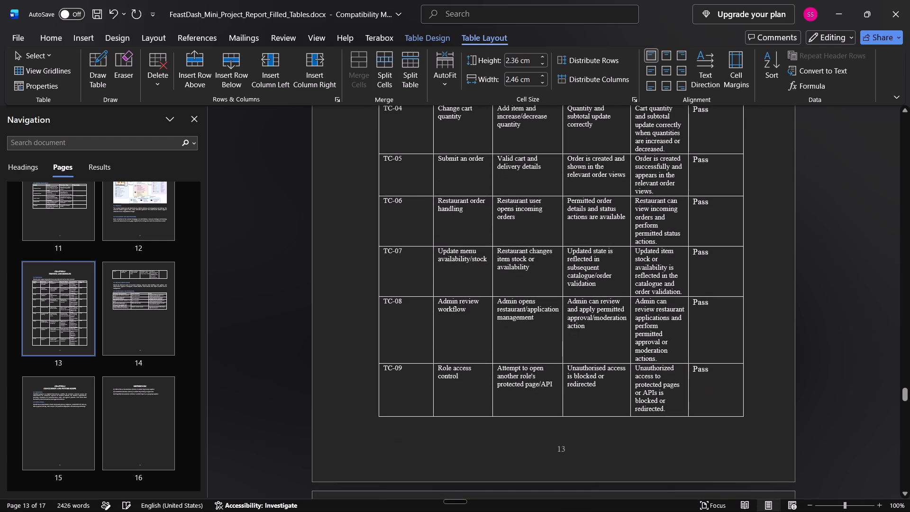
{"action": "scroll", "coordinate": [709, 393], "scroll_direction": "down", "scroll_amount": 7}
{"action": "left_click", "coordinate": [710, 392]}
{"action": "key", "text": "ctrl+v"}
{"action": "scroll", "coordinate": [730, 427], "scroll_direction": "down", "scroll_amount": 10}
{"action": "left_click", "coordinate": [692, 377]}
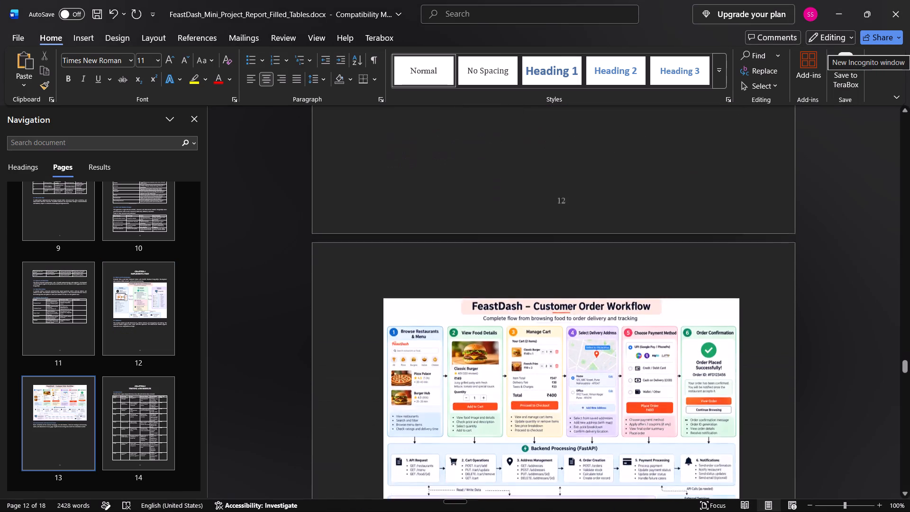
{"action": "scroll", "coordinate": [564, 353], "scroll_direction": "up", "scroll_amount": 20}
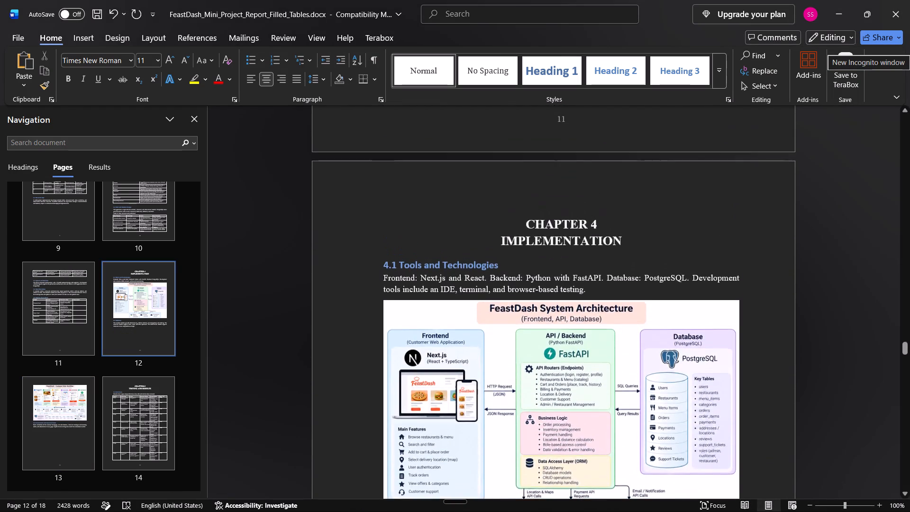
{"action": "scroll", "coordinate": [564, 341], "scroll_direction": "down", "scroll_amount": 15}
{"action": "scroll", "coordinate": [564, 341], "scroll_direction": "down", "scroll_amount": 10}
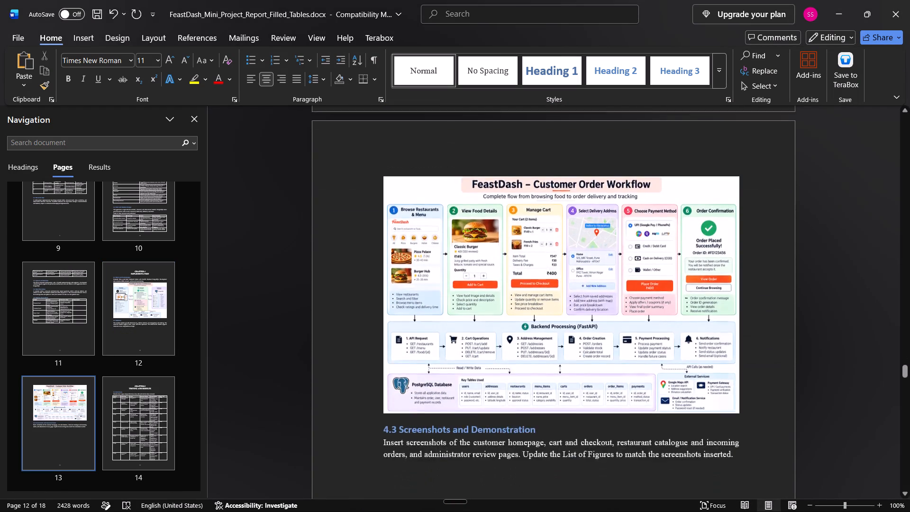
{"action": "scroll", "coordinate": [564, 341], "scroll_direction": "down", "scroll_amount": 3}
{"action": "left_click", "coordinate": [735, 282]}
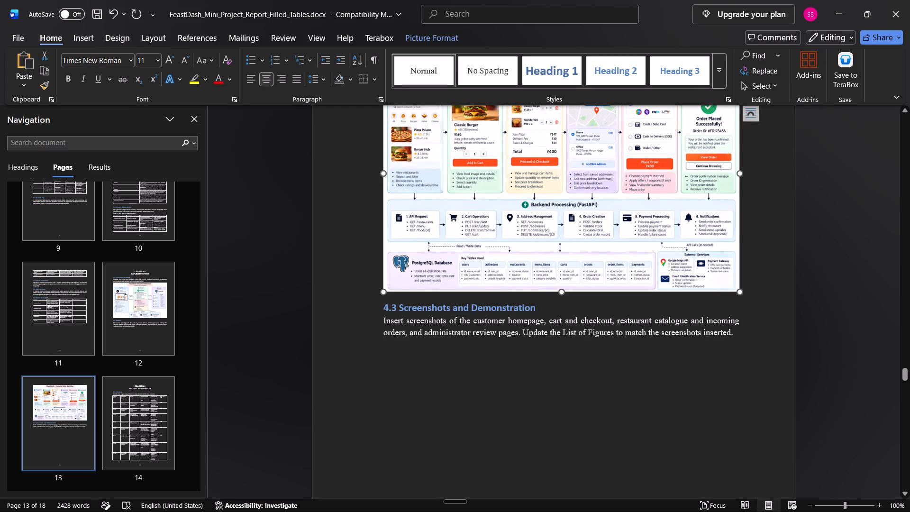
{"action": "left_click_drag", "start_coordinate": [740, 292], "coordinate": [701, 265]}
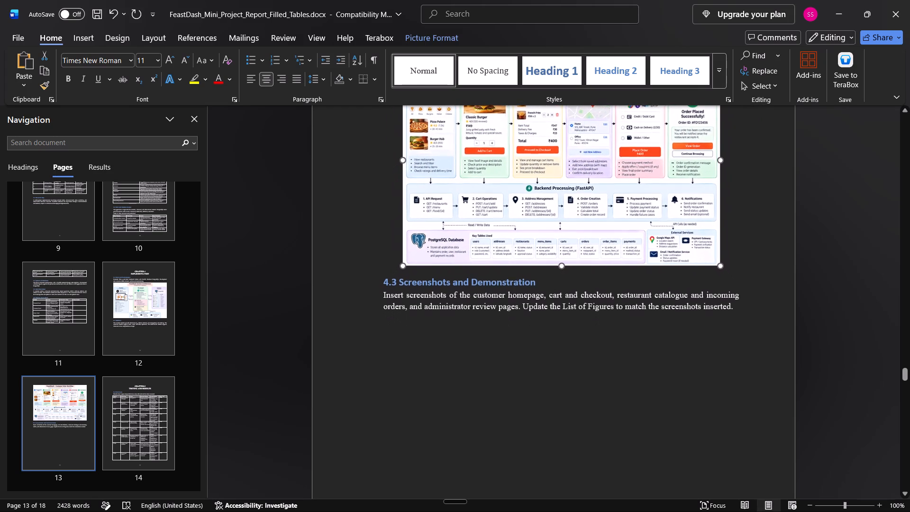
{"action": "left_click_drag", "start_coordinate": [701, 265], "coordinate": [696, 257]}
Shrink the FeastDash System Architecture picture in section 4.1 proportionally and centre it on the page.
{"action": "scroll", "coordinate": [699, 299], "scroll_direction": "up", "scroll_amount": 17}
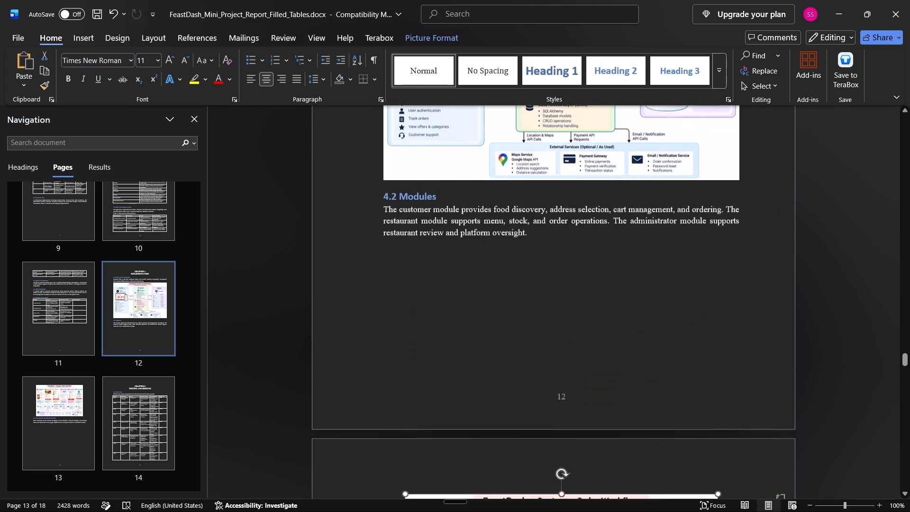
{"action": "left_click", "coordinate": [675, 194]}
{"action": "left_click_drag", "start_coordinate": [742, 225], "coordinate": [728, 218]}
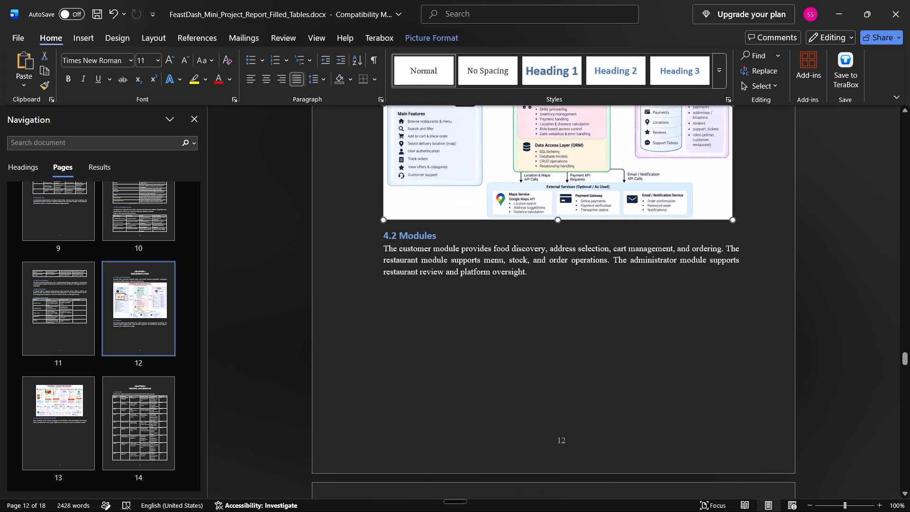
{"action": "left_click_drag", "start_coordinate": [728, 218], "coordinate": [682, 187]}
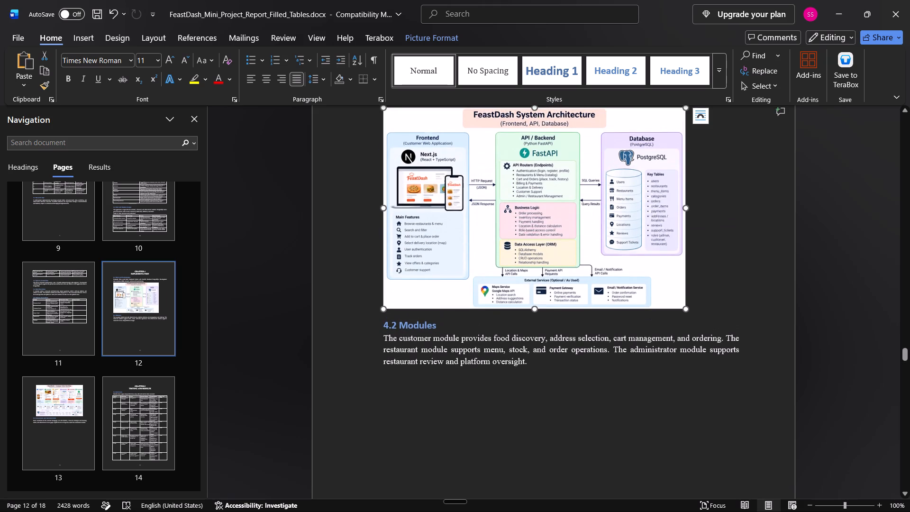
{"action": "scroll", "coordinate": [598, 310], "scroll_direction": "up", "scroll_amount": 2}
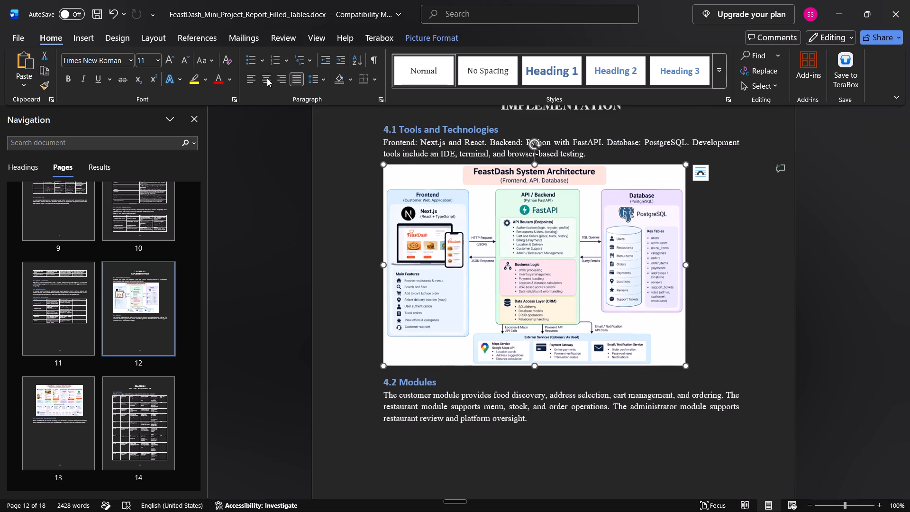
{"action": "left_click", "coordinate": [267, 78]}
{"action": "left_click_drag", "start_coordinate": [714, 365], "coordinate": [713, 365]}
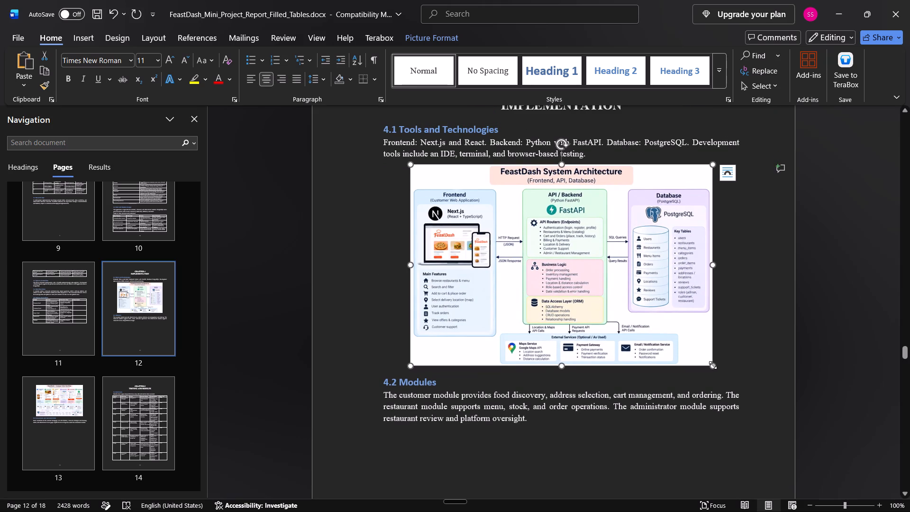
{"action": "left_click_drag", "start_coordinate": [713, 365], "coordinate": [678, 341]}
{"action": "scroll", "coordinate": [698, 411], "scroll_direction": "down", "scroll_amount": 16}
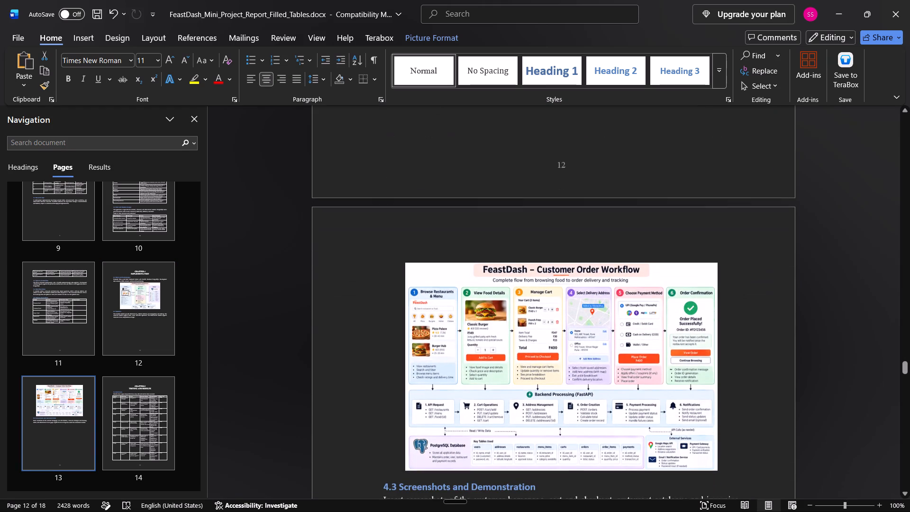
Resize the Customer Order Workflow picture proportionally so that it fits below the 4.2 Modules text on page 12.
{"action": "left_click", "coordinate": [710, 429]}
{"action": "left_click_drag", "start_coordinate": [718, 467], "coordinate": [707, 462]}
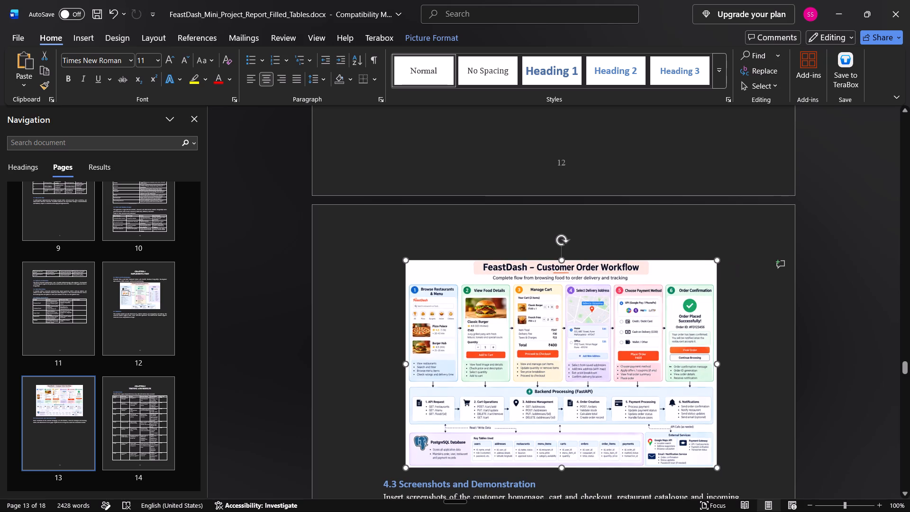
{"action": "left_click_drag", "start_coordinate": [707, 462], "coordinate": [562, 346]}
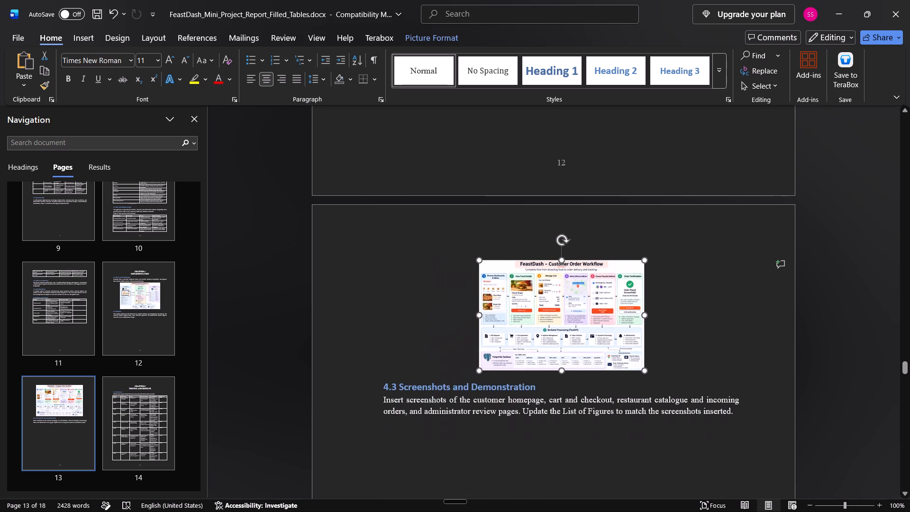
{"action": "left_click_drag", "start_coordinate": [562, 346], "coordinate": [673, 412]}
{"action": "scroll", "coordinate": [620, 384], "scroll_direction": "up", "scroll_amount": 2}
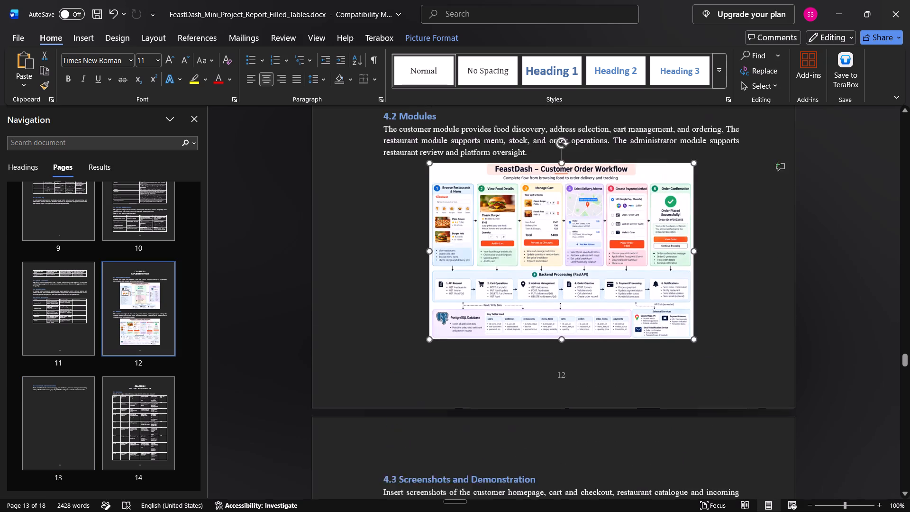
{"action": "scroll", "coordinate": [621, 382], "scroll_direction": "up", "scroll_amount": 5}
{"action": "scroll", "coordinate": [721, 440], "scroll_direction": "down", "scroll_amount": 2}
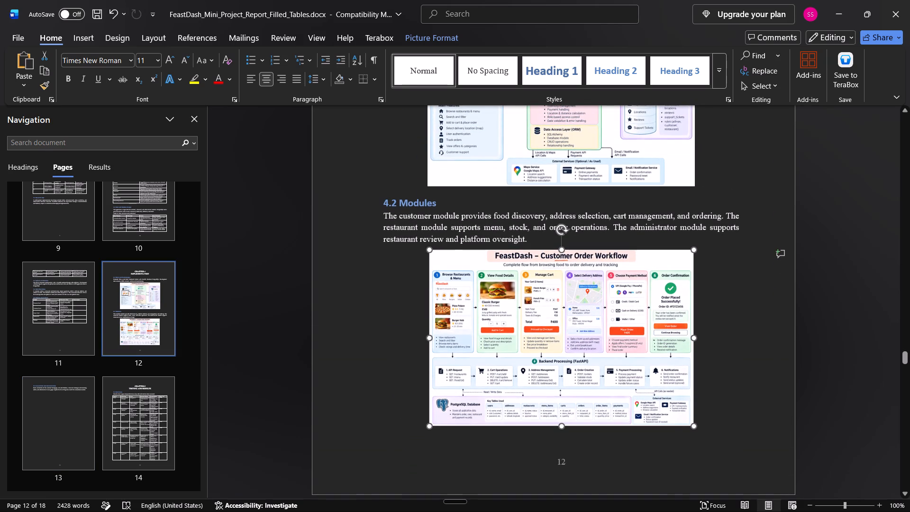
{"action": "left_click_drag", "start_coordinate": [695, 427], "coordinate": [708, 439]}
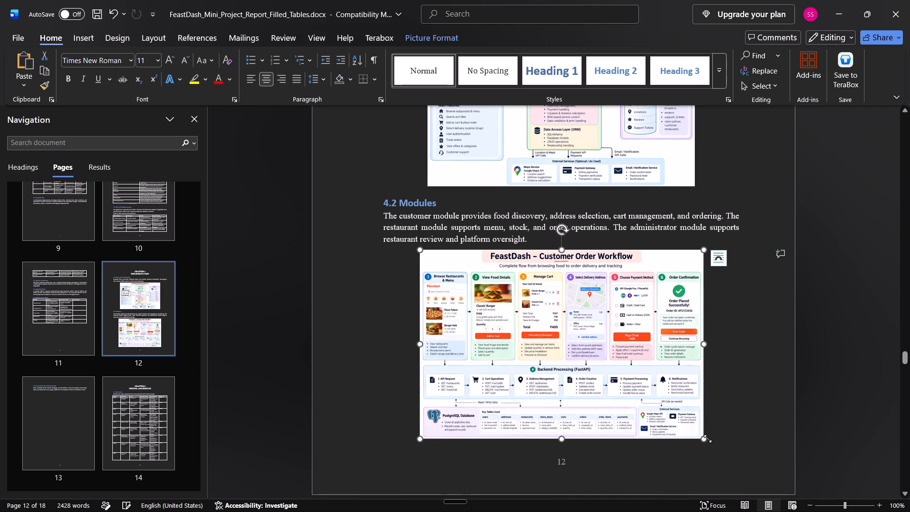
{"action": "left_click", "coordinate": [703, 439]}
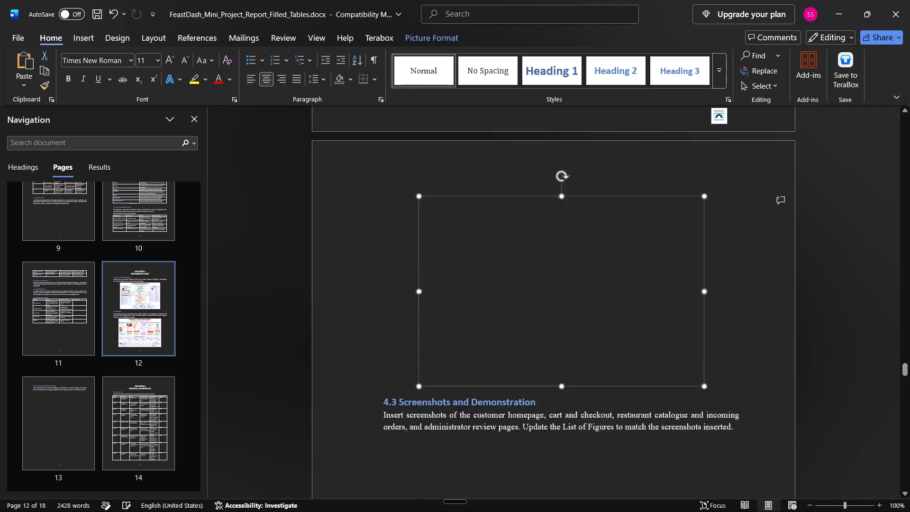
{"action": "key", "text": "ctrl+z"}
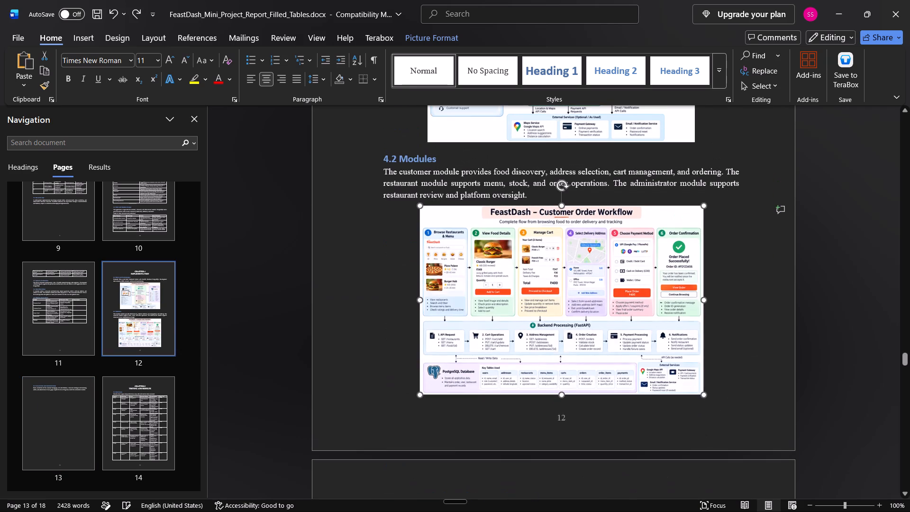
{"action": "left_click", "coordinate": [737, 329]}
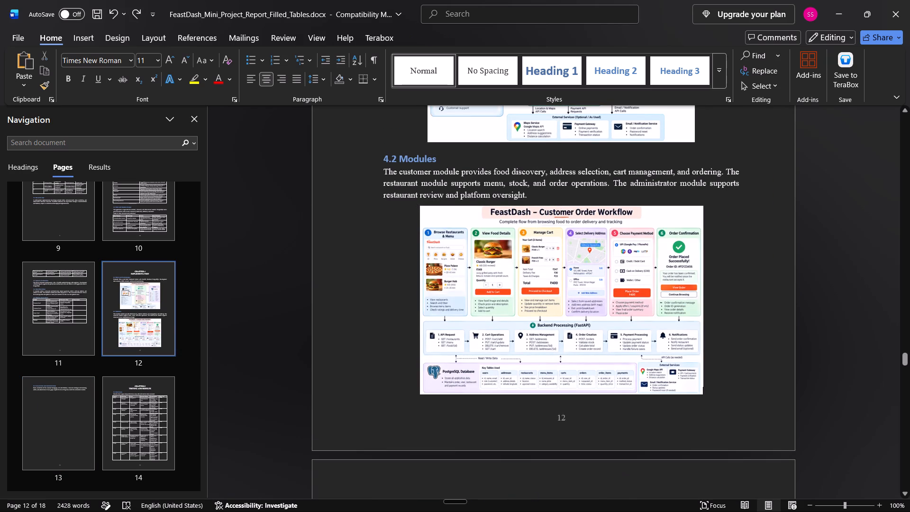
Review the report pages from section 4.2 Modules through section 4.3 and the test case table.
{"action": "scroll", "coordinate": [737, 329], "scroll_direction": "up", "scroll_amount": 8}
{"action": "scroll", "coordinate": [737, 329], "scroll_direction": "down", "scroll_amount": 9}
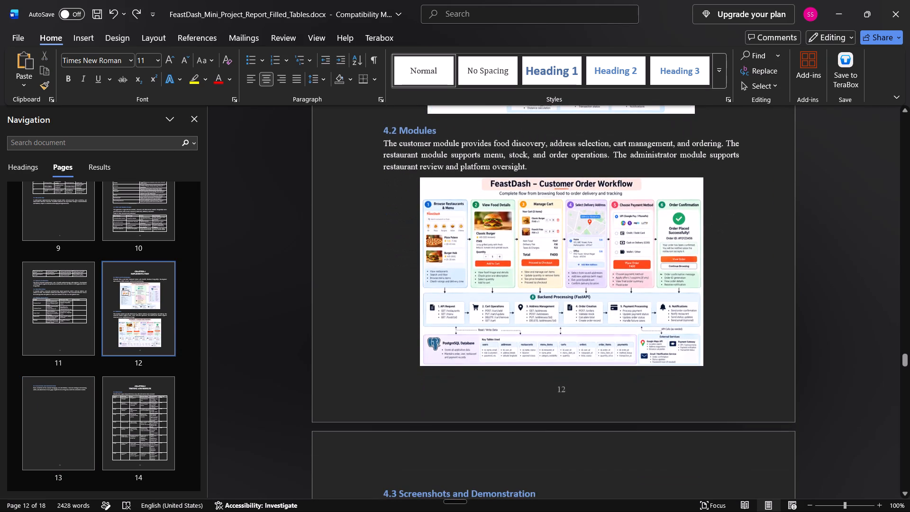
{"action": "scroll", "coordinate": [737, 329], "scroll_direction": "down", "scroll_amount": 17}
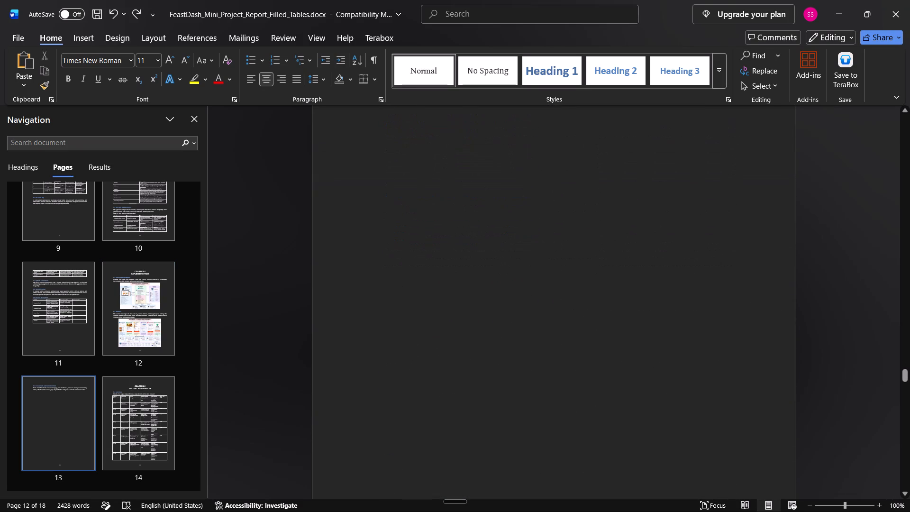
{"action": "scroll", "coordinate": [737, 329], "scroll_direction": "down", "scroll_amount": 16}
{"action": "scroll", "coordinate": [337, 412], "scroll_direction": "down", "scroll_amount": 7}
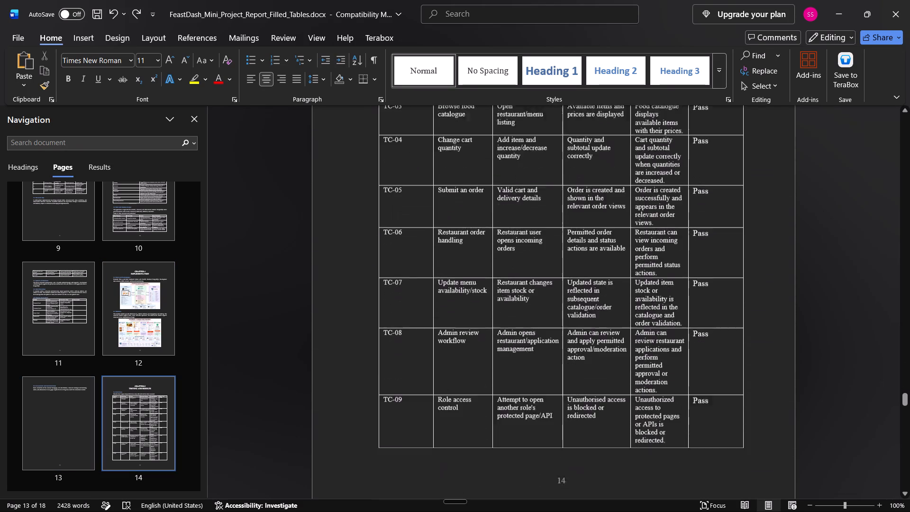
{"action": "scroll", "coordinate": [364, 424], "scroll_direction": "down", "scroll_amount": 9}
{"action": "scroll", "coordinate": [463, 420], "scroll_direction": "down", "scroll_amount": 3}
Compare the List of Figures and Table of Contents entries with the Chapter 4 pages containing the diagrams and section 4.3.
{"action": "scroll", "coordinate": [464, 419], "scroll_direction": "up", "scroll_amount": 7}
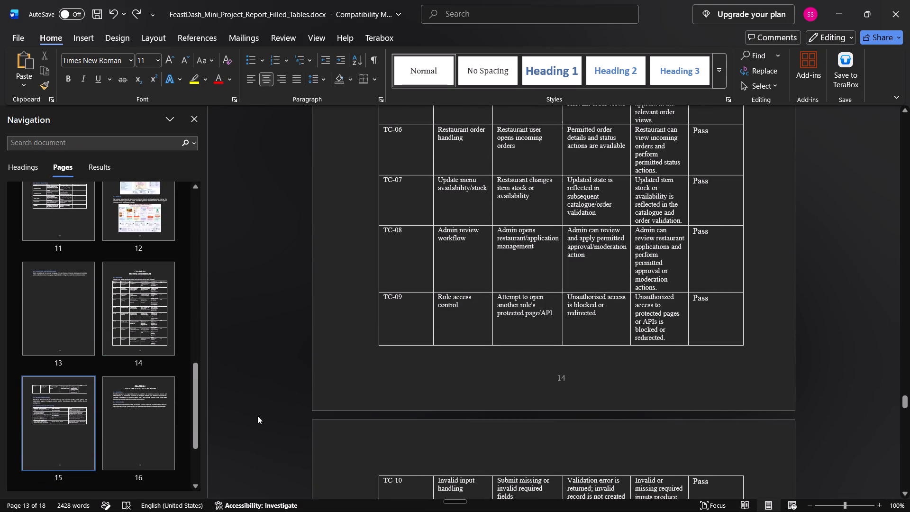
{"action": "scroll", "coordinate": [22, 354], "scroll_direction": "up", "scroll_amount": 4}
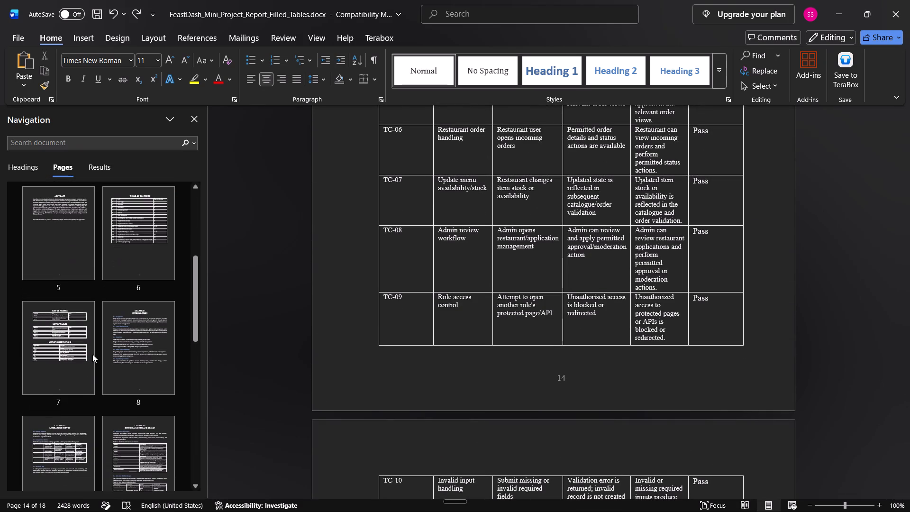
{"action": "left_click", "coordinate": [49, 341]}
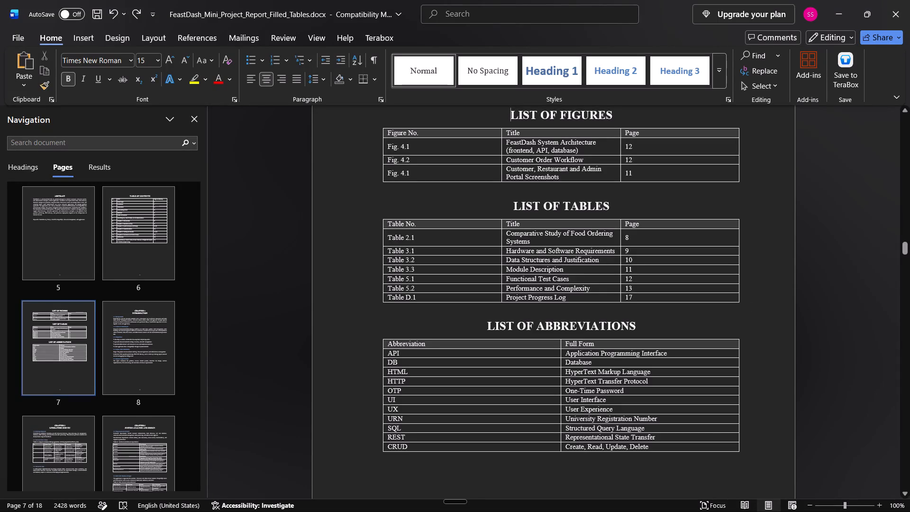
{"action": "scroll", "coordinate": [108, 396], "scroll_direction": "down", "scroll_amount": 4}
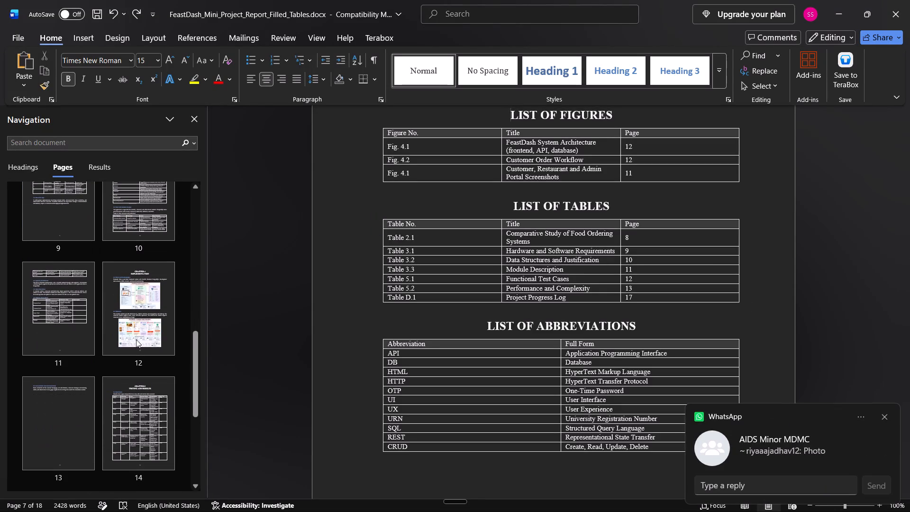
{"action": "left_click", "coordinate": [136, 339]}
{"action": "scroll", "coordinate": [486, 404], "scroll_direction": "down", "scroll_amount": 13}
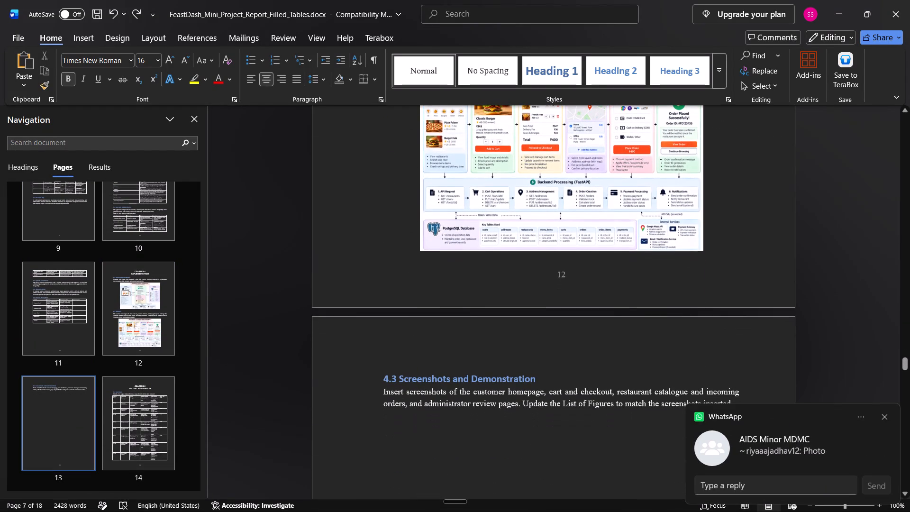
{"action": "scroll", "coordinate": [146, 355], "scroll_direction": "up", "scroll_amount": 3}
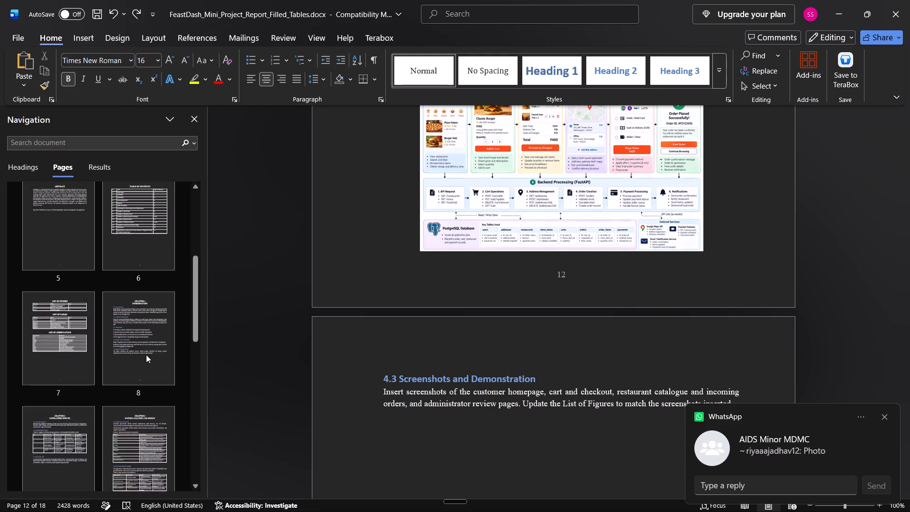
{"action": "scroll", "coordinate": [146, 355], "scroll_direction": "up", "scroll_amount": 1}
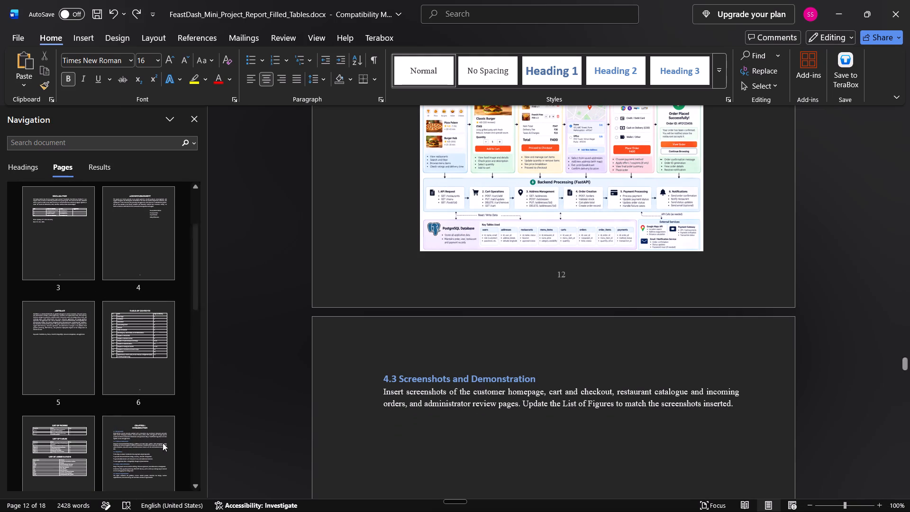
{"action": "left_click", "coordinate": [114, 372]}
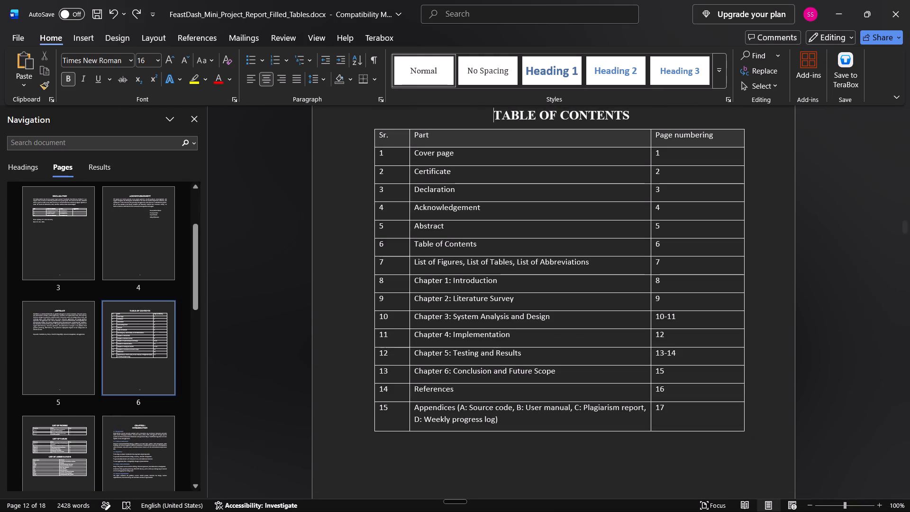
{"action": "left_click", "coordinate": [32, 475]}
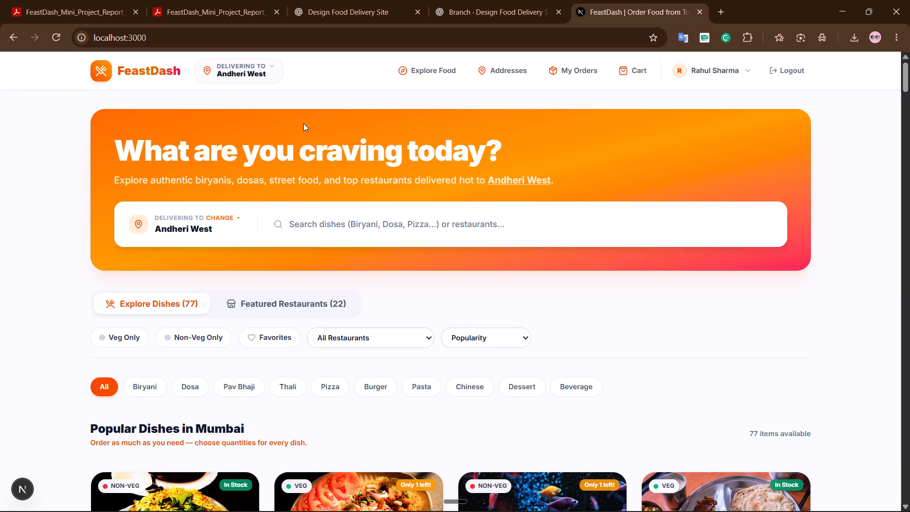
View the signed-in customer's profile summary and the FeastDash home page, ending at the top of the page.
{"action": "left_click", "coordinate": [699, 69]}
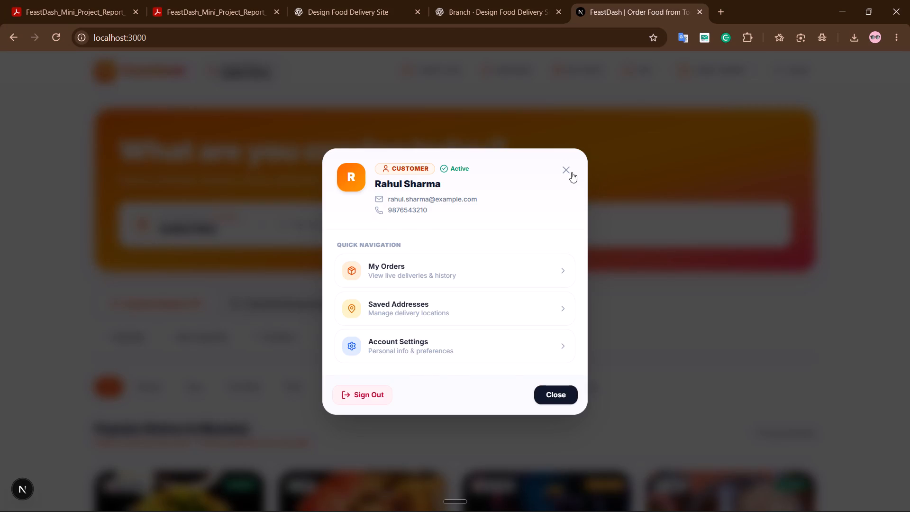
{"action": "left_click", "coordinate": [566, 171]}
{"action": "scroll", "coordinate": [565, 180], "scroll_direction": "down", "scroll_amount": 1}
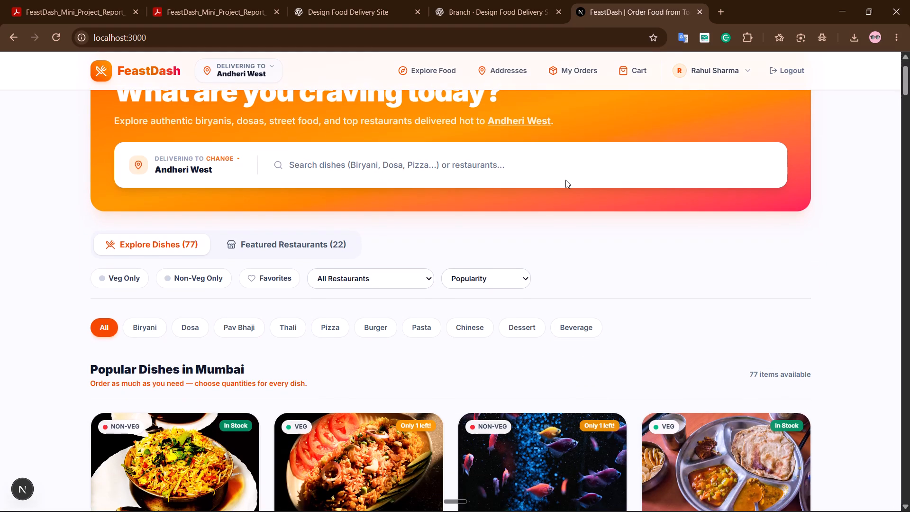
{"action": "scroll", "coordinate": [565, 180], "scroll_direction": "up", "scroll_amount": 2}
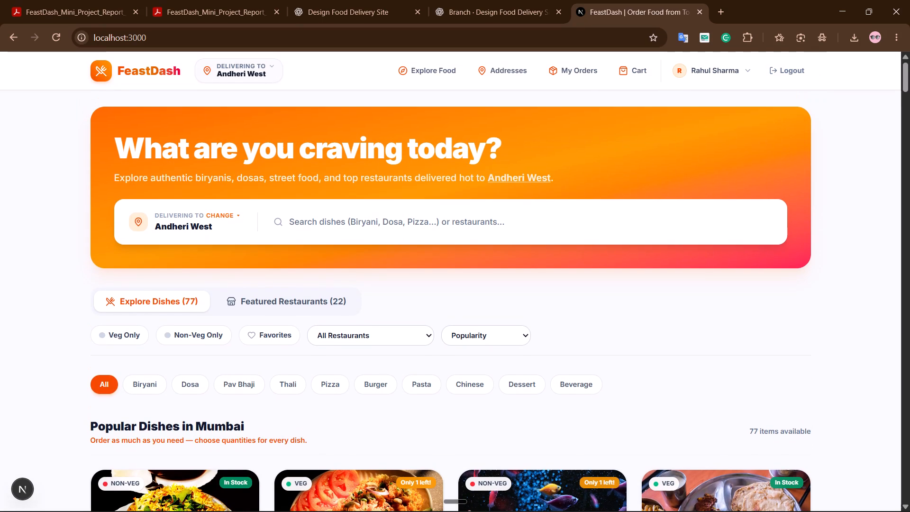
Capture a screenshot of the full FeastDash home page area, excluding the browser's tabs and address bar.
{"action": "key", "text": "Print"}
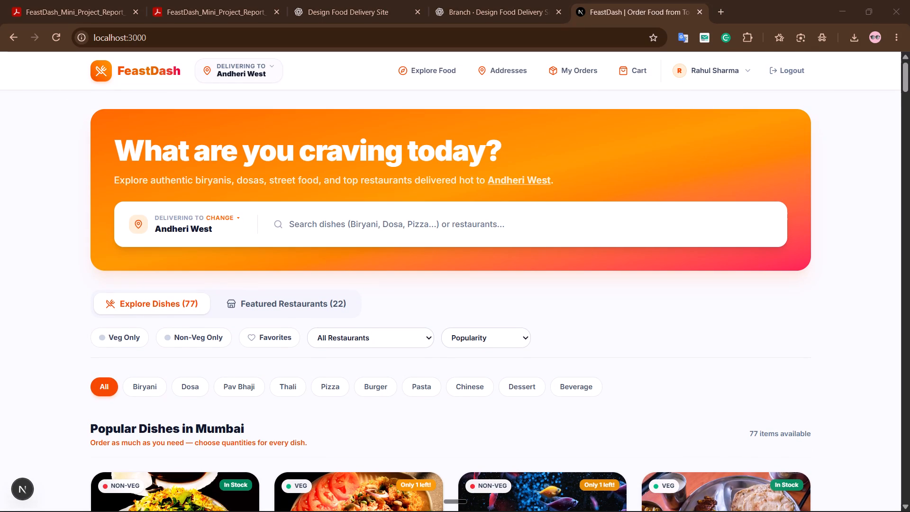
{"action": "left_click_drag", "start_coordinate": [0, 52], "coordinate": [909, 511]}
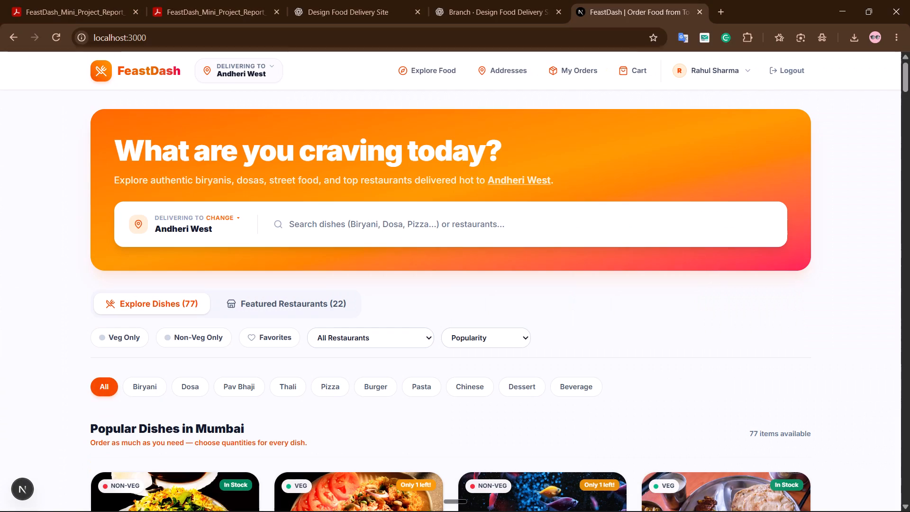
Switch to the FeastDash_Mini_Project_Report_Filled_Tables document in Word and go to section 4.3 on page 13.
{"action": "key", "text": "alt+Tab"}
{"action": "key", "text": "alt+Tab"}
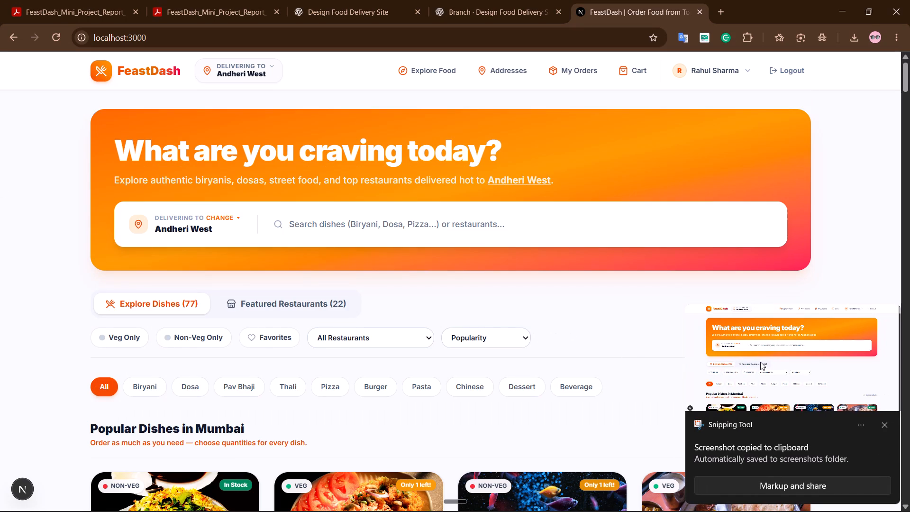
{"action": "key", "text": "alt+Tab"}
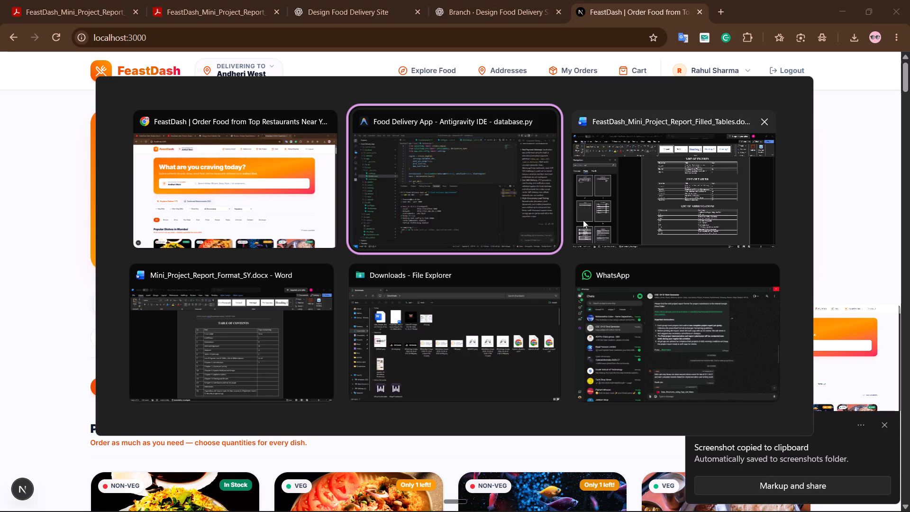
{"action": "left_click", "coordinate": [610, 215], "text": "alt"}
{"action": "scroll", "coordinate": [446, 330], "scroll_direction": "down", "scroll_amount": 8}
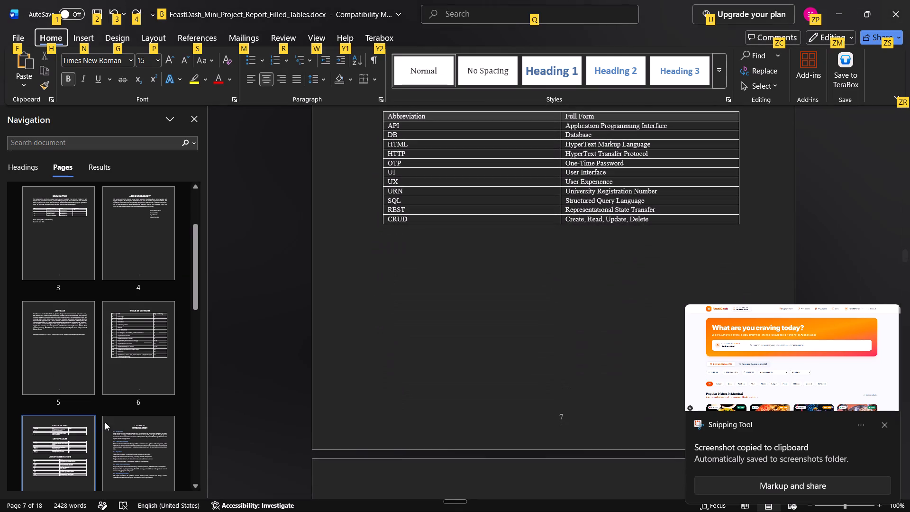
{"action": "left_click", "coordinate": [125, 435]}
{"action": "scroll", "coordinate": [126, 431], "scroll_direction": "down", "scroll_amount": 10}
{"action": "left_click", "coordinate": [42, 410]}
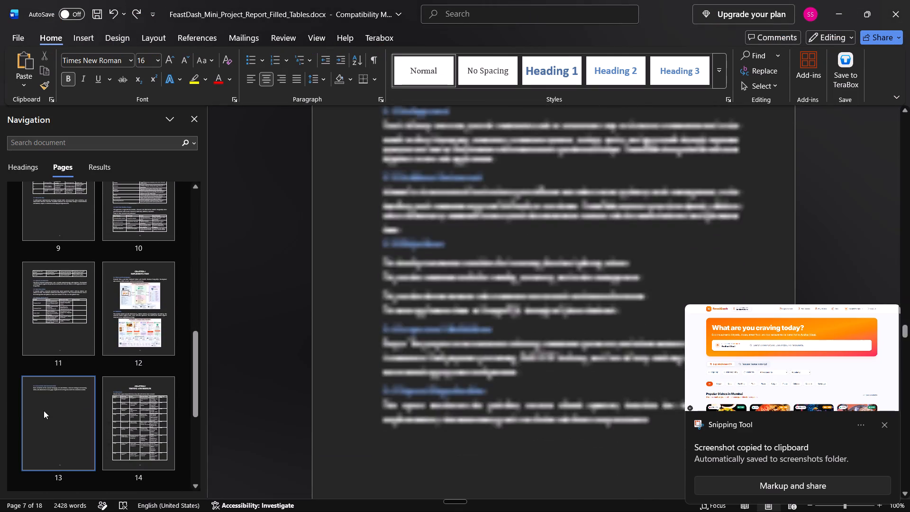
{"action": "scroll", "coordinate": [385, 411], "scroll_direction": "down", "scroll_amount": 1}
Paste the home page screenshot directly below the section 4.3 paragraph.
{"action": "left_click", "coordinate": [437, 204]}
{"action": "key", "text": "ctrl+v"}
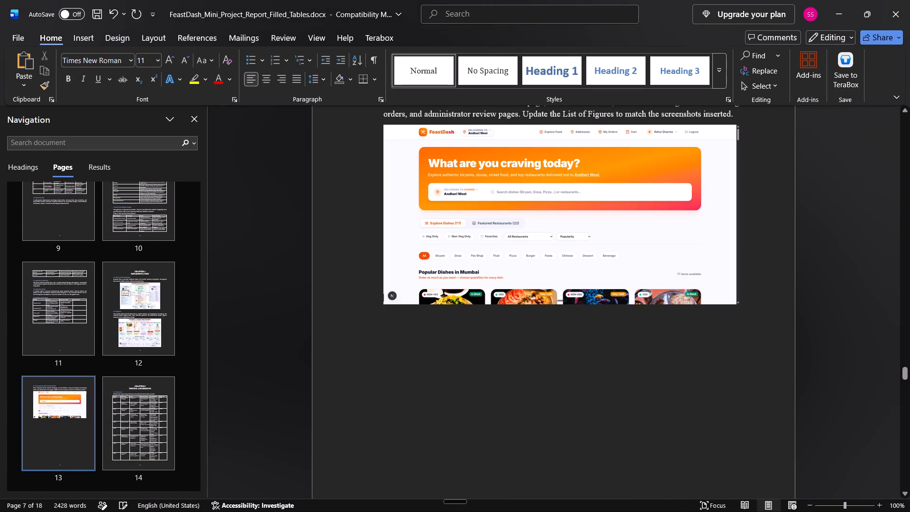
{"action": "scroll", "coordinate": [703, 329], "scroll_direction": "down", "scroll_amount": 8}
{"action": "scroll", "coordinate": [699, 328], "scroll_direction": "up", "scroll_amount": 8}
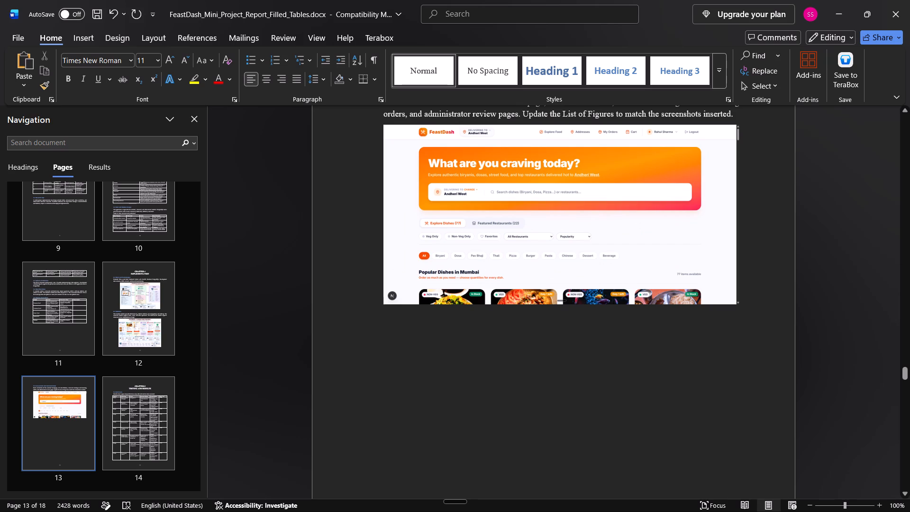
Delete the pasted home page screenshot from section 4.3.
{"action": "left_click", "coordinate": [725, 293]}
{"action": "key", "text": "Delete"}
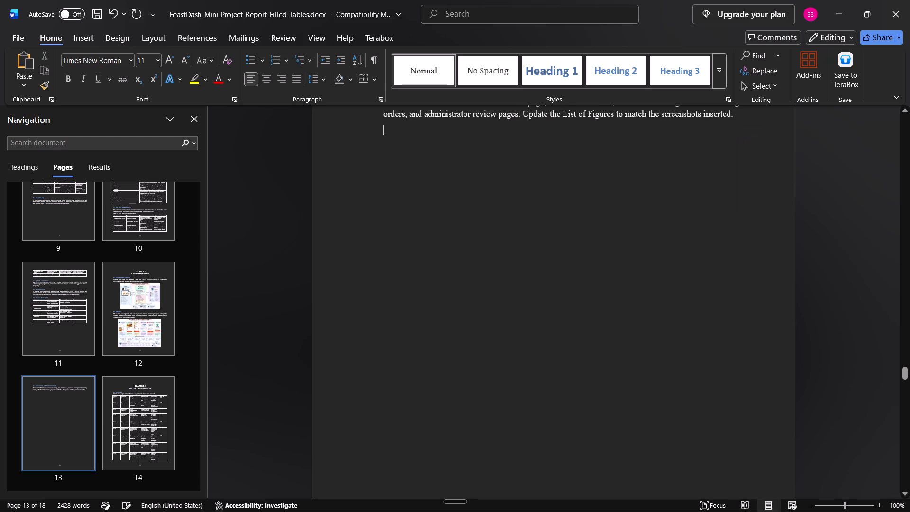
Insert a table with two columns and one row below the section 4.3 paragraph.
{"action": "left_click", "coordinate": [85, 36]}
{"action": "left_click", "coordinate": [98, 69]}
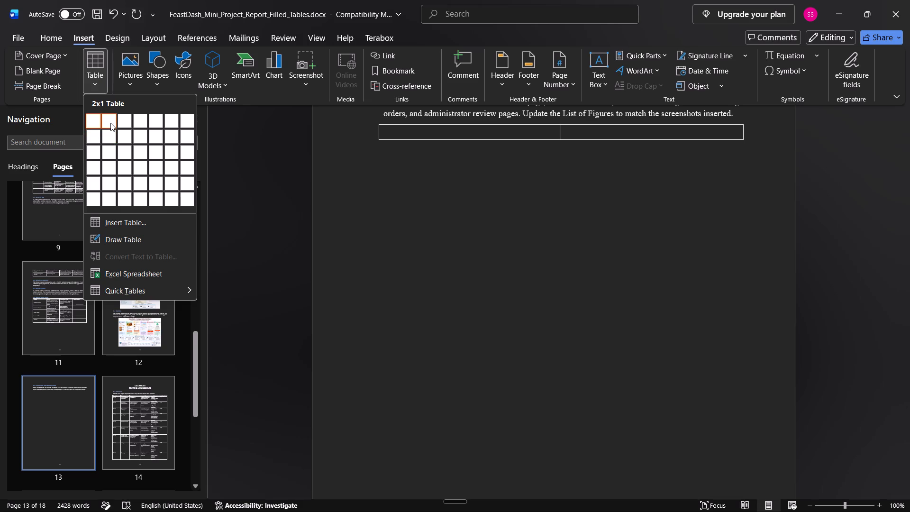
{"action": "left_click", "coordinate": [110, 123]}
{"action": "left_click", "coordinate": [355, 150]}
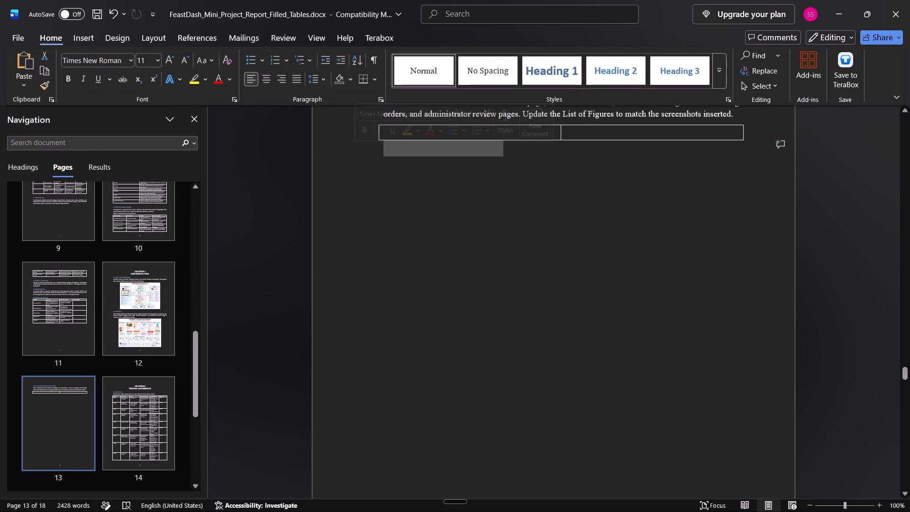
{"action": "left_click", "coordinate": [449, 181]}
Paste the FeastDash home page screenshot into the first cell of the new table.
{"action": "left_click", "coordinate": [429, 132]}
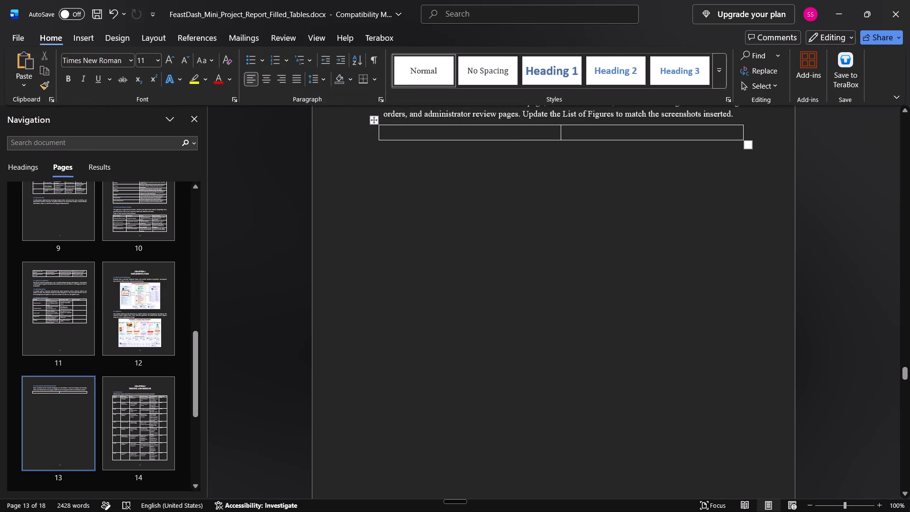
{"action": "key", "text": "ctrl+v"}
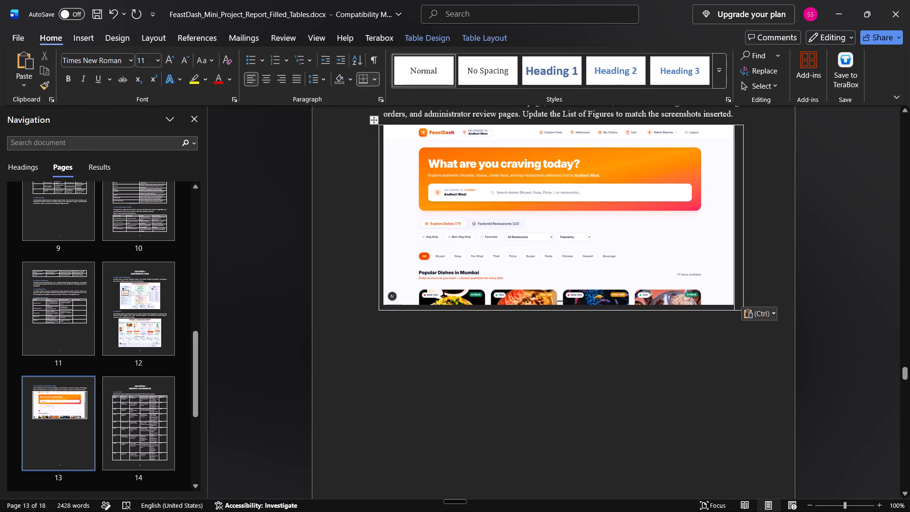
{"action": "left_click", "coordinate": [739, 264]}
Switch to Chrome, sign in to the merchant console at localhost:3000/restaurant, and enter the Royal Biryani House live kitchen dashboard.
{"action": "key", "text": "alt+Tab"}
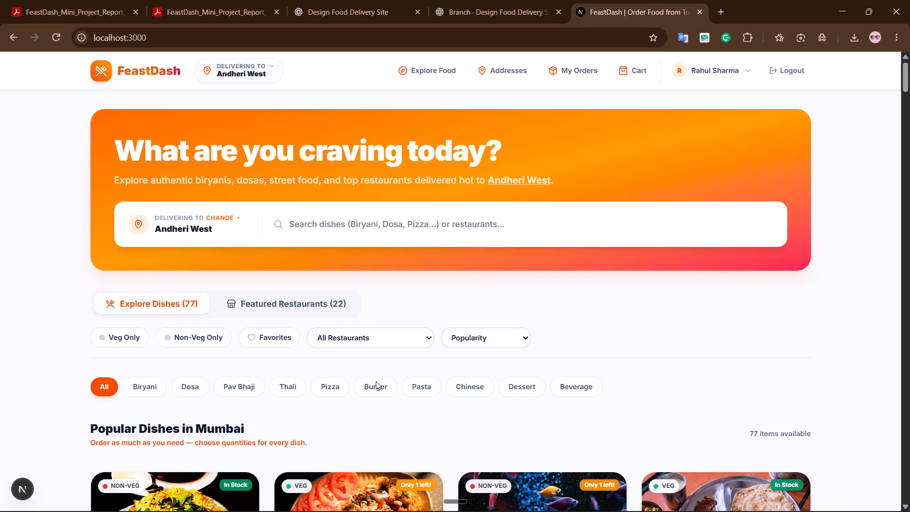
{"action": "left_click", "coordinate": [468, 35]}
{"action": "left_click", "coordinate": [468, 35]}
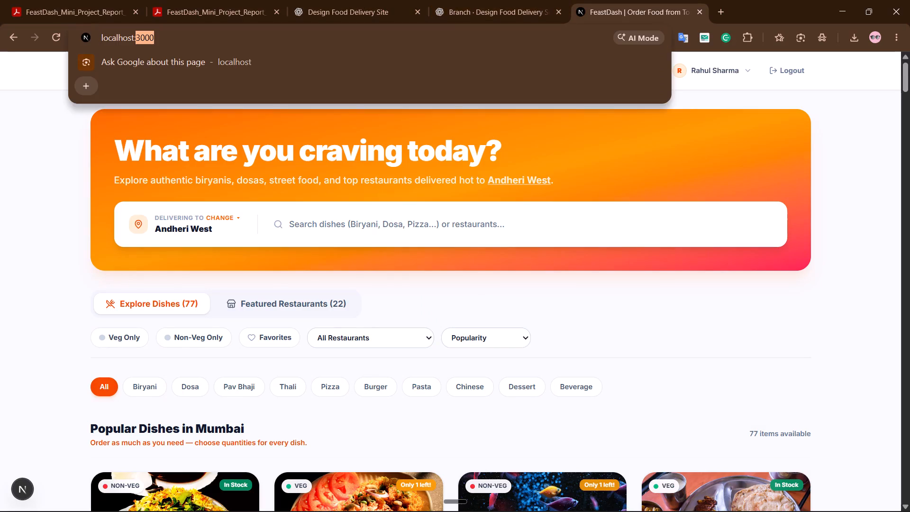
{"action": "left_click", "coordinate": [468, 35]}
{"action": "type", "text": "/r"}
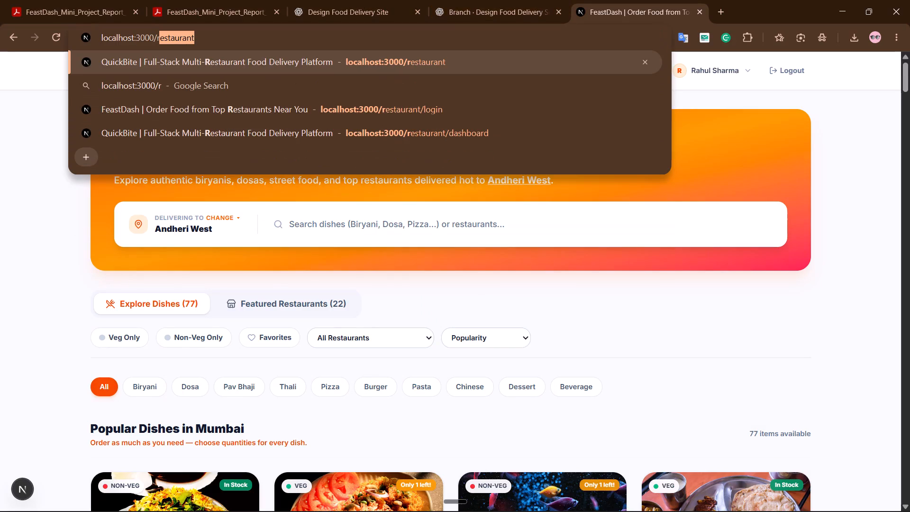
{"action": "key", "text": "Return"}
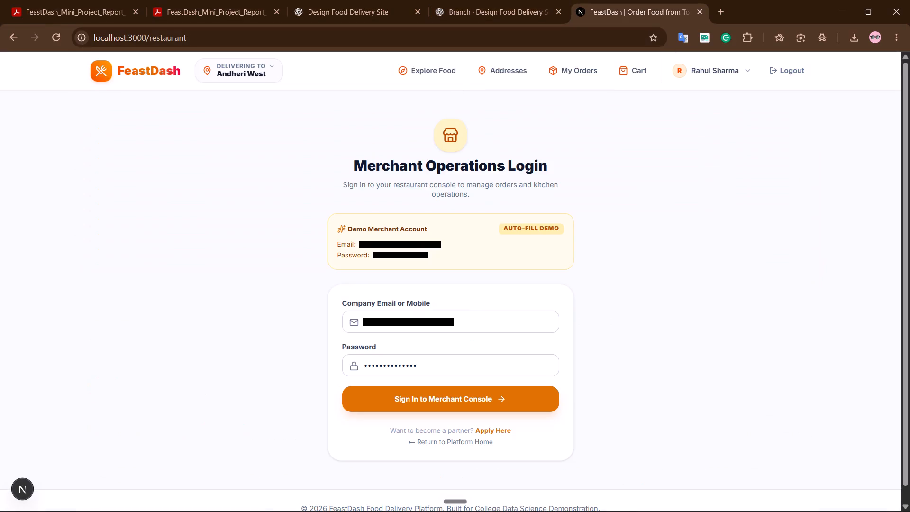
{"action": "left_click", "coordinate": [456, 393]}
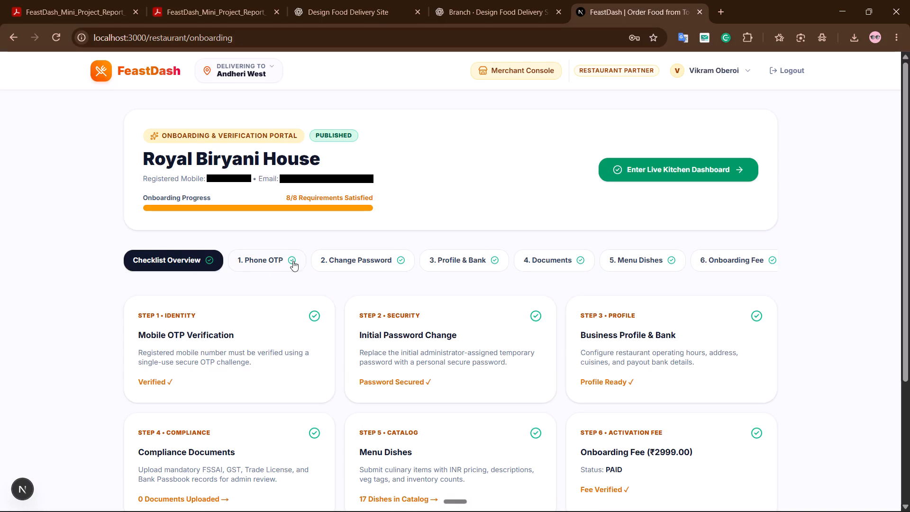
{"action": "left_click", "coordinate": [636, 167]}
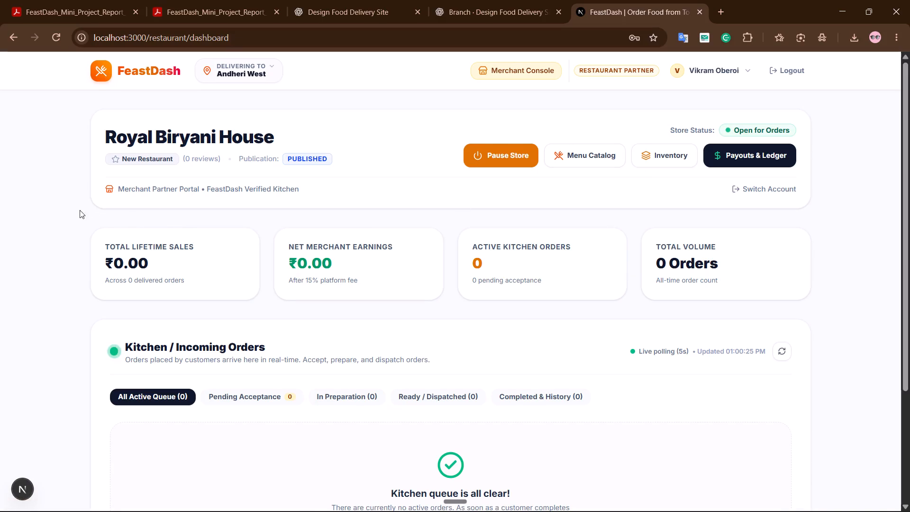
Capture a screenshot of the whole visible Royal Biryani House dashboard page, without the browser bars.
{"action": "key", "text": "Print"}
{"action": "left_click_drag", "start_coordinate": [0, 52], "coordinate": [836, 511]}
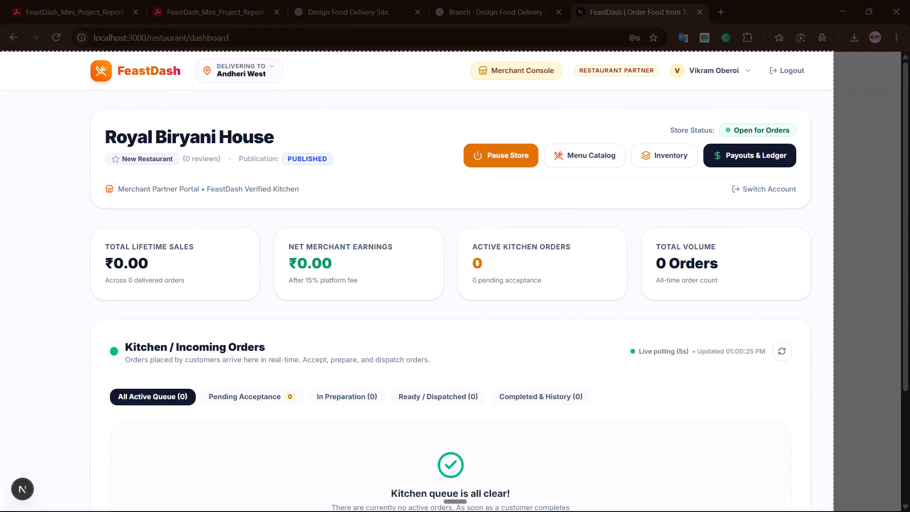
{"action": "left_click_drag", "start_coordinate": [836, 511], "coordinate": [901, 511]}
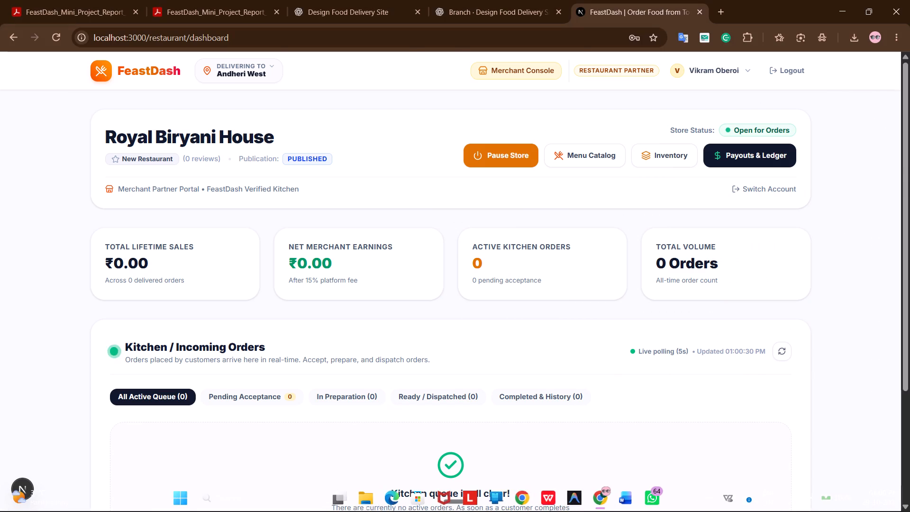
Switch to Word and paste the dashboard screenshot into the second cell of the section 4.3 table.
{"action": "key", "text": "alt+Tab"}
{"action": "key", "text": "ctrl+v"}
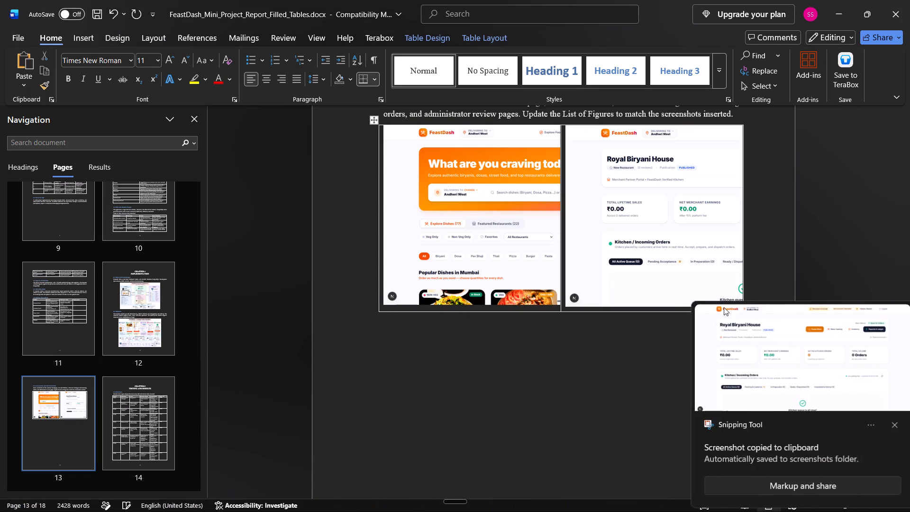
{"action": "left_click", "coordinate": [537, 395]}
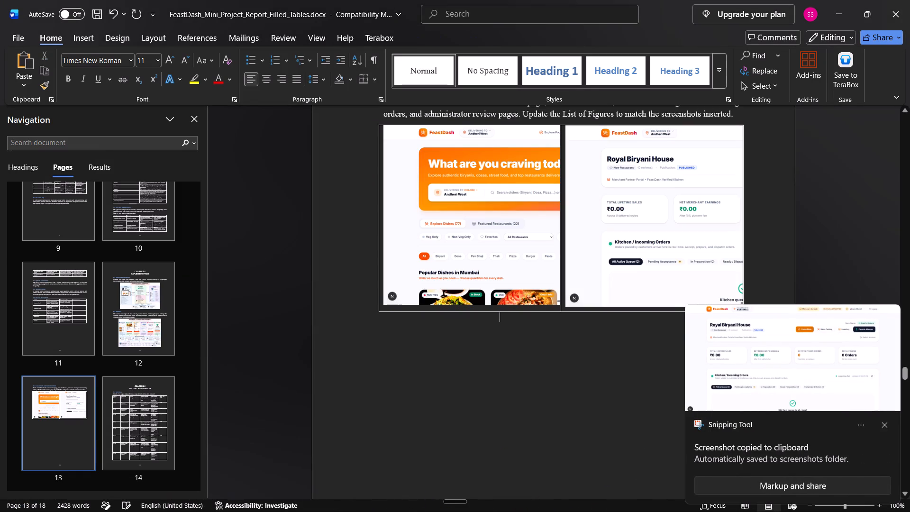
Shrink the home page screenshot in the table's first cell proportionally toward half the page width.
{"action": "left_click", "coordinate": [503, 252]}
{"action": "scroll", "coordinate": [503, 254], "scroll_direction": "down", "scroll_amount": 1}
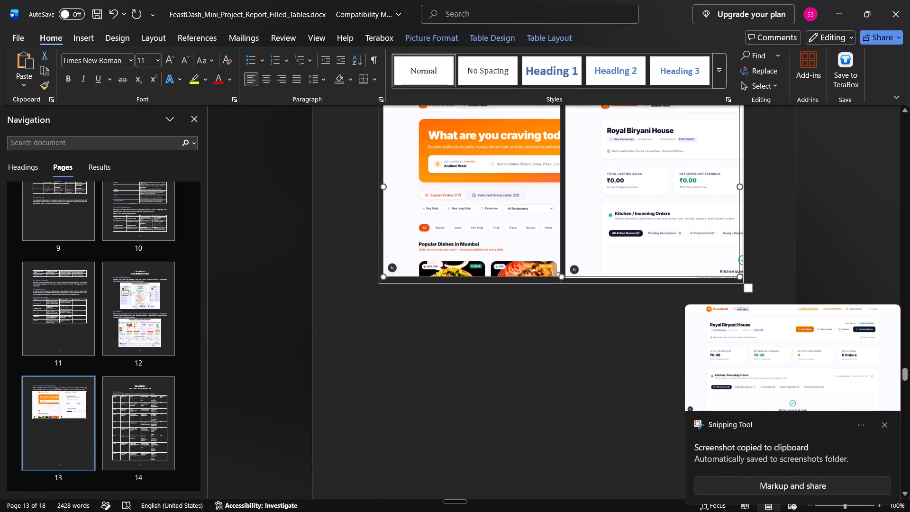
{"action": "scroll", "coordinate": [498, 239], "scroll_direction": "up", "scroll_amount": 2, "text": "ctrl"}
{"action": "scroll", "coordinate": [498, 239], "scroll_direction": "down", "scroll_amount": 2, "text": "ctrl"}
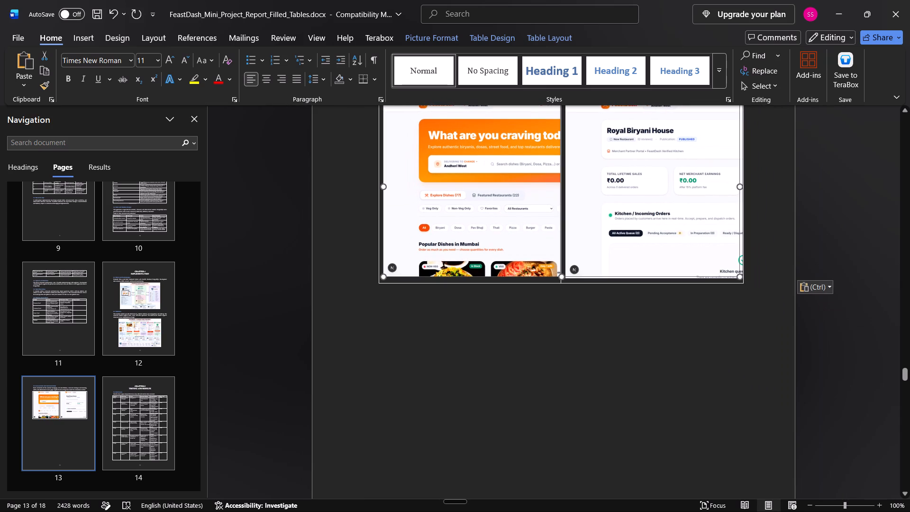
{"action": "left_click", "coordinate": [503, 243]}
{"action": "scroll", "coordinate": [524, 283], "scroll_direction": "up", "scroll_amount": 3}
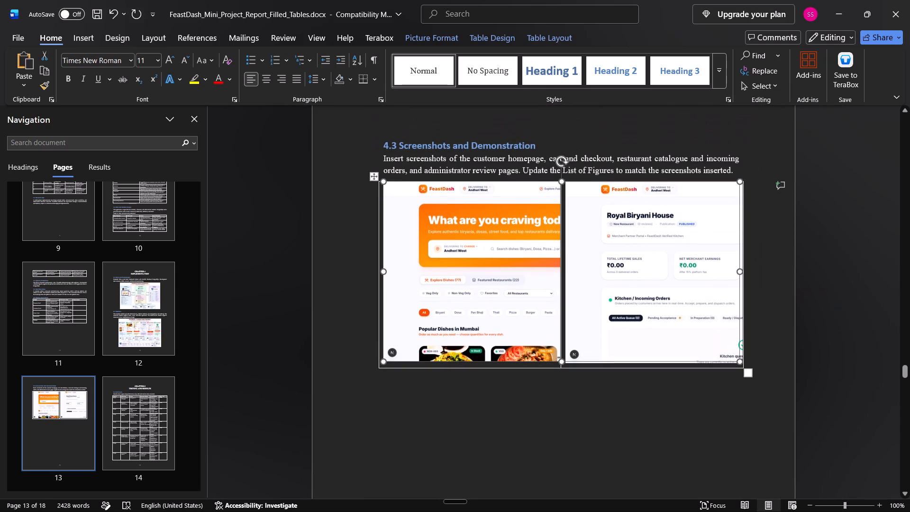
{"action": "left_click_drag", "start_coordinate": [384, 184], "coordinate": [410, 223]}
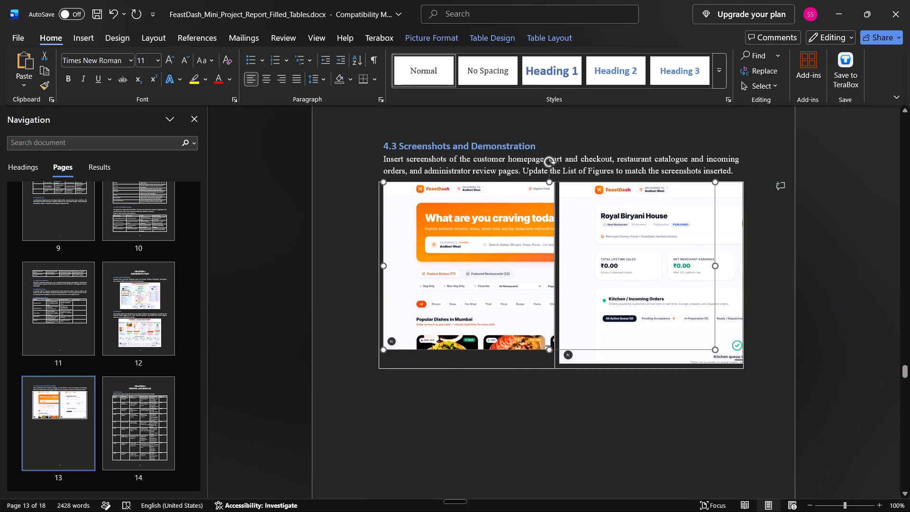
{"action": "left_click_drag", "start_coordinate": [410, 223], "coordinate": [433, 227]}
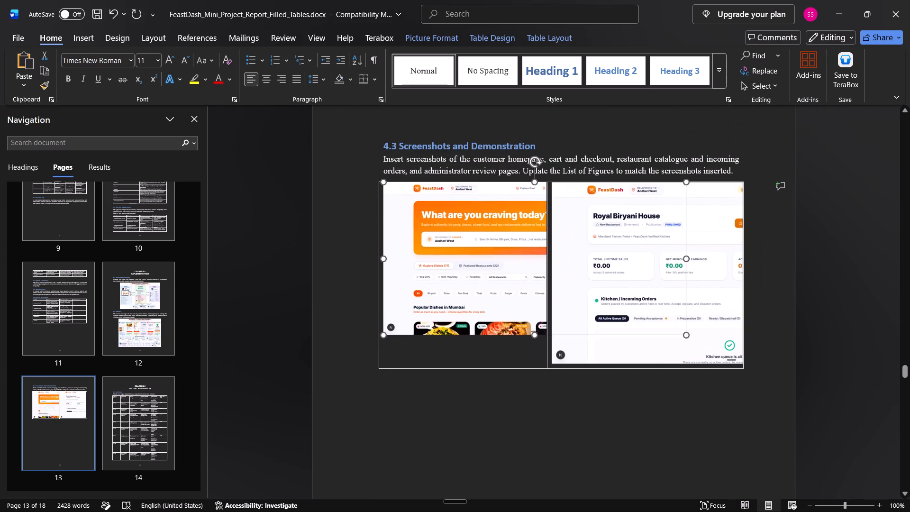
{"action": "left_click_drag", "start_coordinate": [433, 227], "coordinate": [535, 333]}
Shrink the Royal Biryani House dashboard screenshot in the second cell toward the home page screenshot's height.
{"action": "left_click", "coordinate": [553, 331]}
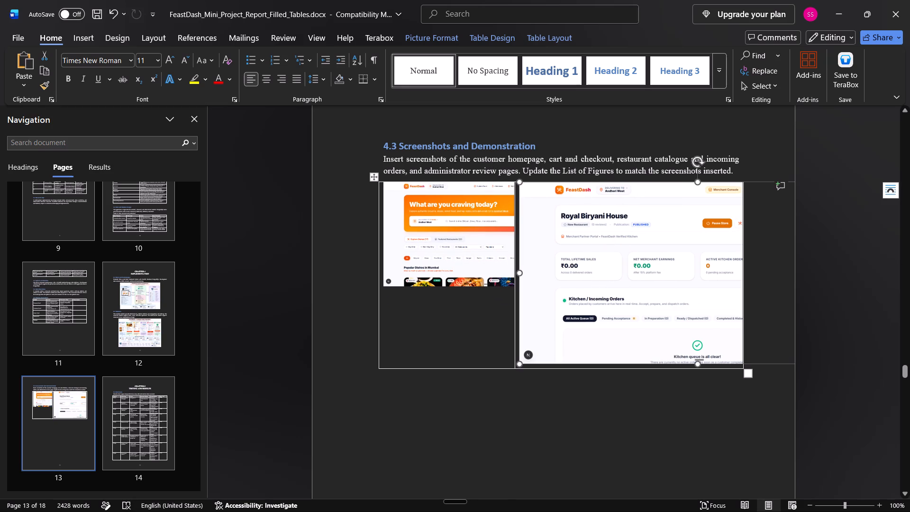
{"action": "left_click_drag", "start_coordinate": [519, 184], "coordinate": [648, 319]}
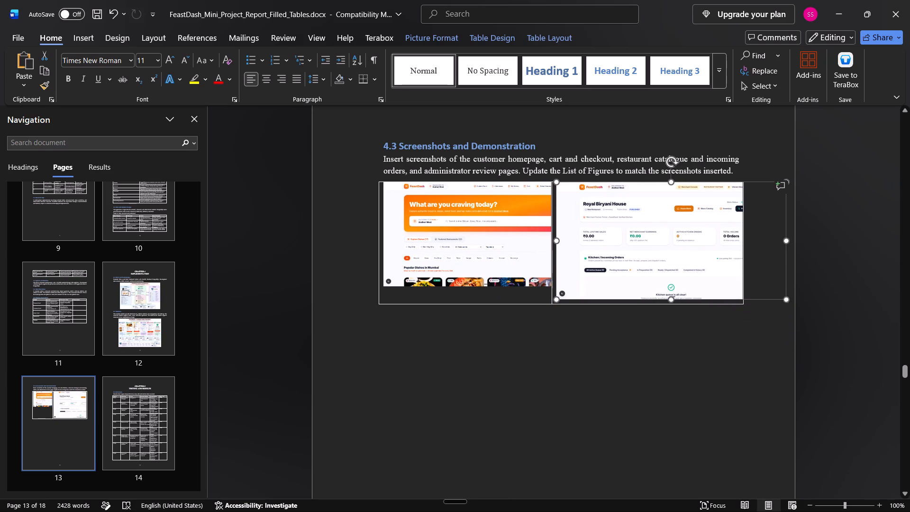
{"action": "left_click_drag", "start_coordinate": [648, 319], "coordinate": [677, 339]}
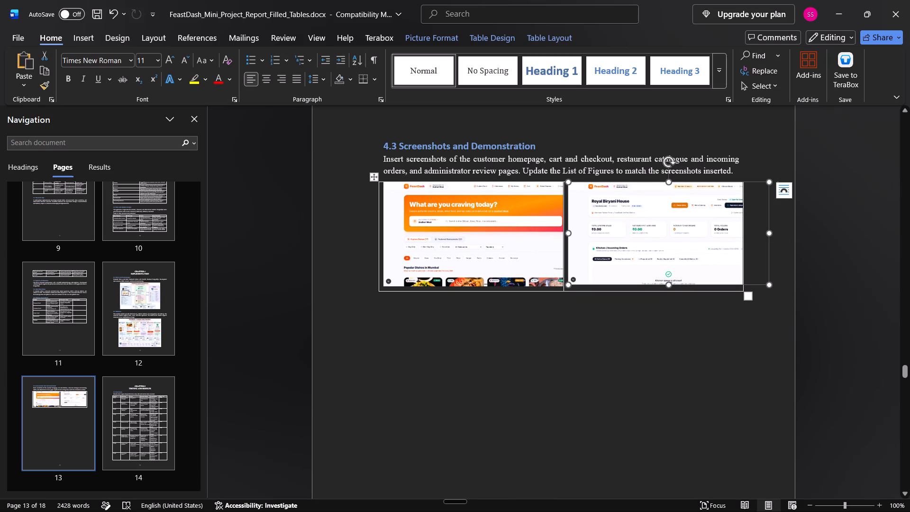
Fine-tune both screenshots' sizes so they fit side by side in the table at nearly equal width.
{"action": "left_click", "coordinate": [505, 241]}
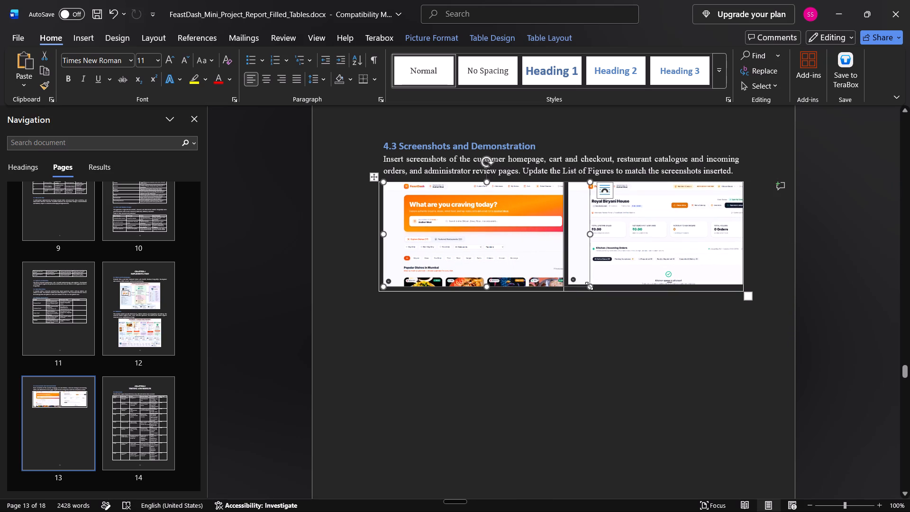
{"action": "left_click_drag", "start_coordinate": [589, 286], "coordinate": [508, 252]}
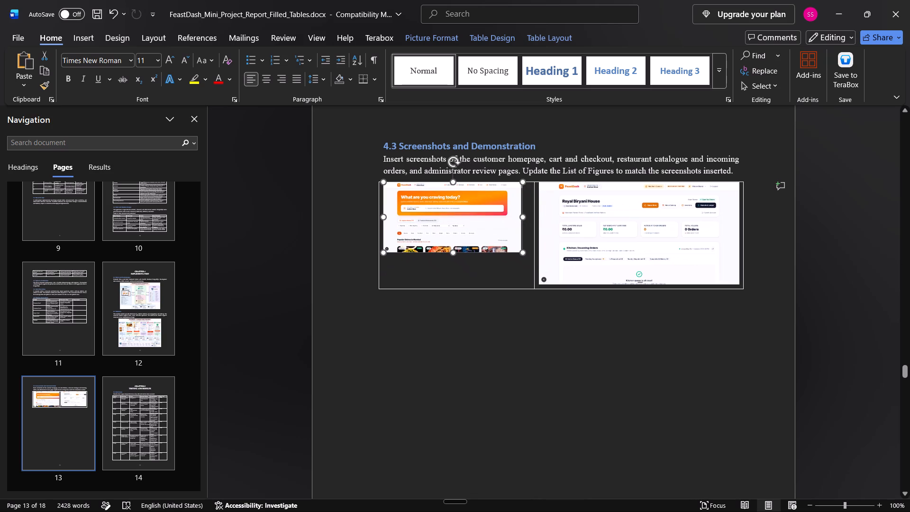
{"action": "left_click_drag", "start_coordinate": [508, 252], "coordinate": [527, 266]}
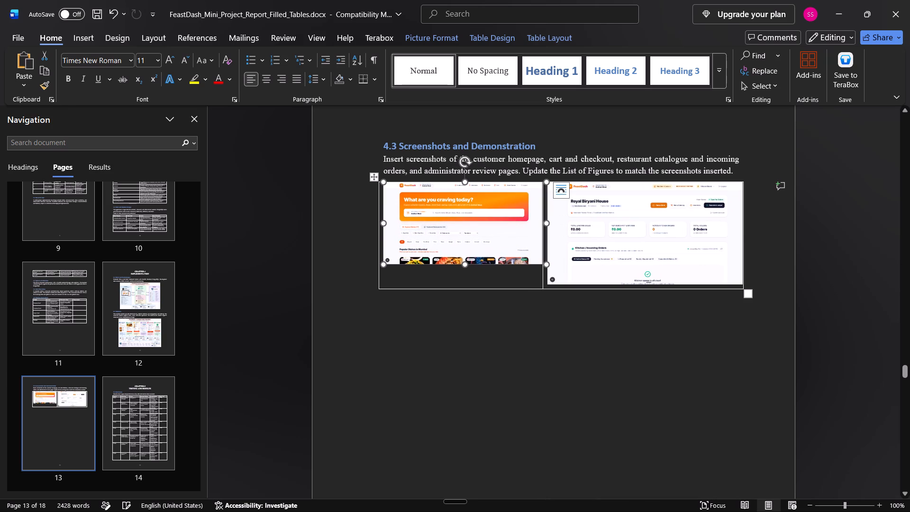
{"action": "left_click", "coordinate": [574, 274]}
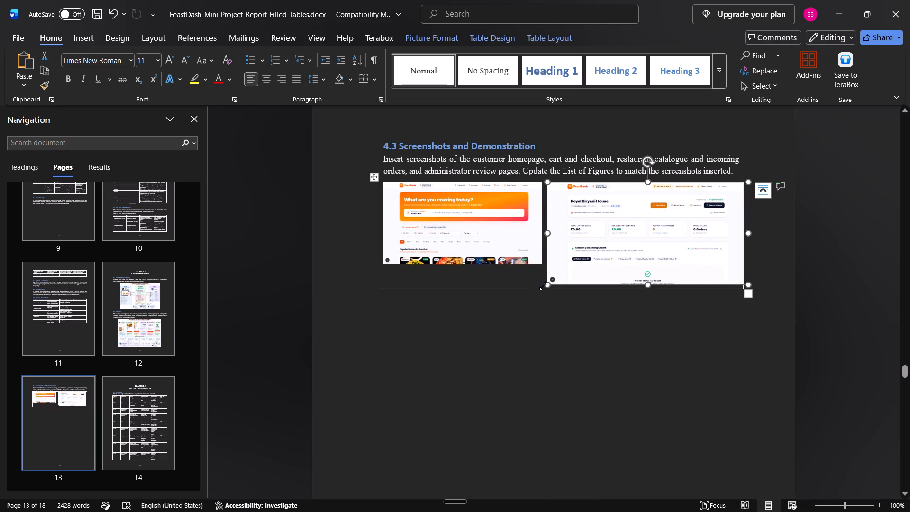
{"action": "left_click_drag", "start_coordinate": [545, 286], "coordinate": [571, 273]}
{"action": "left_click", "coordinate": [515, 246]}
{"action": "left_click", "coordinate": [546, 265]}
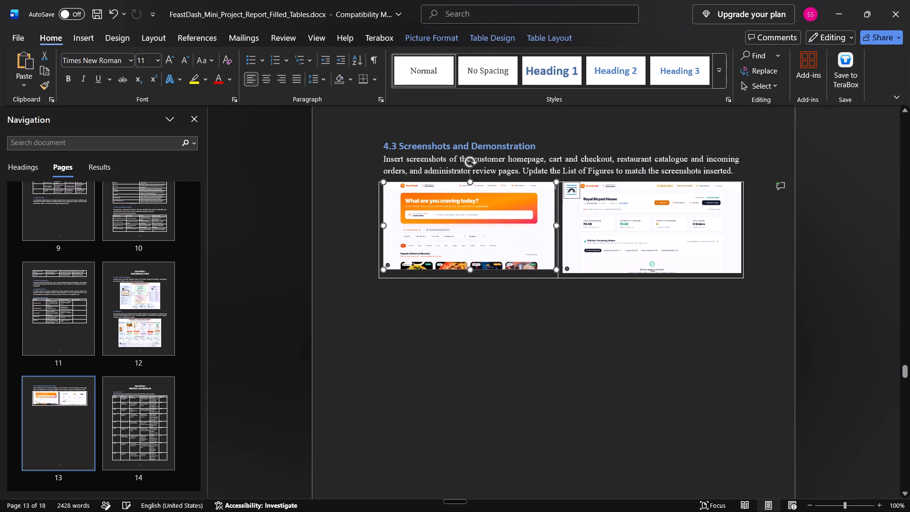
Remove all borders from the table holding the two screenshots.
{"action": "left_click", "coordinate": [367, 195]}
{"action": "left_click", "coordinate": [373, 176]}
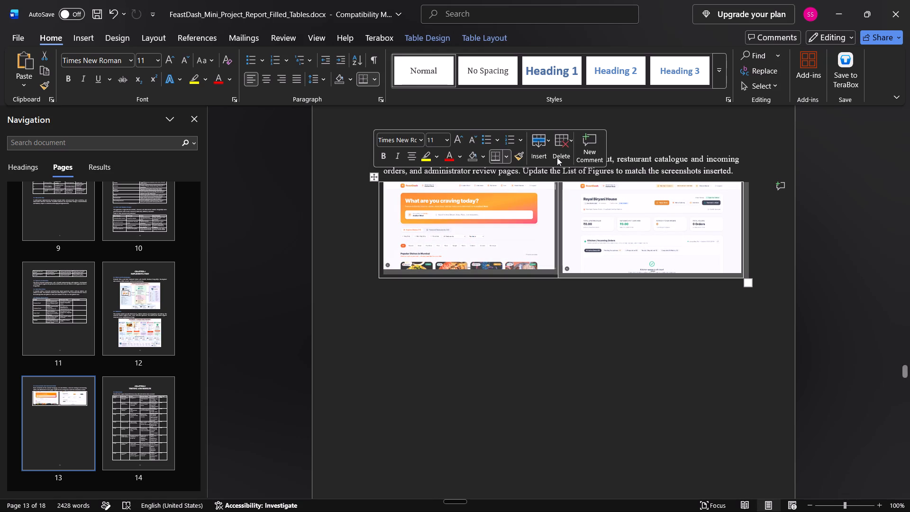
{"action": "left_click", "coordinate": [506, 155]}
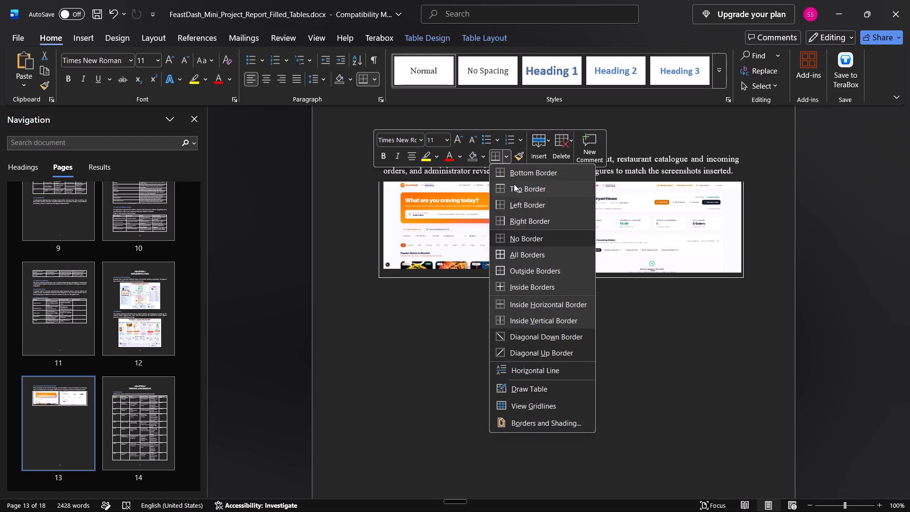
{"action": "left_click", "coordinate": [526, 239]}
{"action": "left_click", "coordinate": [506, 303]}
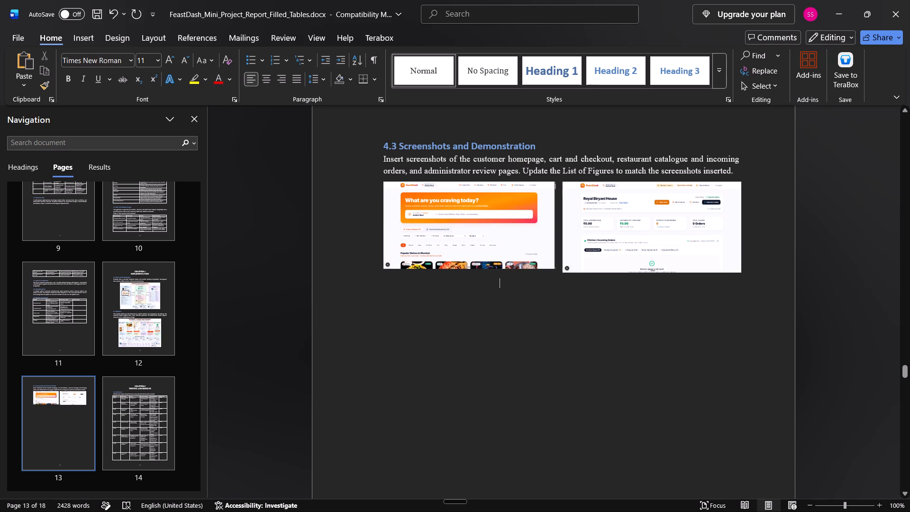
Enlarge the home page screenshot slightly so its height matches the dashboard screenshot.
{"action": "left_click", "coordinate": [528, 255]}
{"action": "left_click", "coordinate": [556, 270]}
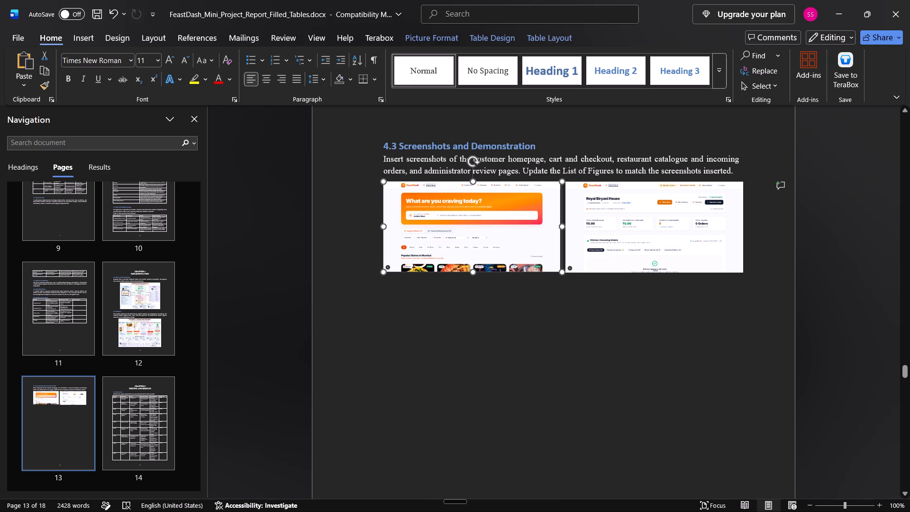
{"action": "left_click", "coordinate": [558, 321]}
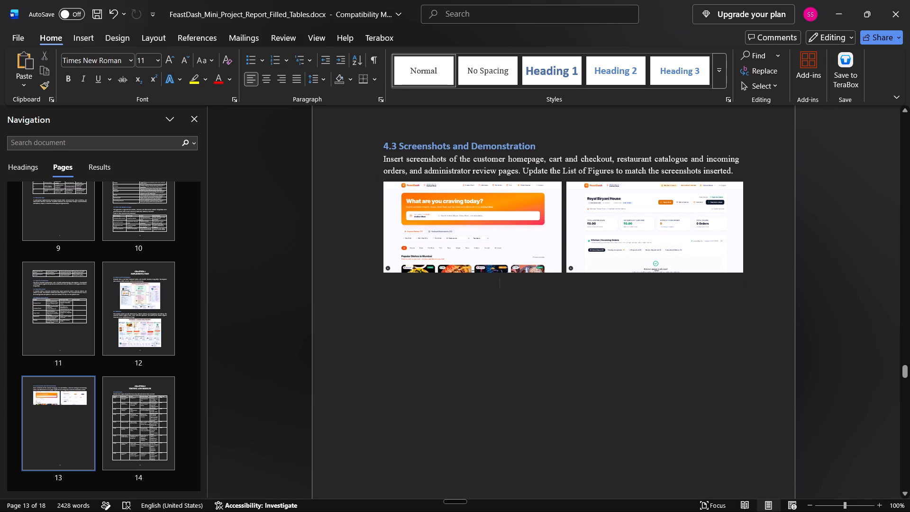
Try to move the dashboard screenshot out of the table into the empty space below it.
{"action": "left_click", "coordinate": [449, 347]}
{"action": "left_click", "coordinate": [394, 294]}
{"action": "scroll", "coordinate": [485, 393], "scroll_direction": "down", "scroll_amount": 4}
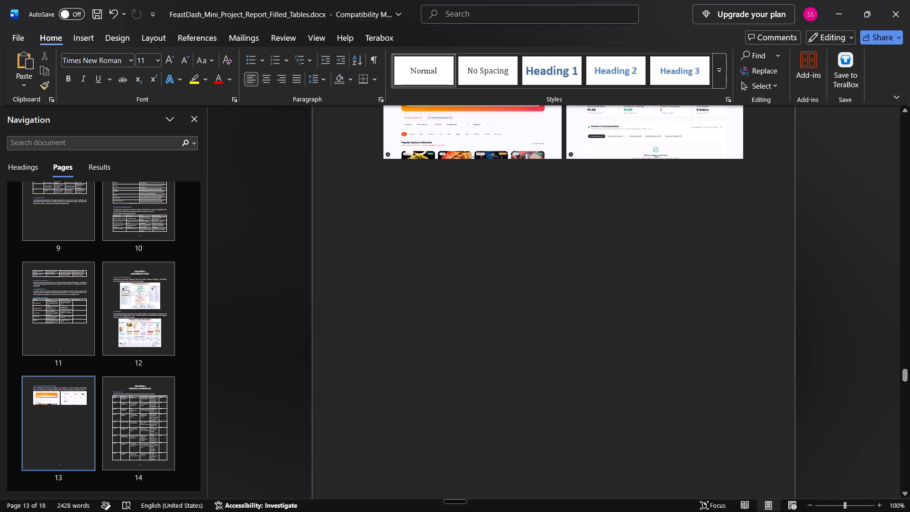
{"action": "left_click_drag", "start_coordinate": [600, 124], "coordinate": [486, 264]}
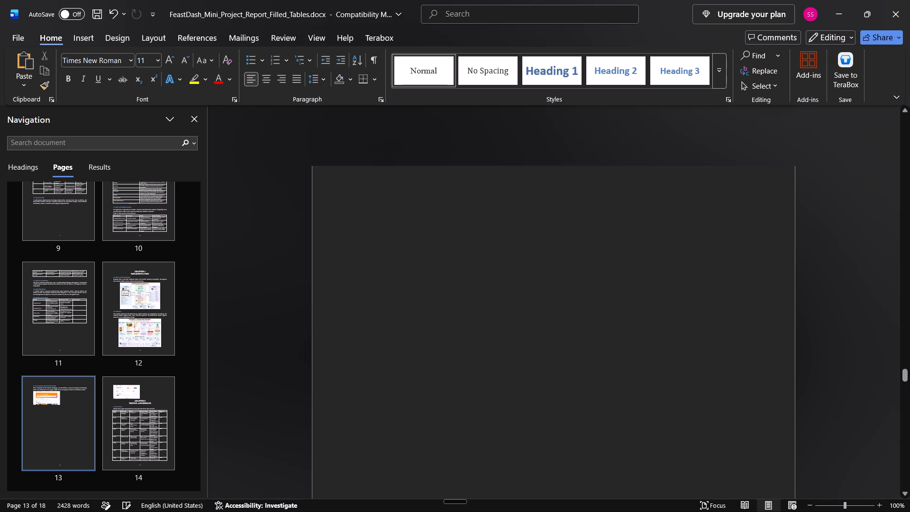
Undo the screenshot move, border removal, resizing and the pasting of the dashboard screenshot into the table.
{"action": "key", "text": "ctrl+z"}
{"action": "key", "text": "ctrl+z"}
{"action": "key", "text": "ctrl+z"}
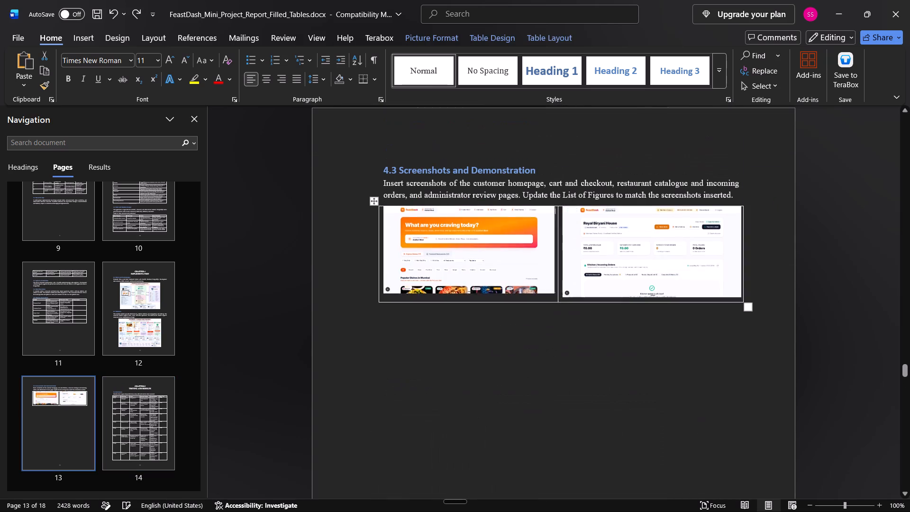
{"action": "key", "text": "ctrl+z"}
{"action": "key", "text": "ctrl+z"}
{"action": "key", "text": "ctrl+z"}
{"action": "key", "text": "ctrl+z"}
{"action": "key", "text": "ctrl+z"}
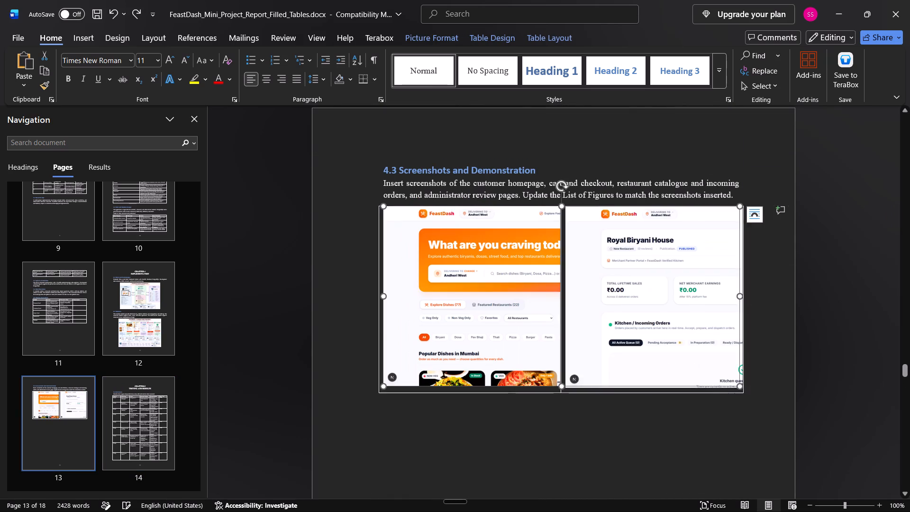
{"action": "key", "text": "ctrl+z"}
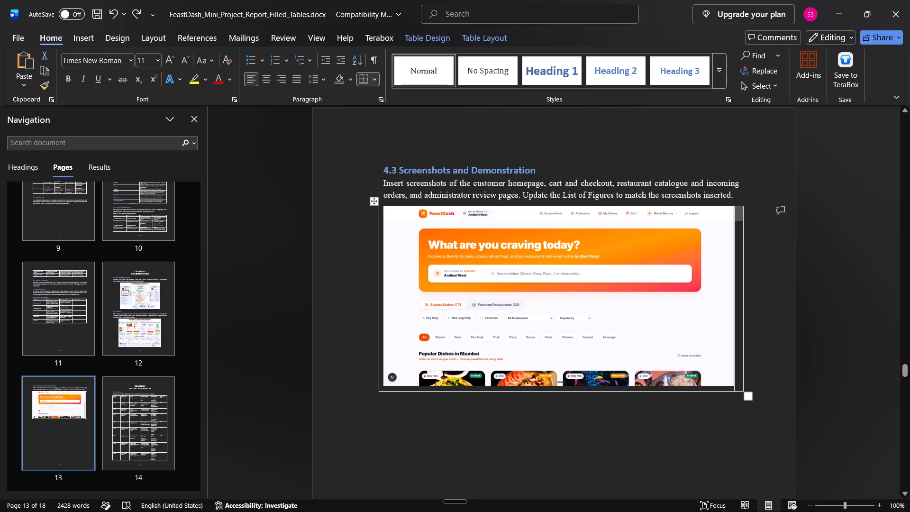
Undo further, back to the home page screenshot pasted directly below the section 4.3 paragraph, before the table was inserted.
{"action": "key", "text": "ctrl+z"}
{"action": "key", "text": "ctrl+z"}
{"action": "key", "text": "ctrl+z"}
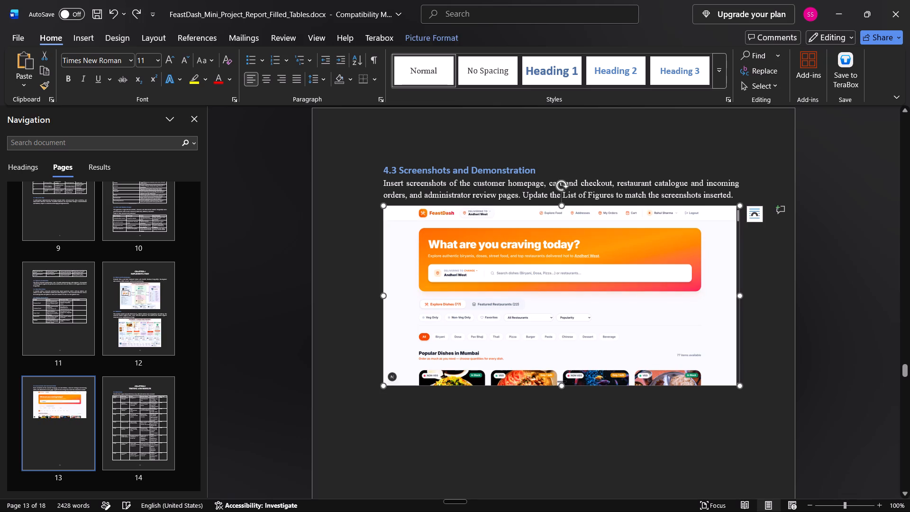
Paste the copied Royal Biryani House dashboard screenshot on a new line directly below the home page screenshot in section 4.3.
{"action": "left_click", "coordinate": [706, 419]}
{"action": "left_click", "coordinate": [554, 436]}
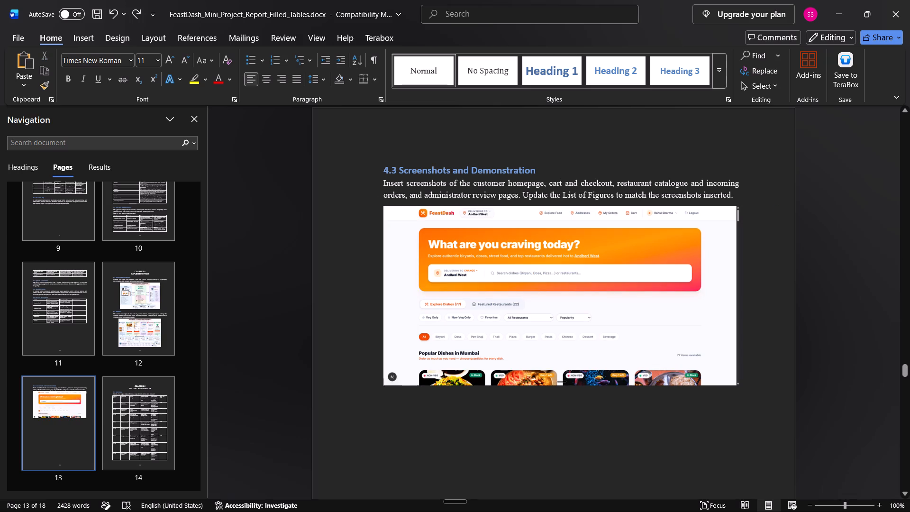
{"action": "left_click", "coordinate": [774, 392]}
{"action": "key", "text": "Return"}
{"action": "key", "text": "ctrl+v"}
Shrink the home page and dashboard screenshots proportionally to about four fifths of the text width, matching each other's width.
{"action": "scroll", "coordinate": [774, 392], "scroll_direction": "down", "scroll_amount": 5}
{"action": "scroll", "coordinate": [583, 377], "scroll_direction": "down", "scroll_amount": 5}
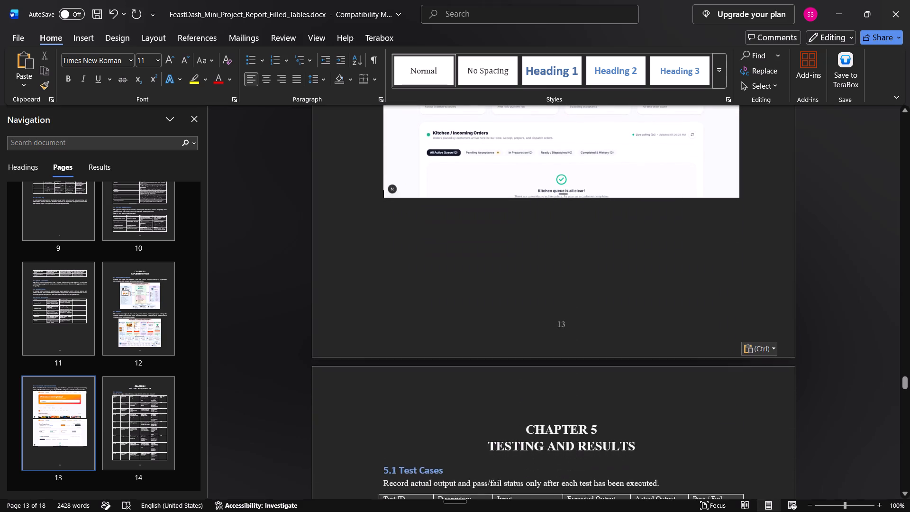
{"action": "scroll", "coordinate": [585, 358], "scroll_direction": "up", "scroll_amount": 9}
{"action": "left_click", "coordinate": [685, 239]}
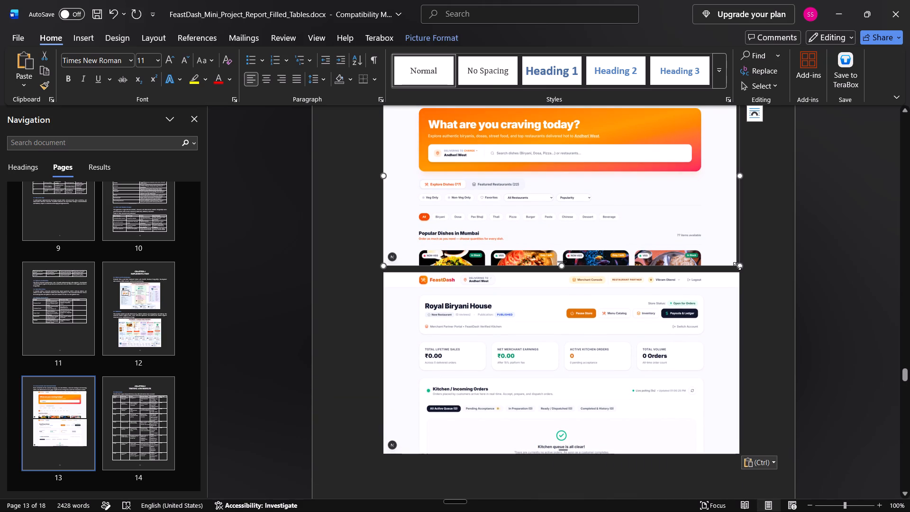
{"action": "left_click_drag", "start_coordinate": [737, 266], "coordinate": [660, 230]}
{"action": "left_click", "coordinate": [710, 357]}
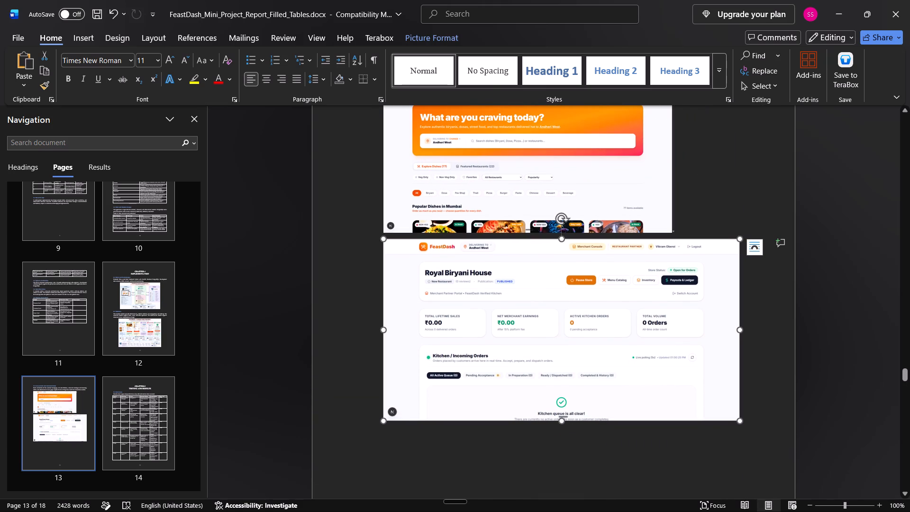
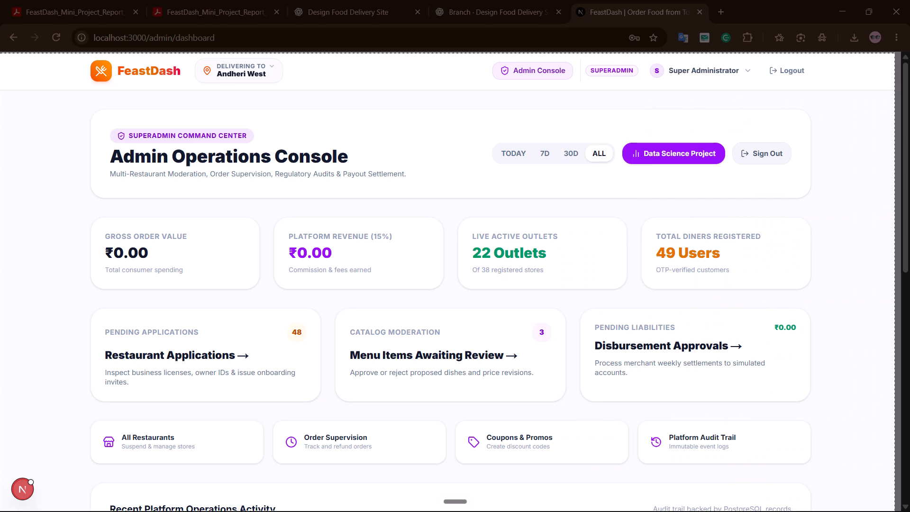
{"action": "left_click_drag", "start_coordinate": [895, 511], "coordinate": [899, 511]}
Switch to the FeastDash report in Word and paste the admin console screenshot below the restaurant dashboard screenshot in section 4.3.
{"action": "key", "text": "alt+Tab"}
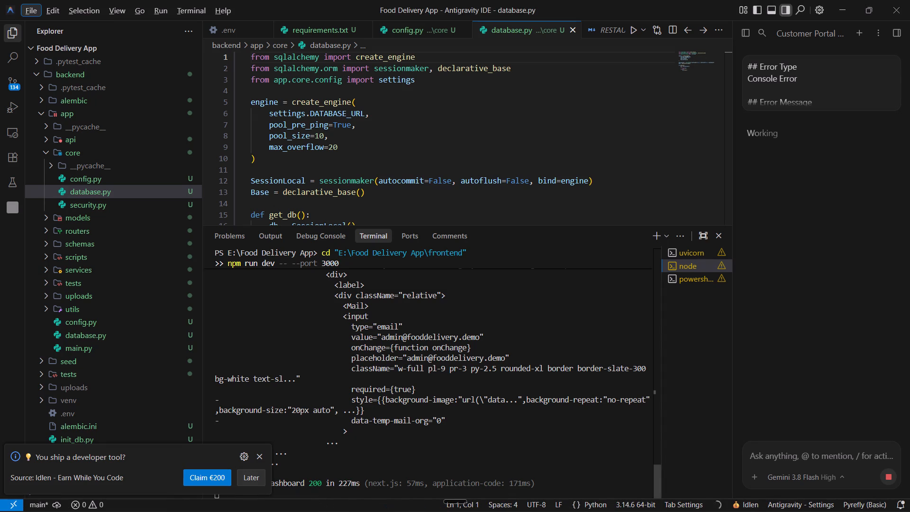
{"action": "key", "text": "alt+Tab"}
{"action": "key", "text": "alt+Tab"}
{"action": "key", "text": "alt+Tab"}
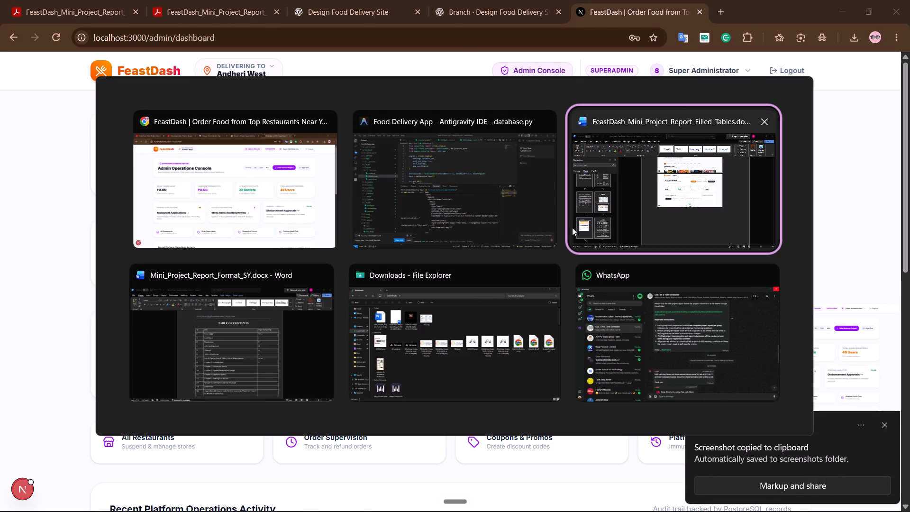
{"action": "key", "text": "ctrl+v"}
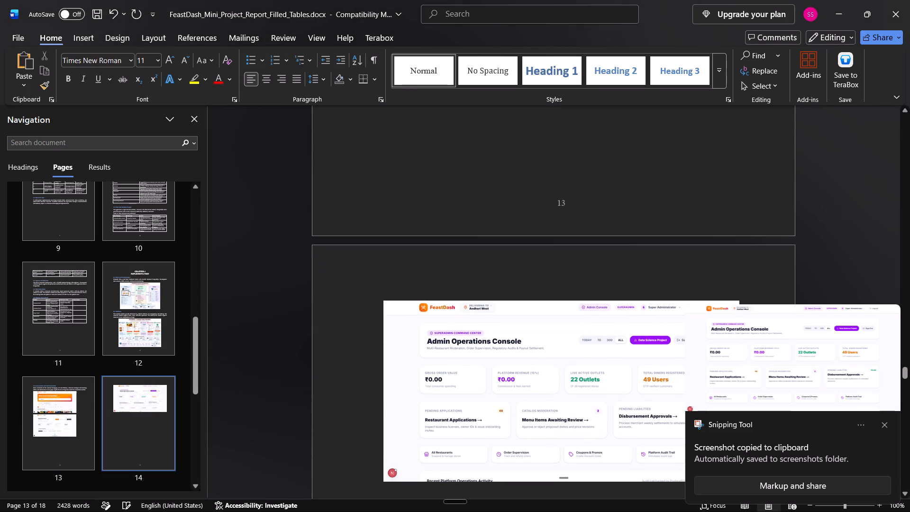
Shrink the admin console screenshot proportionally so it fits on page 13 and matches the width of the dashboard screenshot above it.
{"action": "scroll", "coordinate": [517, 356], "scroll_direction": "down", "scroll_amount": 3}
{"action": "scroll", "coordinate": [615, 314], "scroll_direction": "down", "scroll_amount": 2}
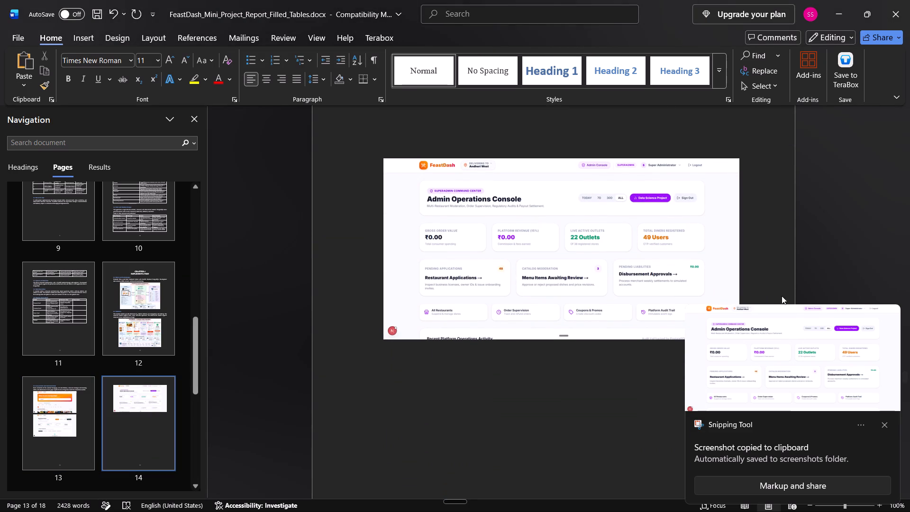
{"action": "scroll", "coordinate": [796, 296], "scroll_direction": "down", "scroll_amount": 4}
{"action": "left_click", "coordinate": [885, 422]}
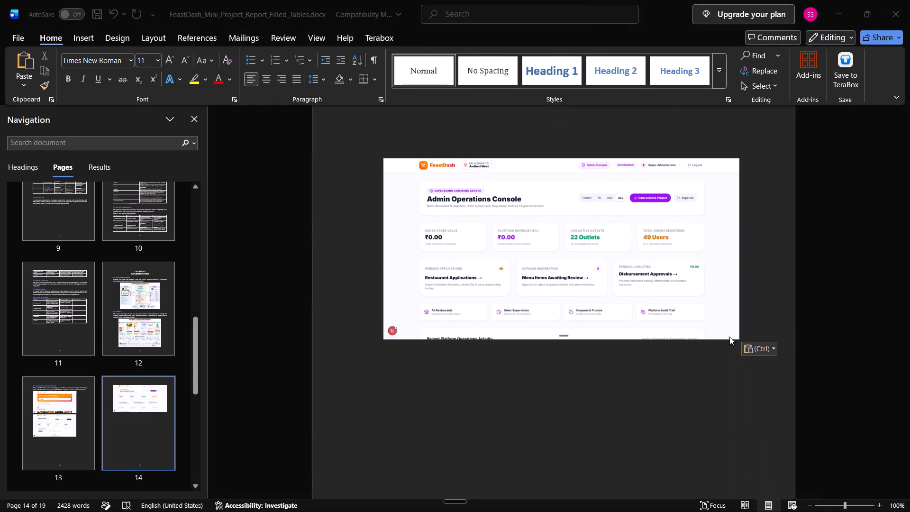
{"action": "left_click", "coordinate": [692, 301]}
{"action": "left_click_drag", "start_coordinate": [739, 340], "coordinate": [651, 301]}
{"action": "scroll", "coordinate": [680, 294], "scroll_direction": "down", "scroll_amount": 1}
{"action": "scroll", "coordinate": [682, 294], "scroll_direction": "up", "scroll_amount": 4}
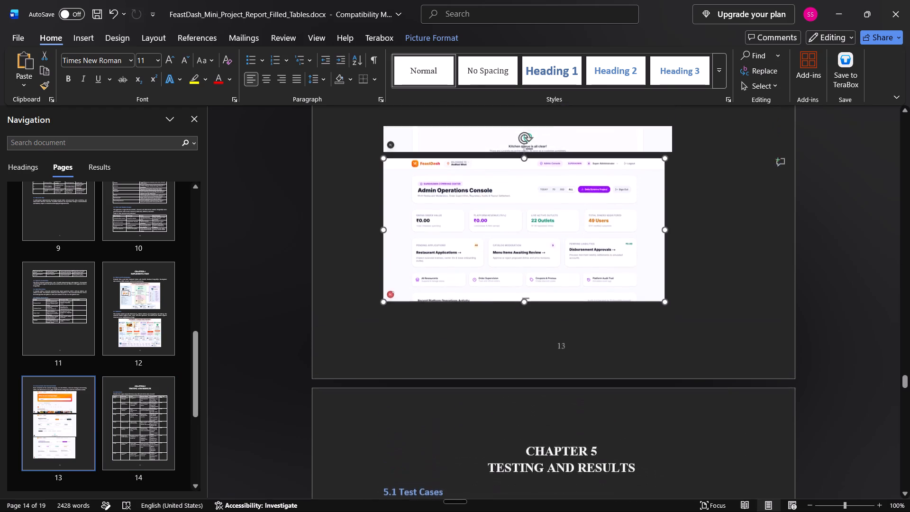
{"action": "scroll", "coordinate": [691, 284], "scroll_direction": "up", "scroll_amount": 1}
{"action": "left_click_drag", "start_coordinate": [665, 366], "coordinate": [668, 372]}
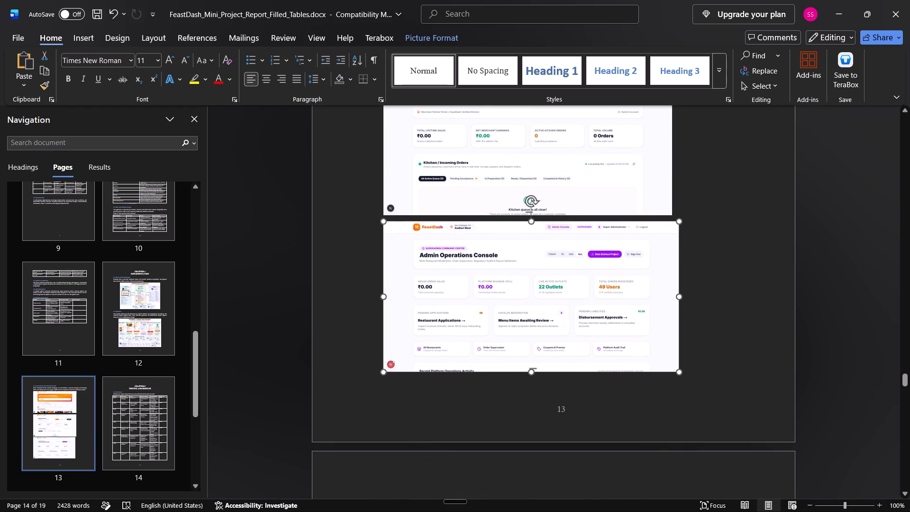
{"action": "left_click_drag", "start_coordinate": [668, 372], "coordinate": [661, 368]}
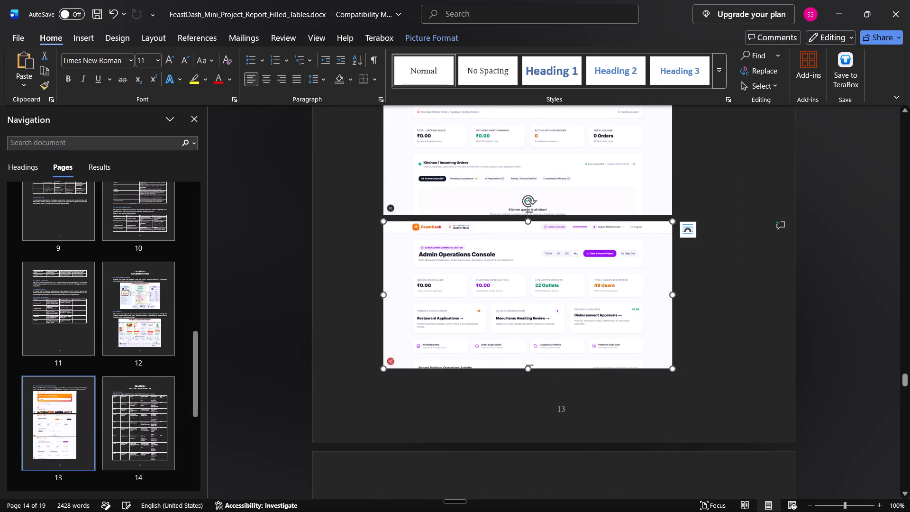
{"action": "left_click", "coordinate": [695, 360]}
Look through the Chapter 5 pages, the Table of Contents and the List of Figures for entries affected by the added screenshots.
{"action": "scroll", "coordinate": [695, 360], "scroll_direction": "down", "scroll_amount": 15}
{"action": "scroll", "coordinate": [695, 360], "scroll_direction": "down", "scroll_amount": 10}
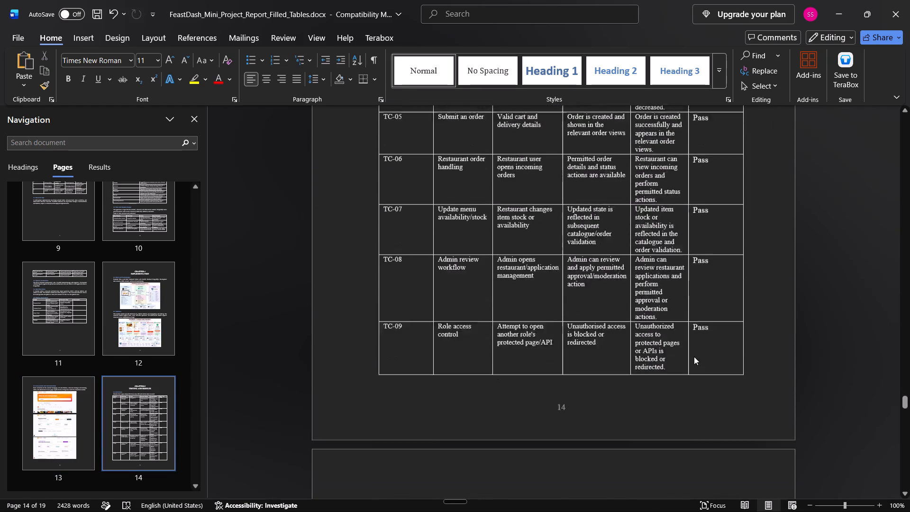
{"action": "scroll", "coordinate": [694, 357], "scroll_direction": "down", "scroll_amount": 8}
{"action": "scroll", "coordinate": [114, 301], "scroll_direction": "up", "scroll_amount": 4}
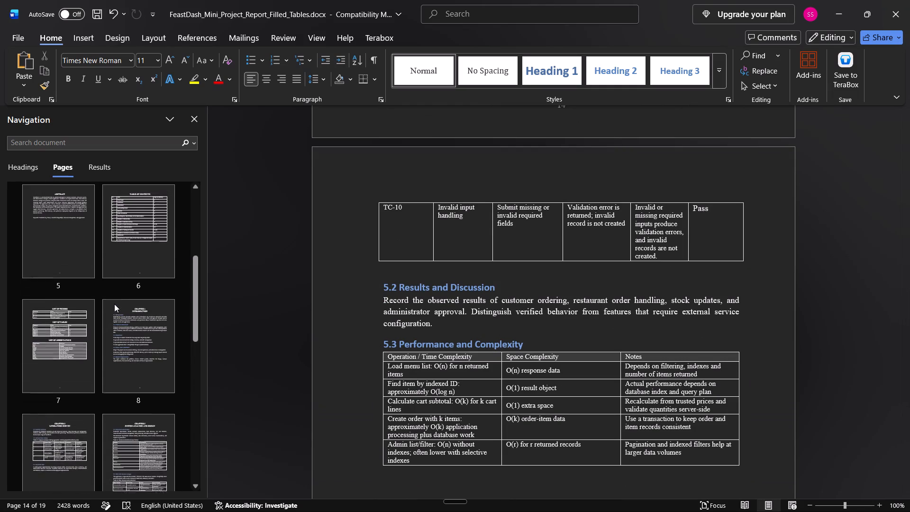
{"action": "scroll", "coordinate": [115, 305], "scroll_direction": "up", "scroll_amount": 4}
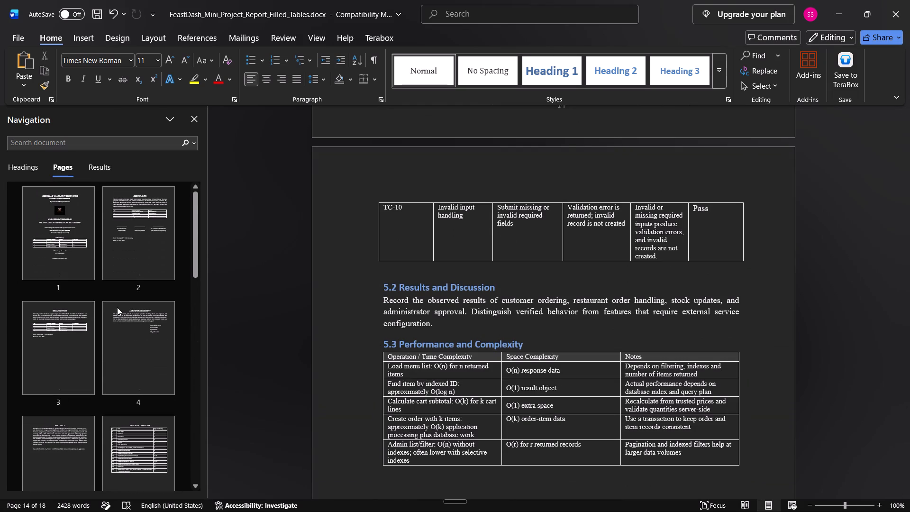
{"action": "left_click", "coordinate": [150, 419]}
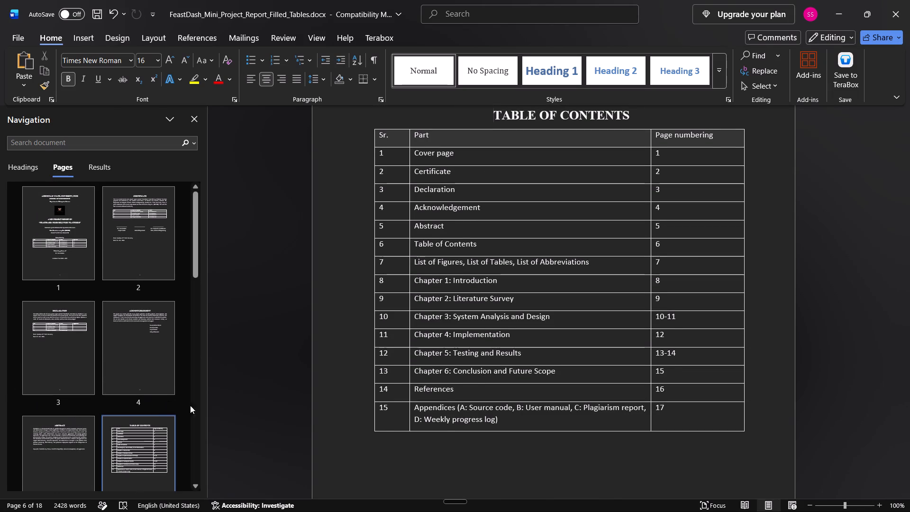
{"action": "scroll", "coordinate": [305, 366], "scroll_direction": "up", "scroll_amount": 3}
{"action": "scroll", "coordinate": [464, 293], "scroll_direction": "up", "scroll_amount": 8}
{"action": "scroll", "coordinate": [458, 292], "scroll_direction": "down", "scroll_amount": 6}
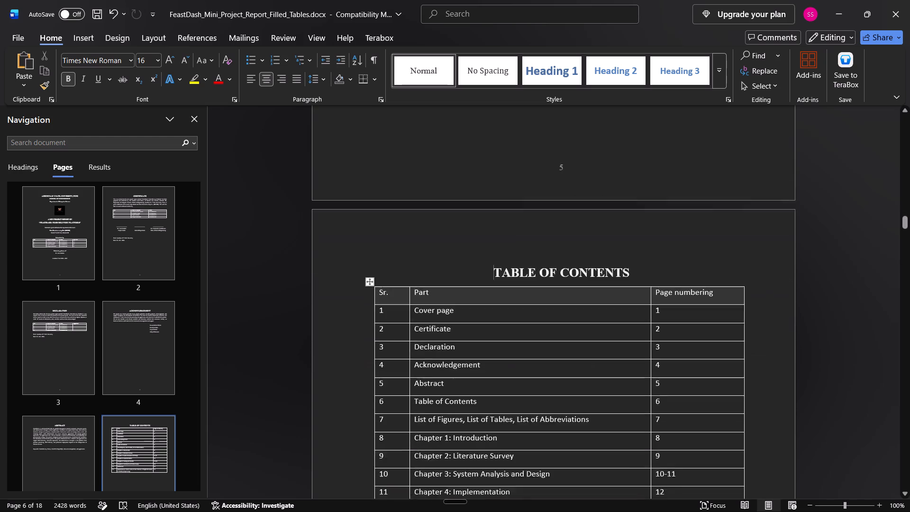
{"action": "scroll", "coordinate": [458, 292], "scroll_direction": "down", "scroll_amount": 16}
{"action": "scroll", "coordinate": [464, 290], "scroll_direction": "down", "scroll_amount": 9}
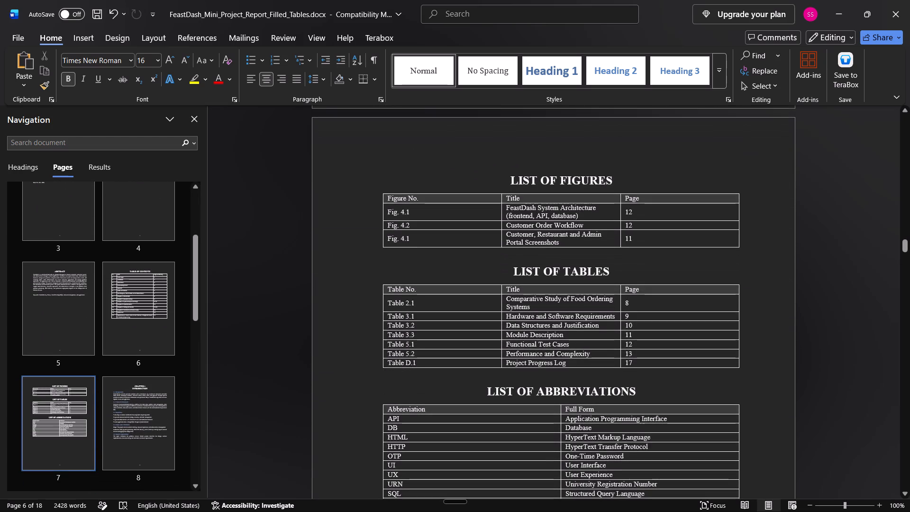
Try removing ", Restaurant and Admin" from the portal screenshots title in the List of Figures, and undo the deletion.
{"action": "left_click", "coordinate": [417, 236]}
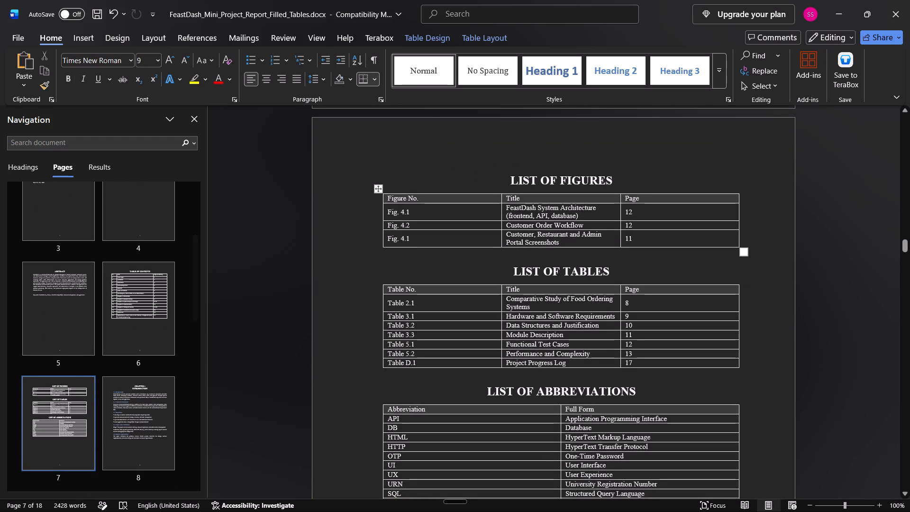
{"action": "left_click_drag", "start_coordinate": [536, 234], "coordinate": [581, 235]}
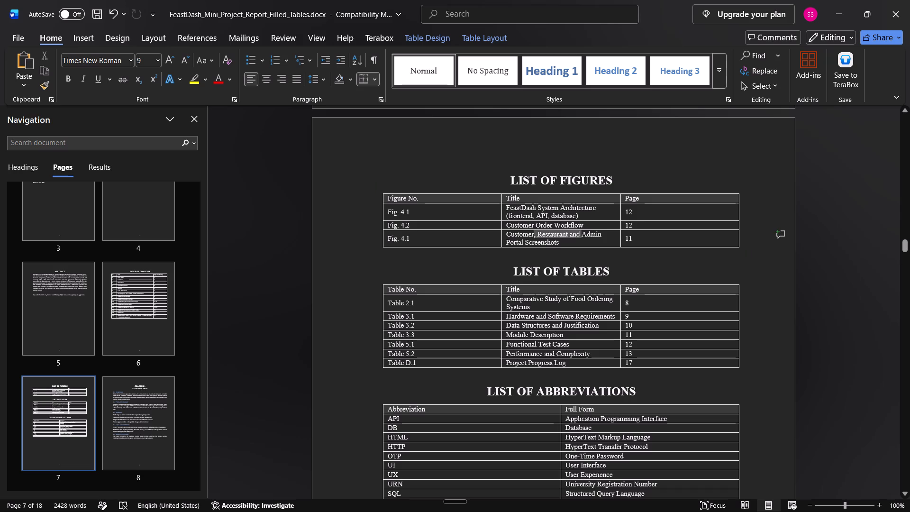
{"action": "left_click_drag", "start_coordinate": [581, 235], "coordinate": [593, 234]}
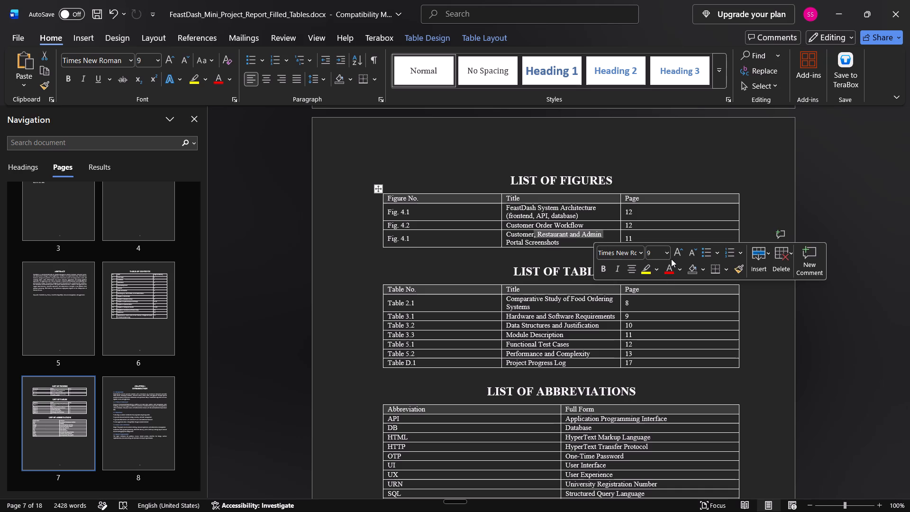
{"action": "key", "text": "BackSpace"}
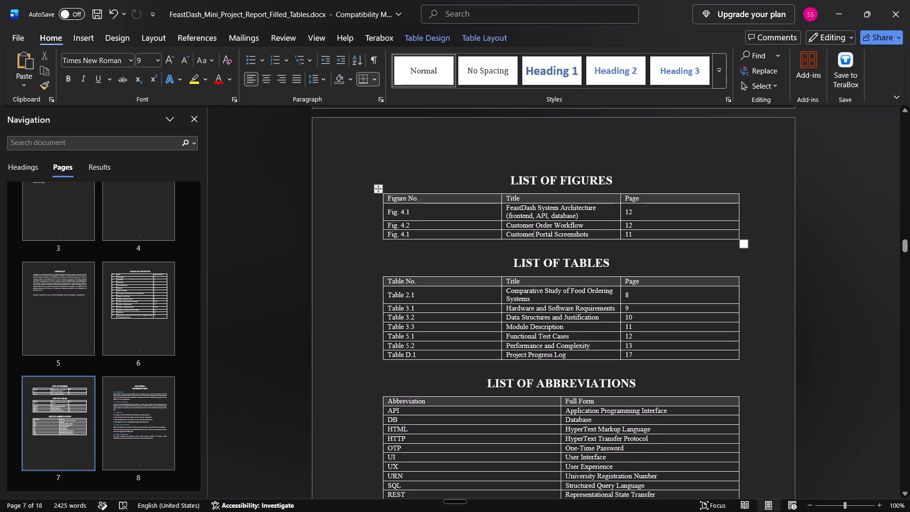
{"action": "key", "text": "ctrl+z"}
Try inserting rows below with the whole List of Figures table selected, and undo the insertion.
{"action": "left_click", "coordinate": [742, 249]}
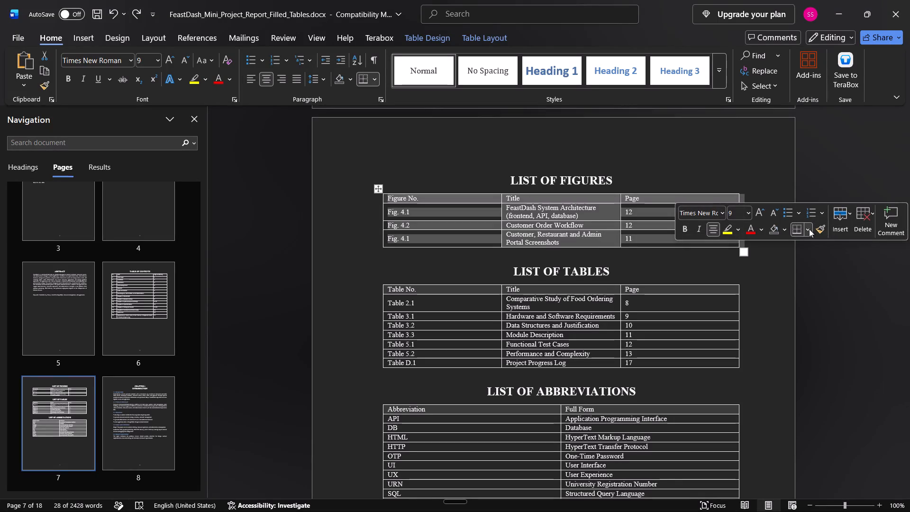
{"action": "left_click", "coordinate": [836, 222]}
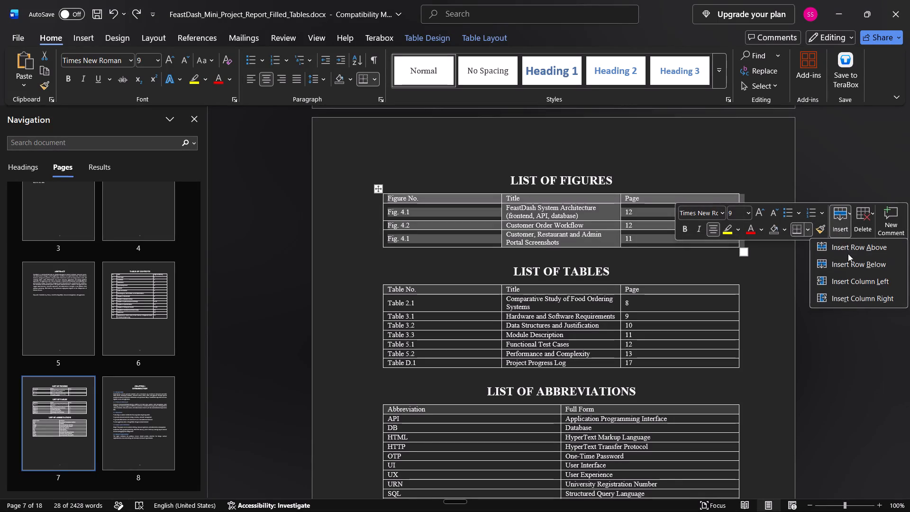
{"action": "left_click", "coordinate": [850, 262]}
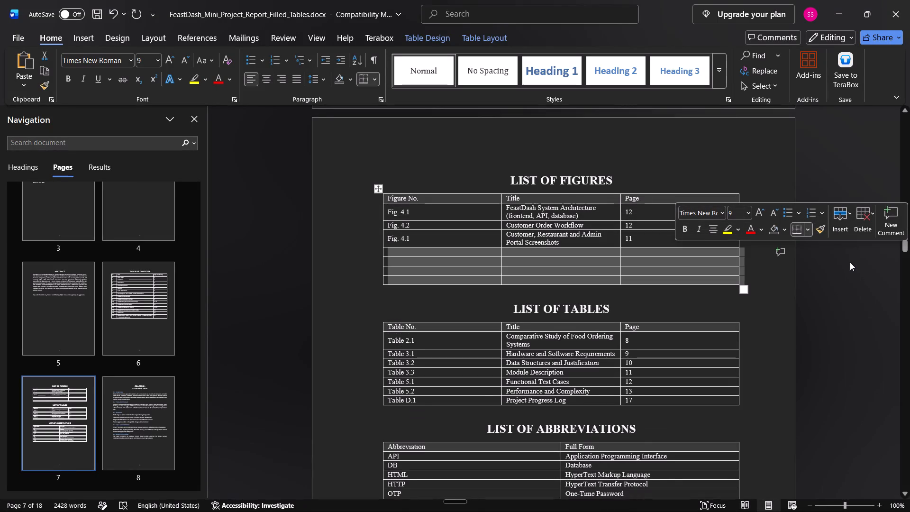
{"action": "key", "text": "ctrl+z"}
Insert two empty rows below the last row of the List of Figures table.
{"action": "left_click", "coordinate": [749, 249]}
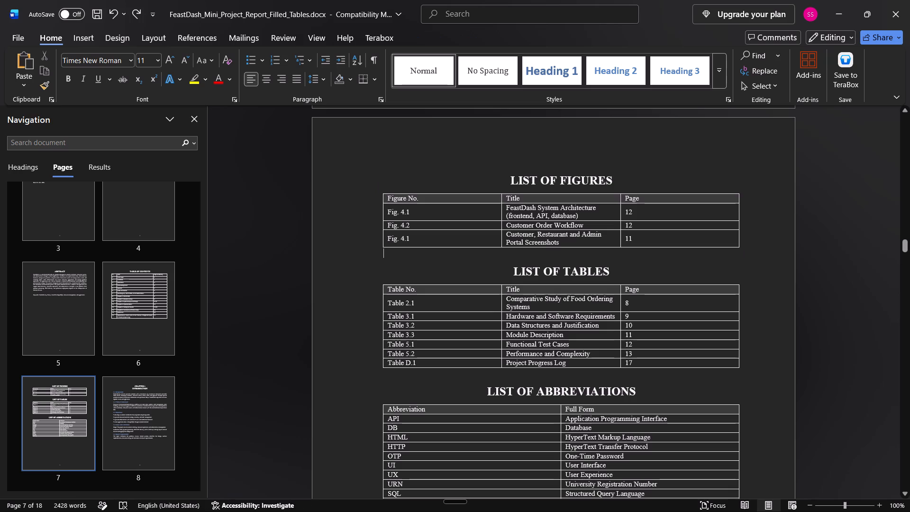
{"action": "left_click", "coordinate": [739, 246]}
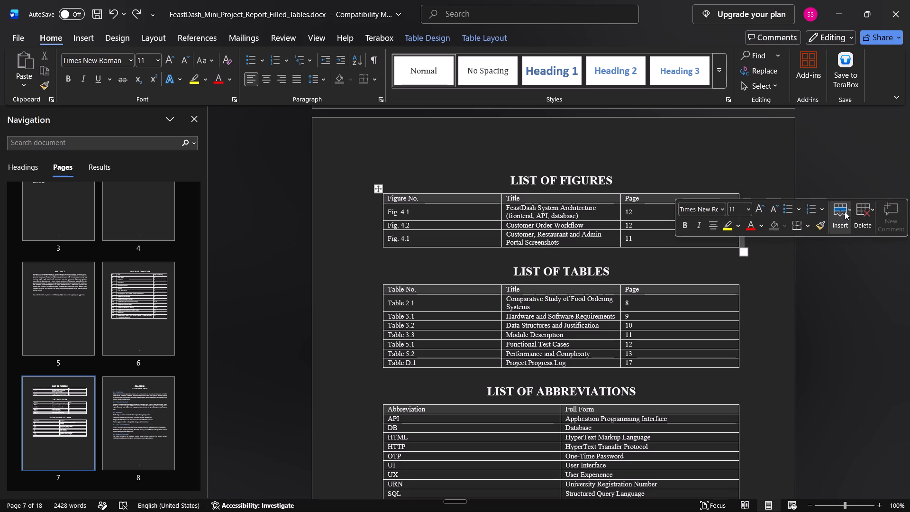
{"action": "left_click", "coordinate": [845, 211]}
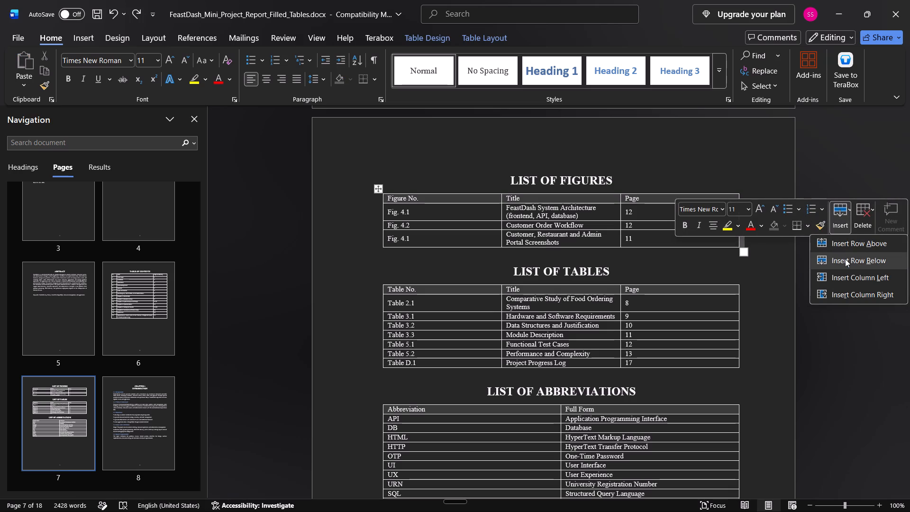
{"action": "left_click", "coordinate": [836, 259]}
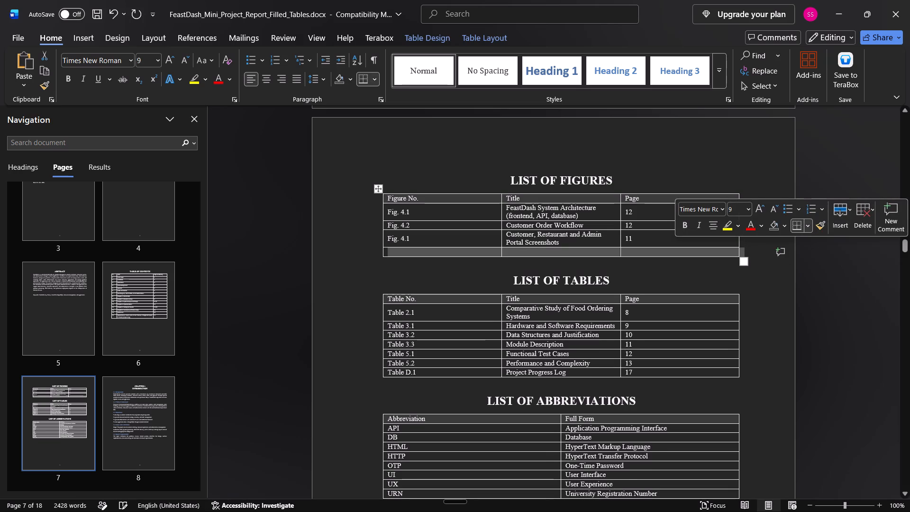
{"action": "left_click", "coordinate": [836, 213]}
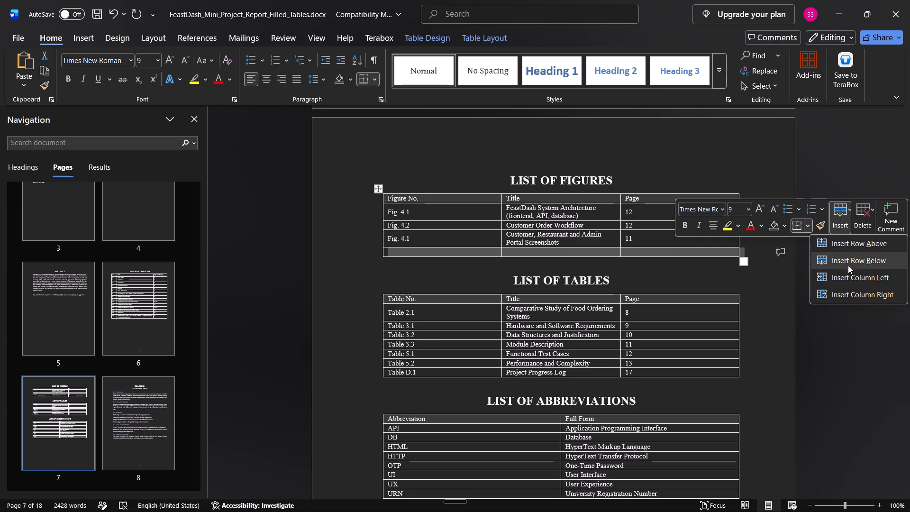
{"action": "left_click", "coordinate": [847, 264]}
{"action": "left_click", "coordinate": [759, 275]}
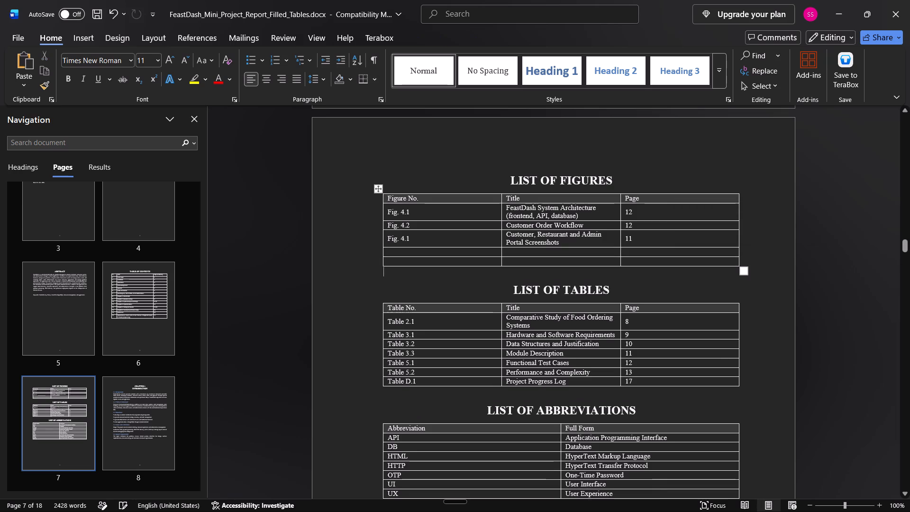
Copy "Restaurant and Admin Portal Screenshots" from the combined portal title into the Title cell of the first new row.
{"action": "left_click_drag", "start_coordinate": [538, 235], "coordinate": [582, 238]}
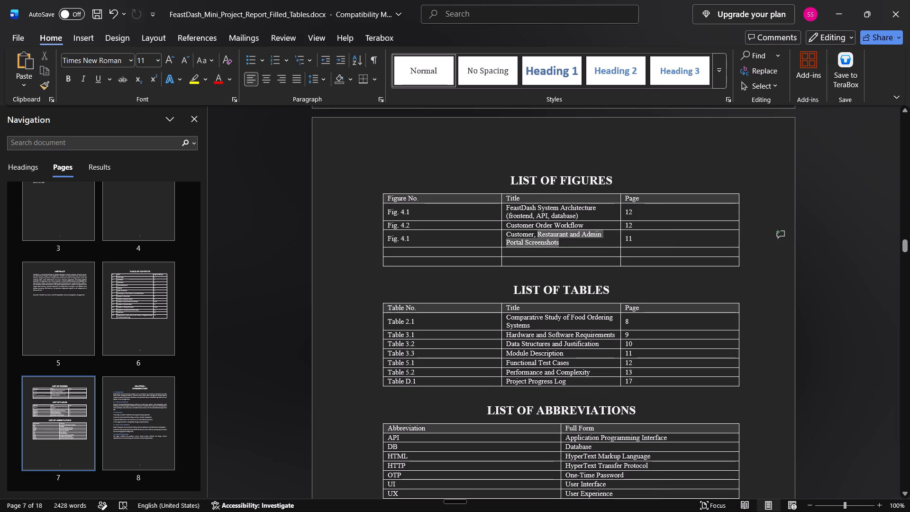
{"action": "left_click_drag", "start_coordinate": [582, 238], "coordinate": [598, 242]}
{"action": "key", "text": "ctrl+c"}
{"action": "left_click", "coordinate": [586, 250]}
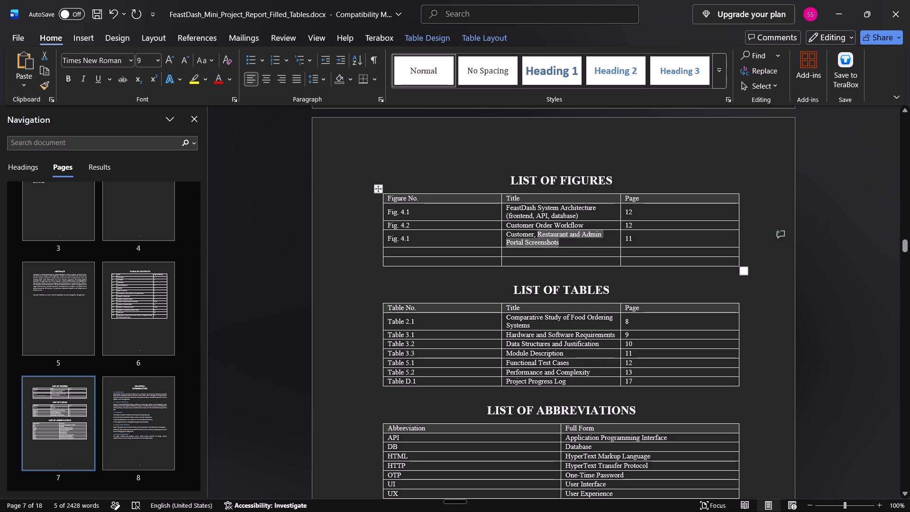
{"action": "key", "text": "ctrl+v"}
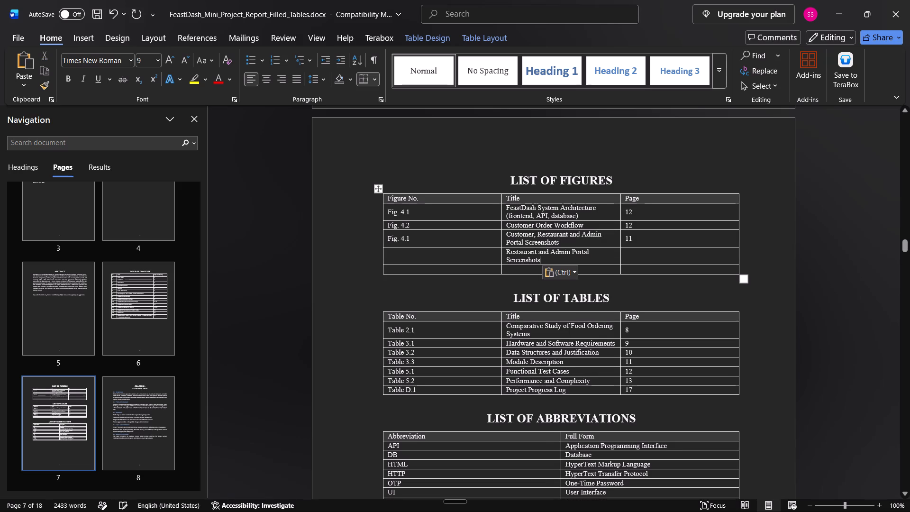
Copy "Admin Portal Screenshots" from the first new row's title into the Title cell of the second new row.
{"action": "left_click_drag", "start_coordinate": [551, 253], "coordinate": [556, 258]}
{"action": "key", "text": "ctrl+c"}
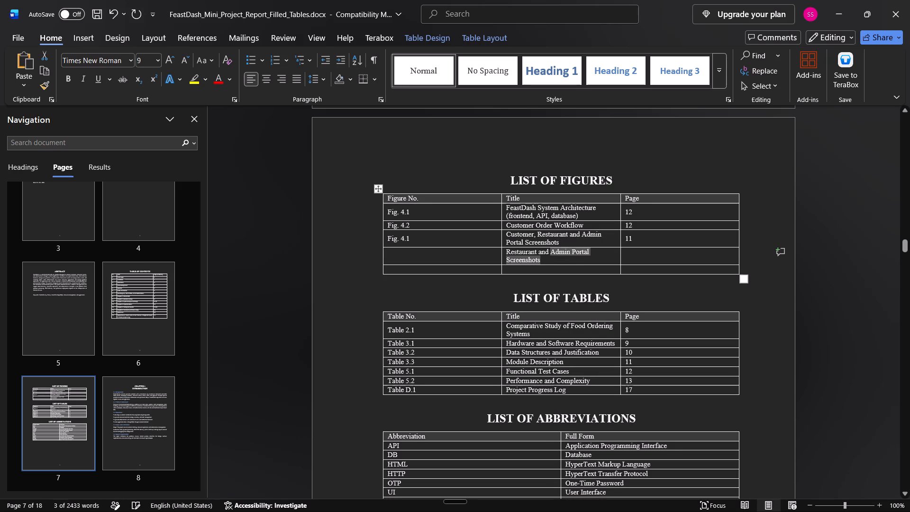
{"action": "left_click", "coordinate": [546, 268]}
{"action": "key", "text": "ctrl+v"}
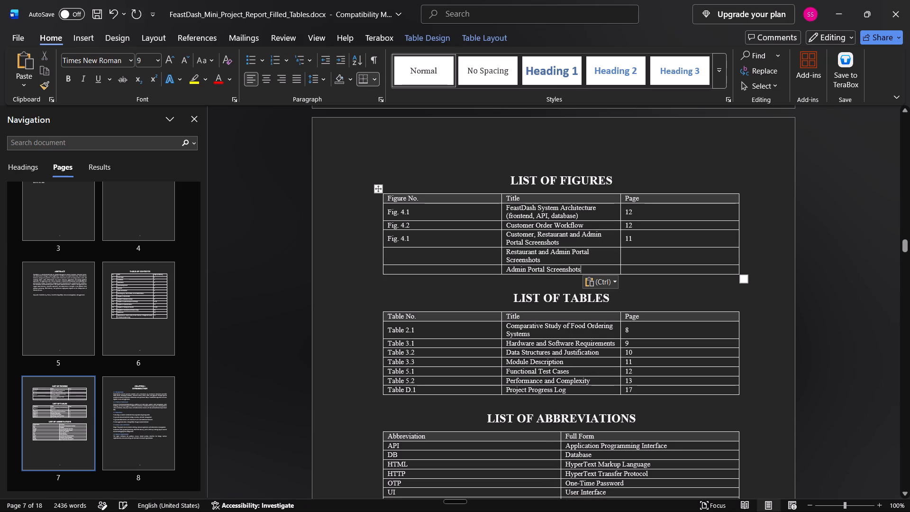
Shorten the title in the first new List of Figures row to "Restaurant Portal Screenshots".
{"action": "left_click_drag", "start_coordinate": [570, 253], "coordinate": [541, 252]}
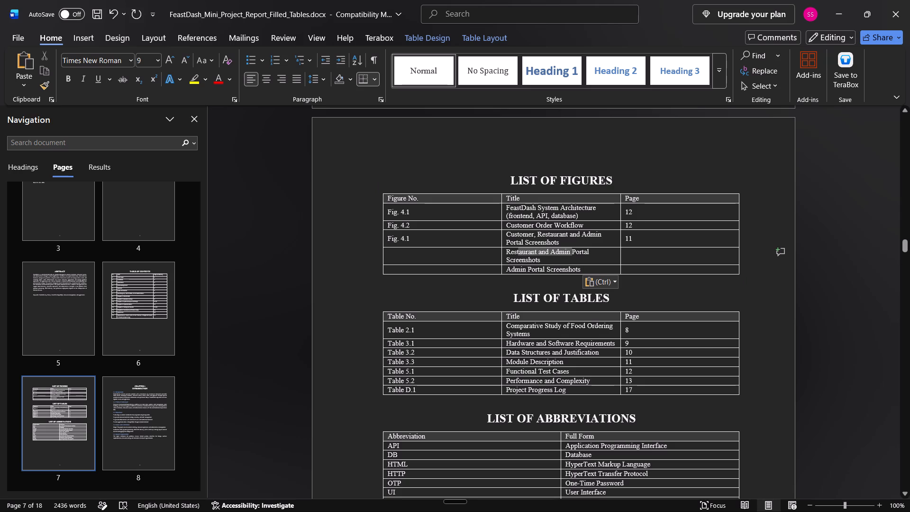
{"action": "left_click_drag", "start_coordinate": [541, 252], "coordinate": [544, 253]}
{"action": "key", "text": "BackSpace"}
{"action": "key", "text": "BackSpace"}
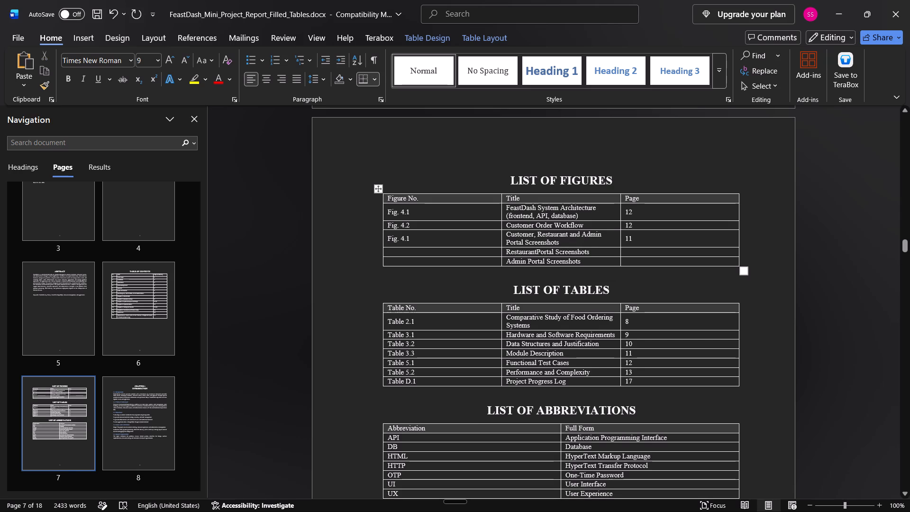
{"action": "key", "text": "space"}
Shorten the combined portal title in the List of Figures to "Customer Portal Screenshots".
{"action": "left_click_drag", "start_coordinate": [601, 235], "coordinate": [601, 235]}
{"action": "left_click_drag", "start_coordinate": [601, 235], "coordinate": [539, 235]}
{"action": "key", "text": "BackSpace"}
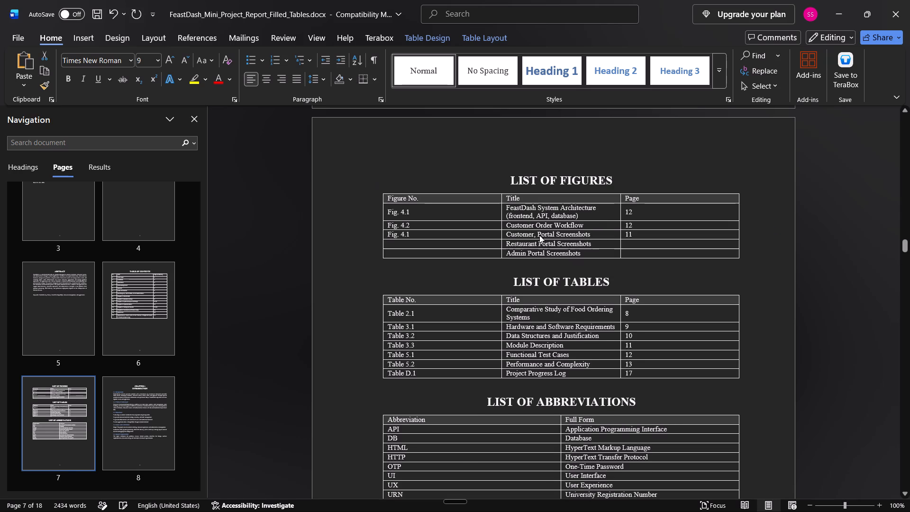
{"action": "key", "text": "BackSpace"}
{"action": "key", "text": "BackSpace"}
{"action": "key", "text": "space"}
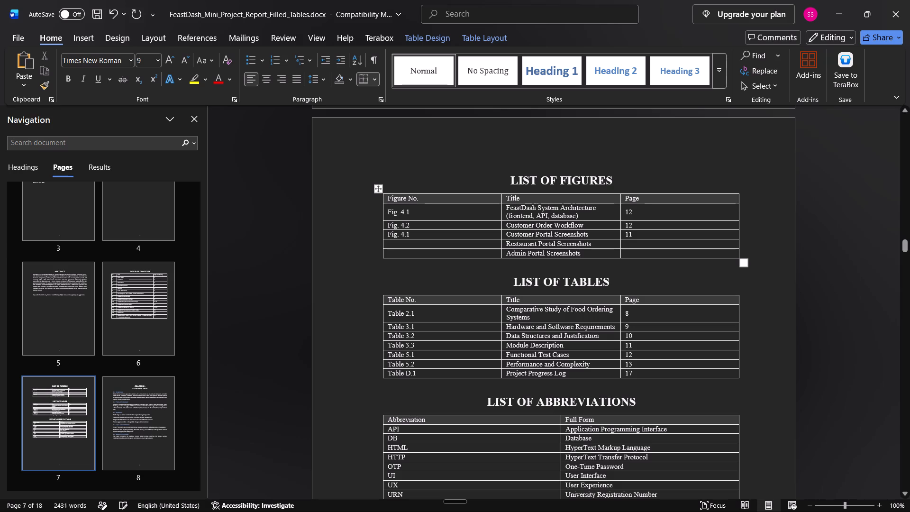
Set the page number to 13 for the Customer, Restaurant and Admin Portal Screenshots rows in the List of Figures.
{"action": "left_click", "coordinate": [636, 245]}
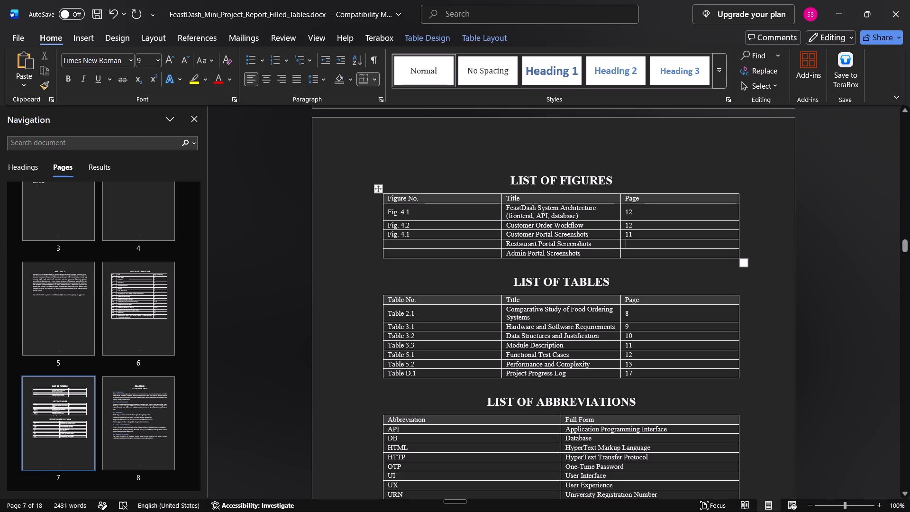
{"action": "left_click", "coordinate": [637, 232]}
{"action": "key", "text": "BackSpace"}
{"action": "key", "text": "3"}
{"action": "scroll", "coordinate": [212, 341], "scroll_direction": "down", "scroll_amount": 14}
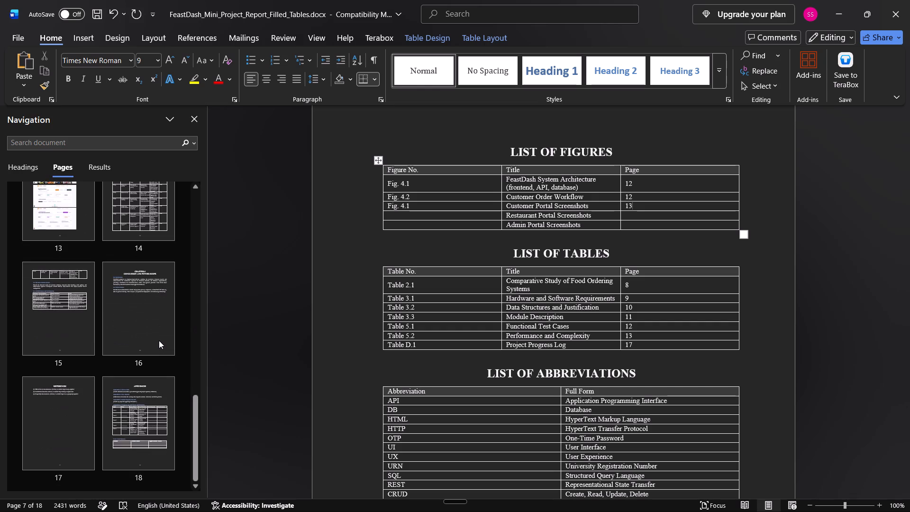
{"action": "scroll", "coordinate": [159, 340], "scroll_direction": "up", "scroll_amount": 2}
{"action": "left_click", "coordinate": [653, 217]}
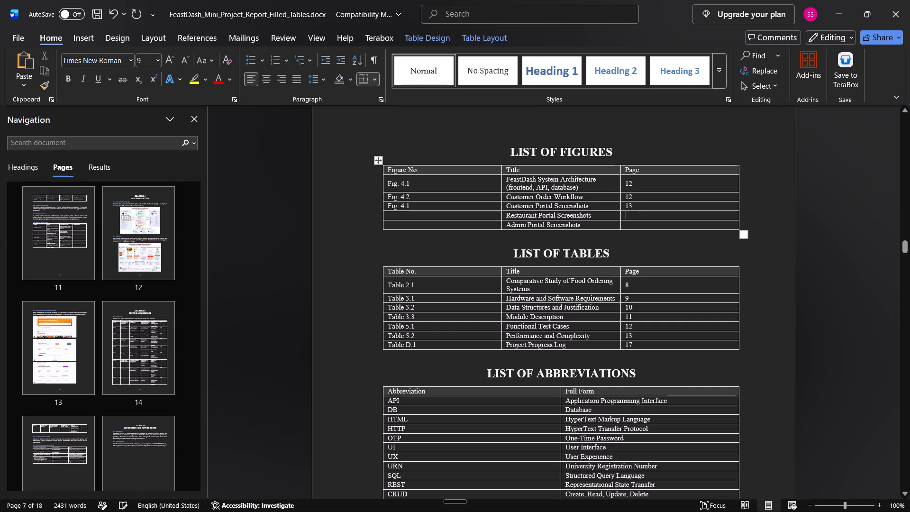
{"action": "type", "text": "13"}
{"action": "key", "text": "Down"}
{"action": "type", "text": "13"}
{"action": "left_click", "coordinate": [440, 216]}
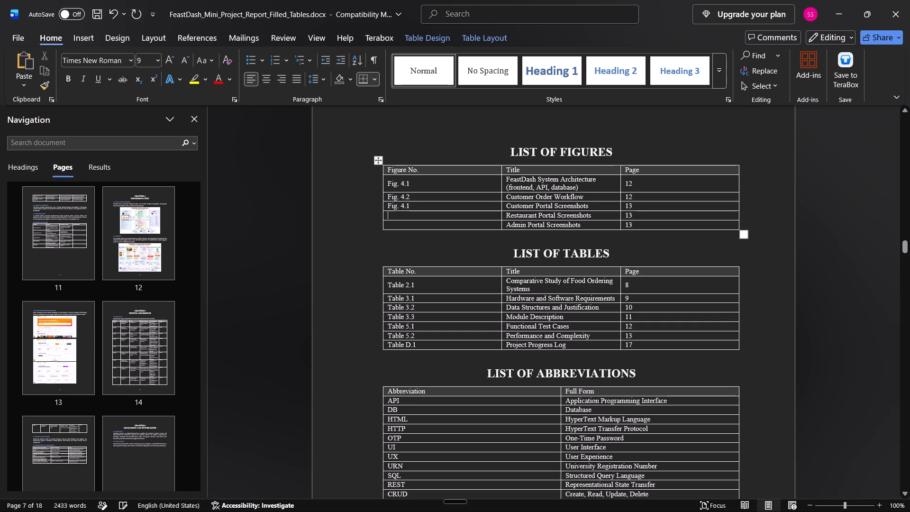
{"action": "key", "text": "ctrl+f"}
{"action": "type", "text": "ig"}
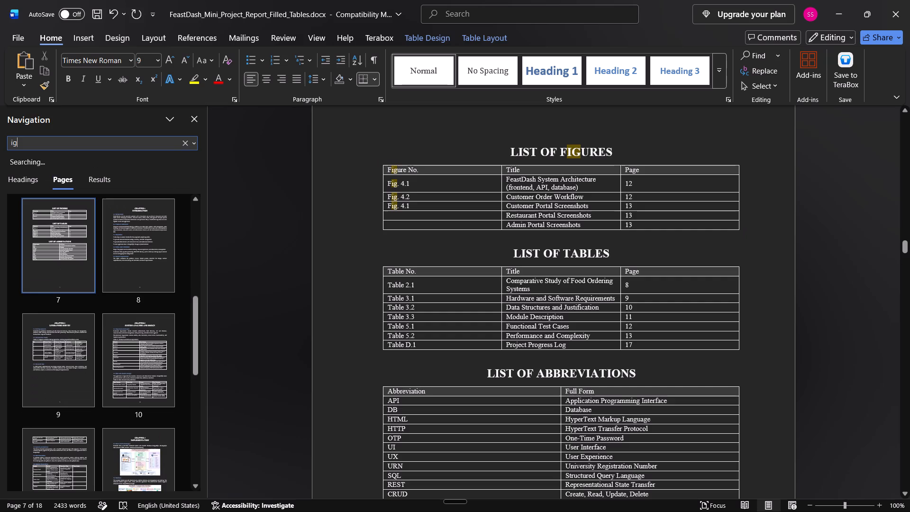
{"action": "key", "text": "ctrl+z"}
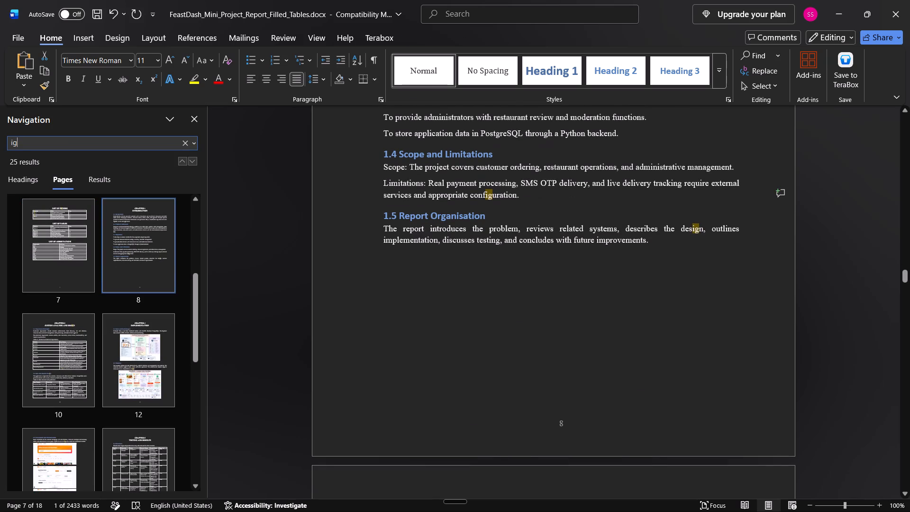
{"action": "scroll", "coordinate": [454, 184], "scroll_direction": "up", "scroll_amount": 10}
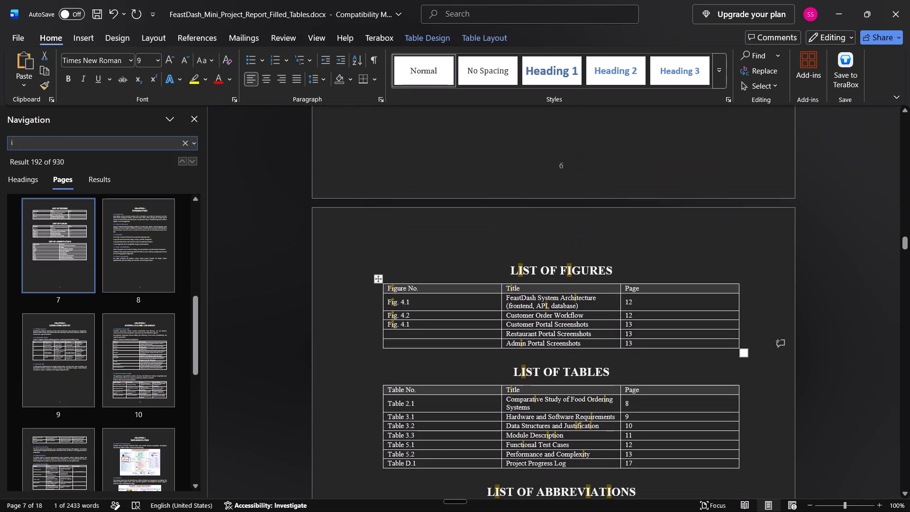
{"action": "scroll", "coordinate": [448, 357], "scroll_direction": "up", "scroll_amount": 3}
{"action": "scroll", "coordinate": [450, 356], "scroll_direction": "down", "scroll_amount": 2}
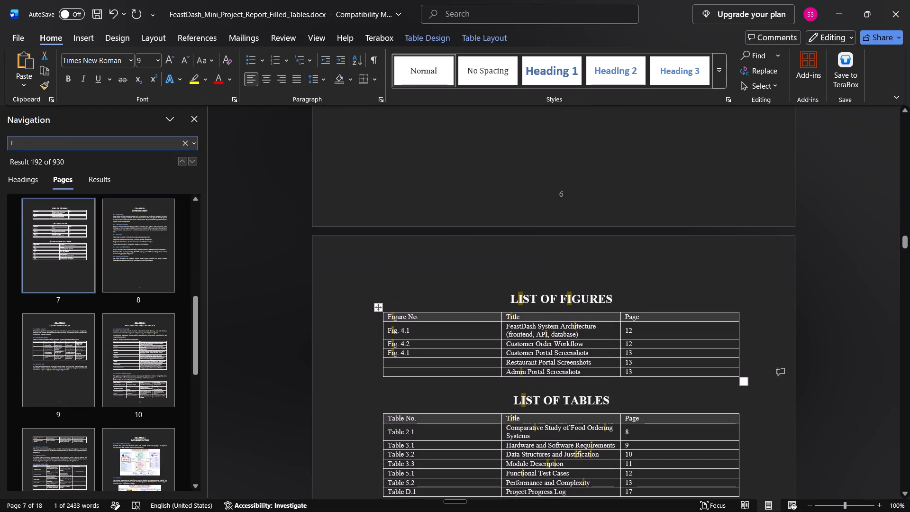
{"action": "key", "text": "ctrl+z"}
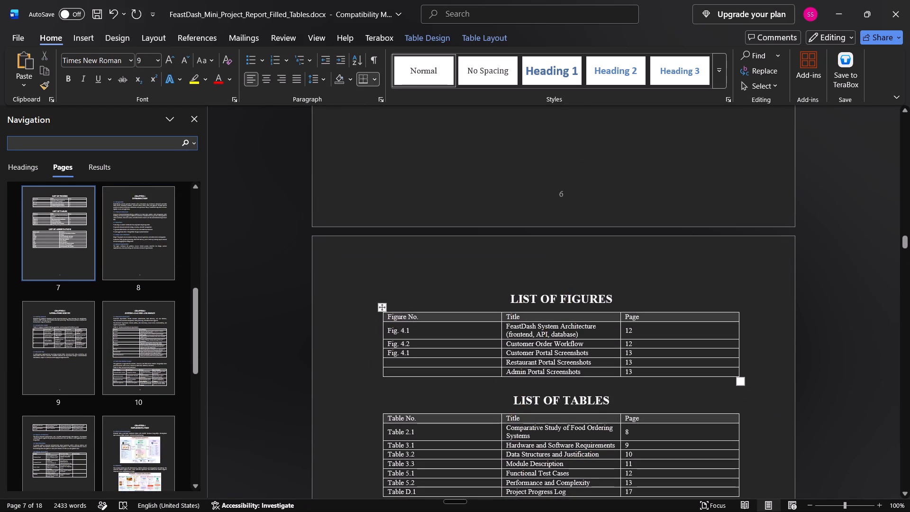
Enter "Fig 4.2" as the figure number of the Restaurant Portal Screenshots row.
{"action": "left_click", "coordinate": [451, 361]}
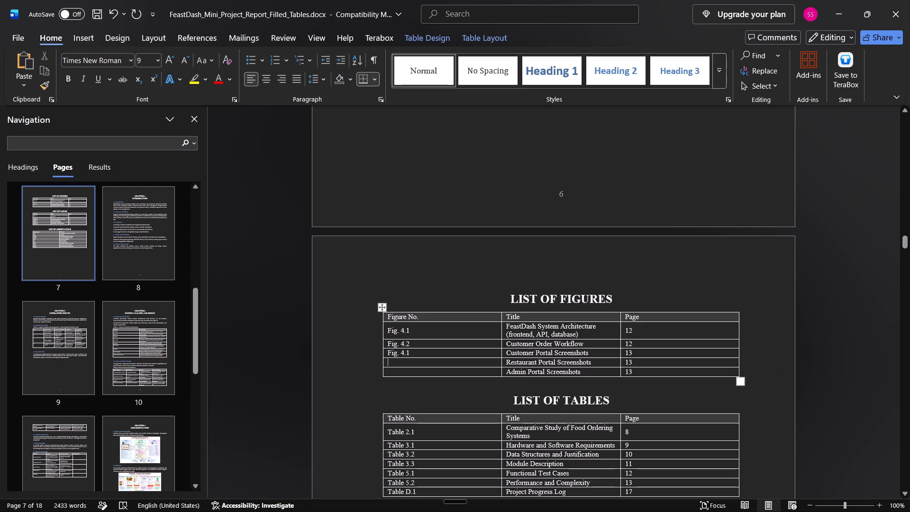
{"action": "key", "text": "shift+f"}
{"action": "type", "text": "ig"}
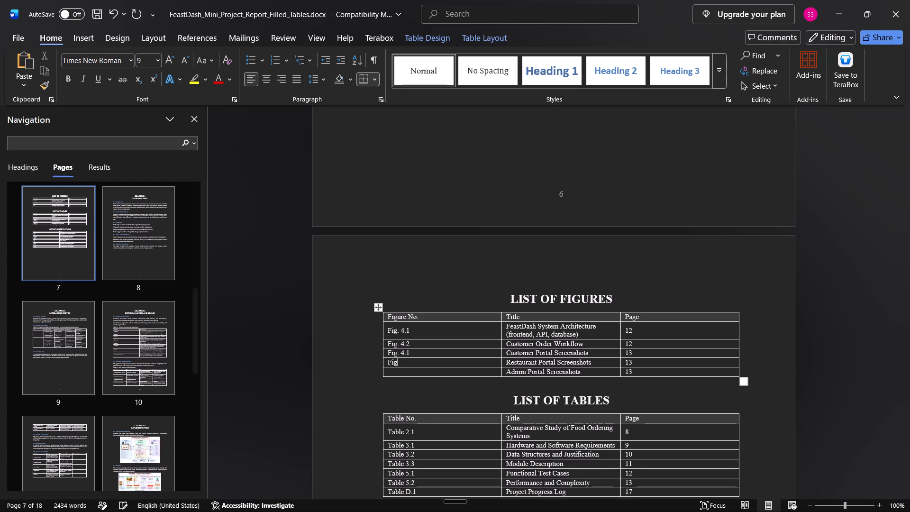
{"action": "key", "text": "period"}
{"action": "key", "text": "space"}
{"action": "key", "text": "BackSpace"}
{"action": "key", "text": "BackSpace"}
{"action": "key", "text": "space"}
{"action": "key", "text": "2"}
{"action": "key", "text": "BackSpace"}
{"action": "type", "text": "4."}
{"action": "key", "text": "3"}
{"action": "key", "text": "BackSpace"}
{"action": "key", "text": "2"}
Number the portal screenshot rows in the List of Figures: Customer "Fig. 4.3", Restaurant "Fig 4.4" and Admin "Fig 4.5".
{"action": "scroll", "coordinate": [114, 430], "scroll_direction": "down", "scroll_amount": 3}
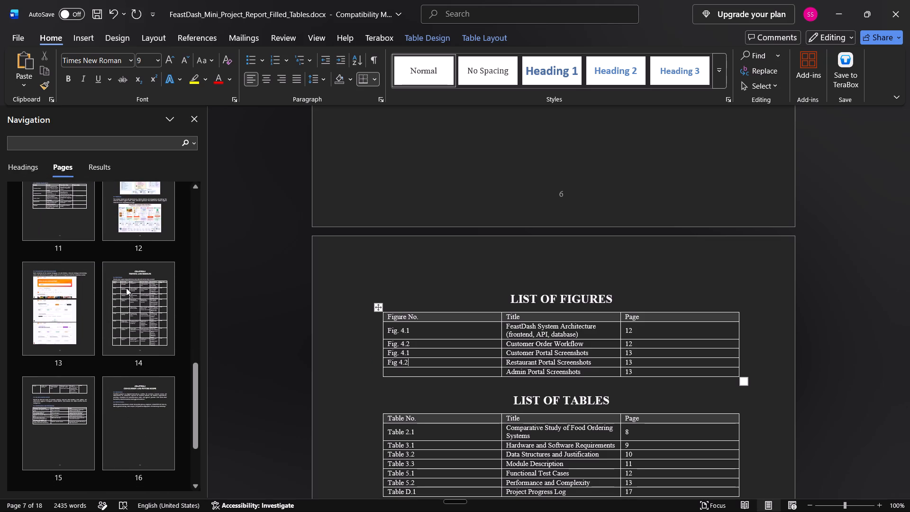
{"action": "left_click", "coordinate": [416, 354]}
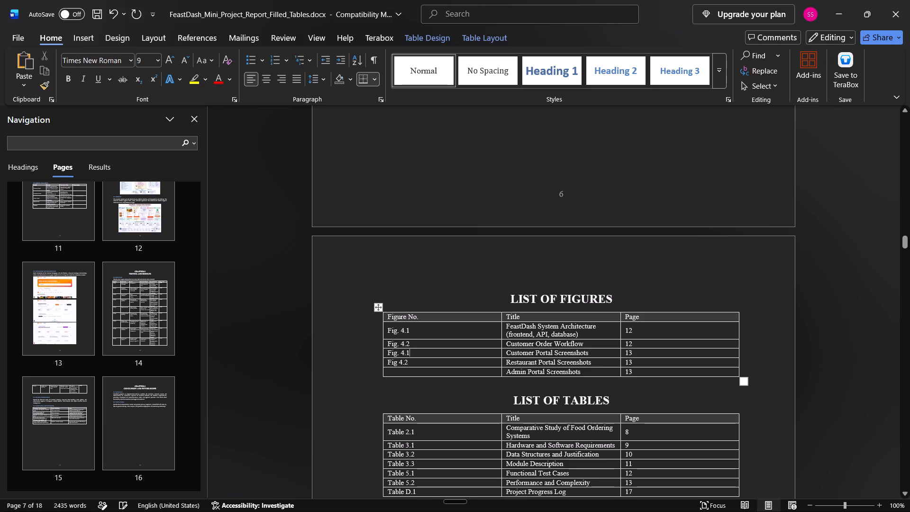
{"action": "key", "text": "BackSpace"}
{"action": "key", "text": "3"}
{"action": "key", "text": "Down"}
{"action": "key", "text": "BackSpace"}
{"action": "key", "text": "4"}
{"action": "key", "text": "Down"}
{"action": "type", "text": "Fig"}
{"action": "key", "text": "space"}
{"action": "type", "text": "4.5"}
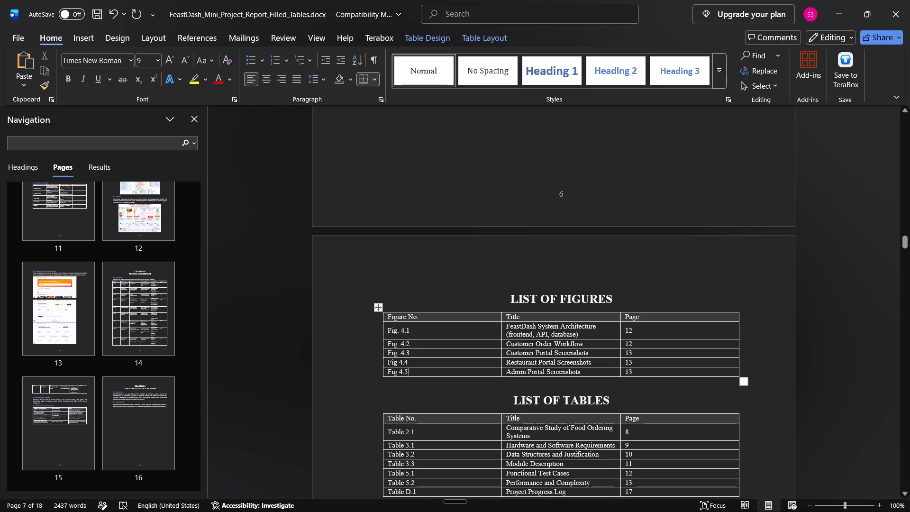
Look through the Chapter 5 test cases and Module Description pages to check table locations against the List of Tables.
{"action": "scroll", "coordinate": [628, 384], "scroll_direction": "down", "scroll_amount": 3}
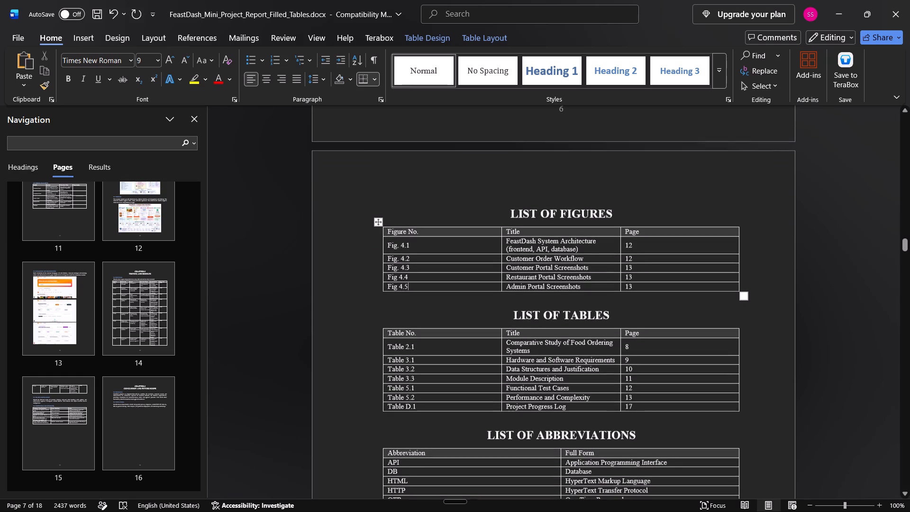
{"action": "left_click", "coordinate": [471, 352]}
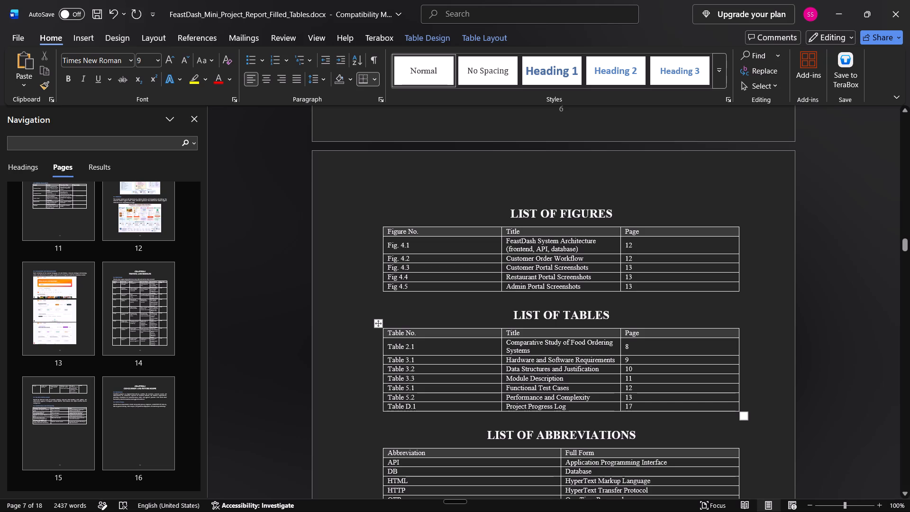
{"action": "left_click", "coordinate": [407, 346]}
{"action": "key", "text": "Right"}
{"action": "scroll", "coordinate": [139, 375], "scroll_direction": "down", "scroll_amount": 3}
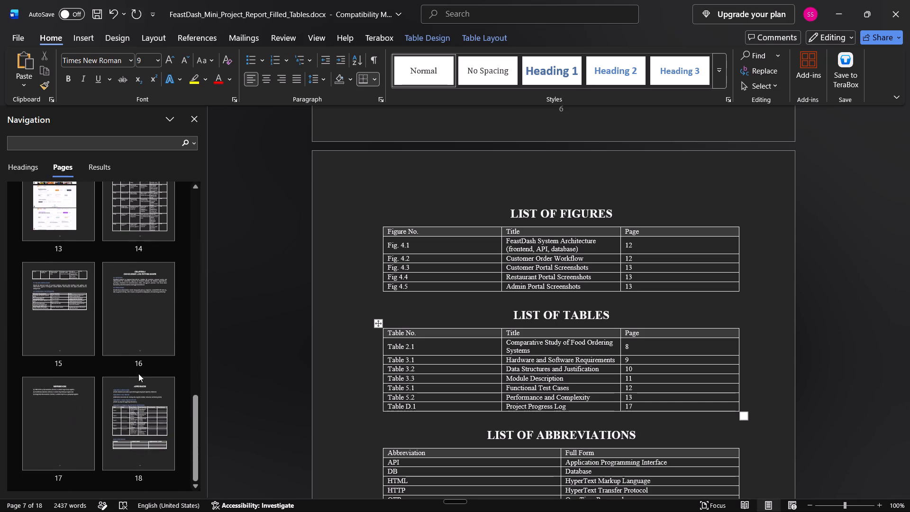
{"action": "left_click", "coordinate": [116, 216]}
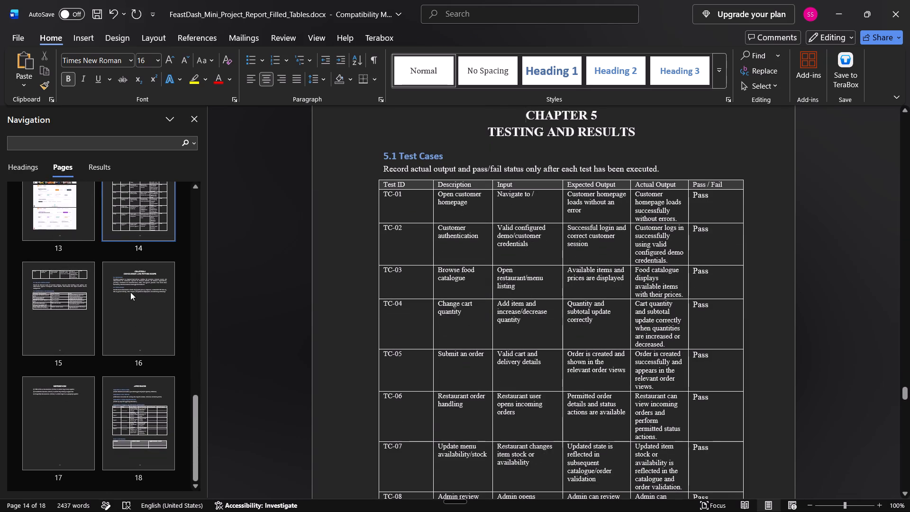
{"action": "scroll", "coordinate": [347, 302], "scroll_direction": "up", "scroll_amount": 2}
{"action": "scroll", "coordinate": [121, 308], "scroll_direction": "up", "scroll_amount": 2}
{"action": "left_click", "coordinate": [71, 251]}
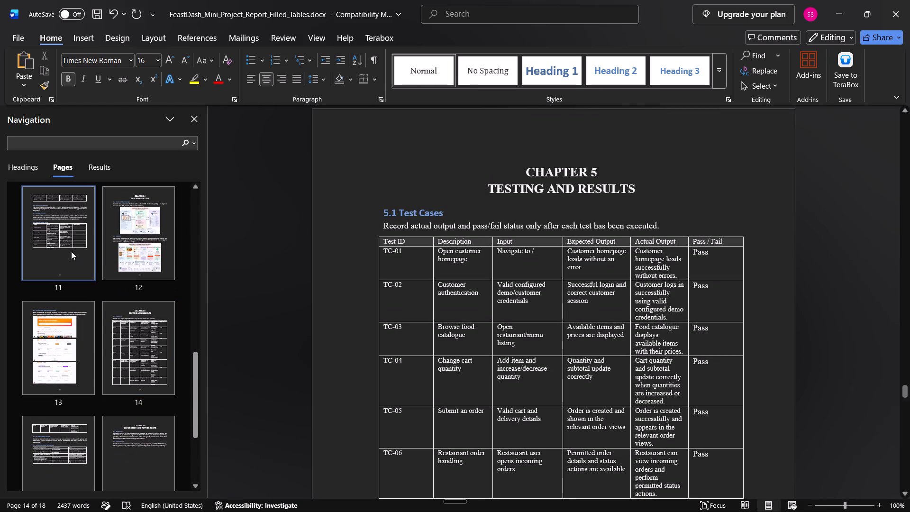
{"action": "scroll", "coordinate": [99, 269], "scroll_direction": "up", "scroll_amount": 2}
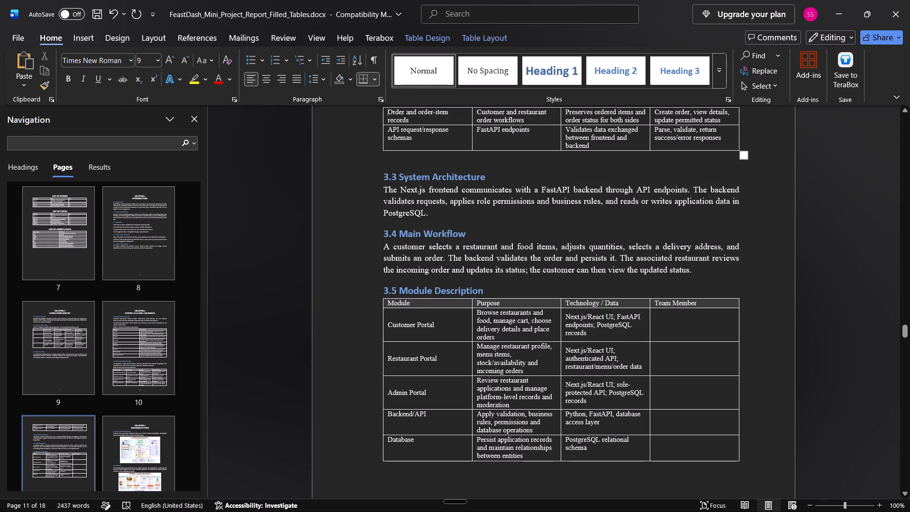
{"action": "scroll", "coordinate": [658, 335], "scroll_direction": "down", "scroll_amount": 6}
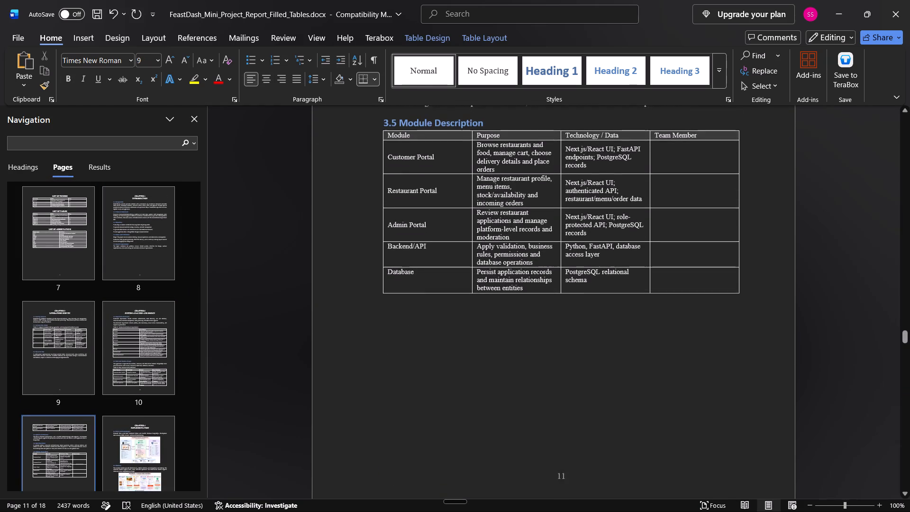
{"action": "scroll", "coordinate": [657, 319], "scroll_direction": "up", "scroll_amount": 3}
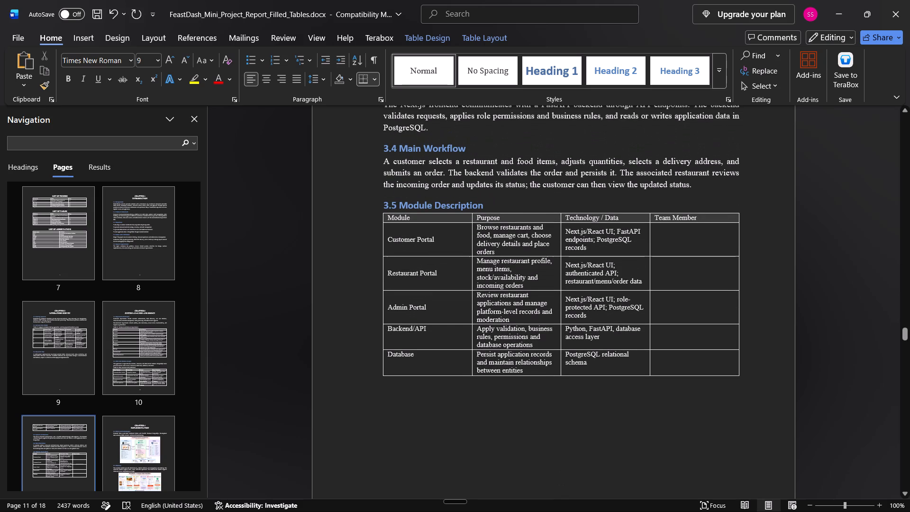
{"action": "left_click", "coordinate": [109, 241]}
{"action": "left_click", "coordinate": [65, 248]}
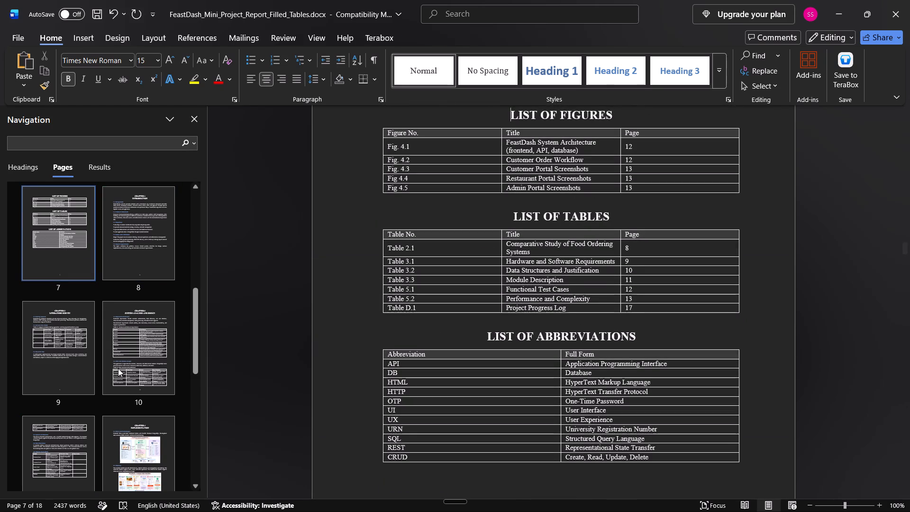
Check the Comparative Study table in Chapter 2 and set the page number of Table 2.1 to 9 in the List of Tables.
{"action": "left_click", "coordinate": [47, 345]}
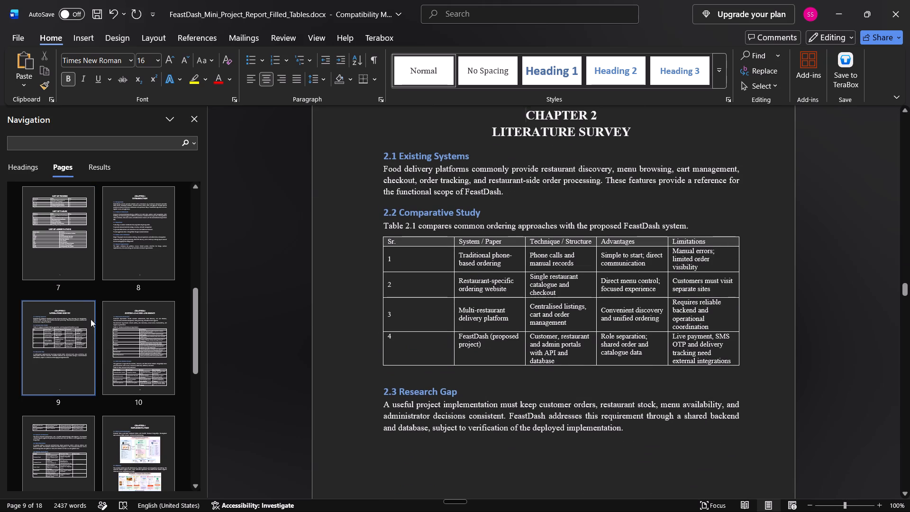
{"action": "left_click", "coordinate": [64, 242]}
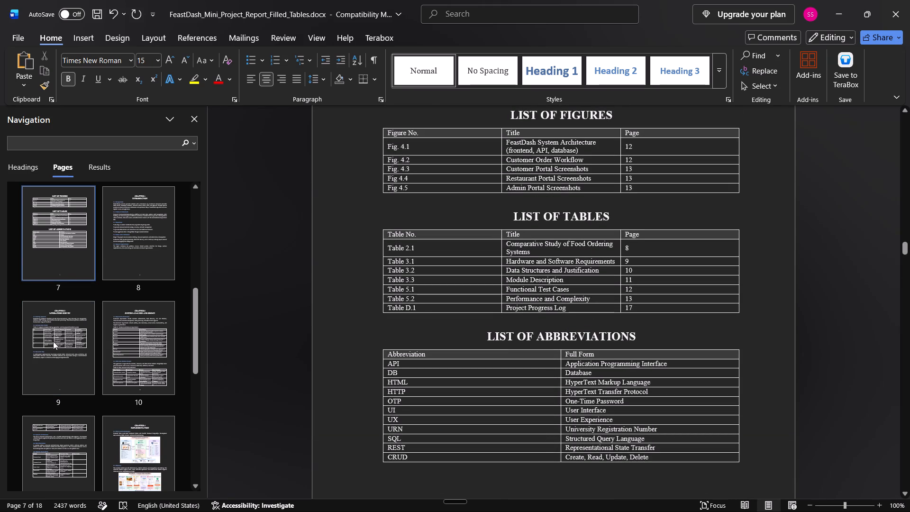
{"action": "left_click", "coordinate": [53, 341]}
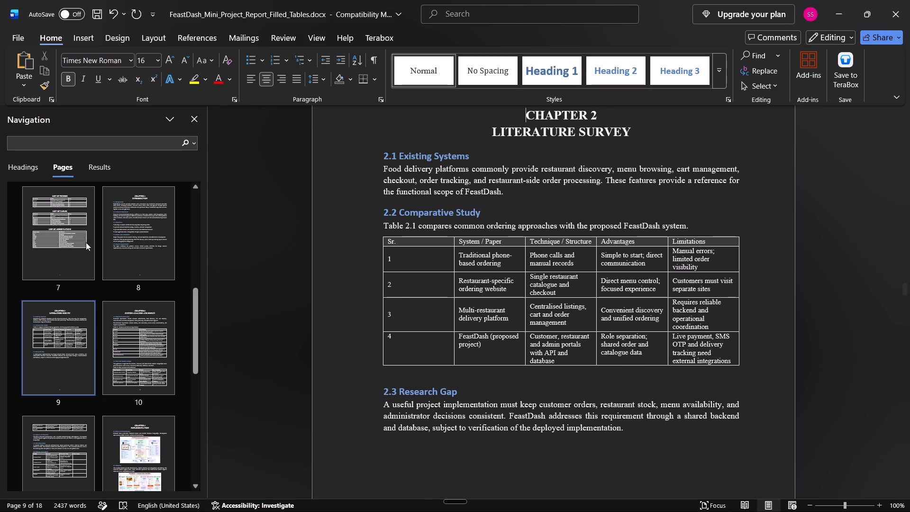
{"action": "left_click", "coordinate": [61, 239]}
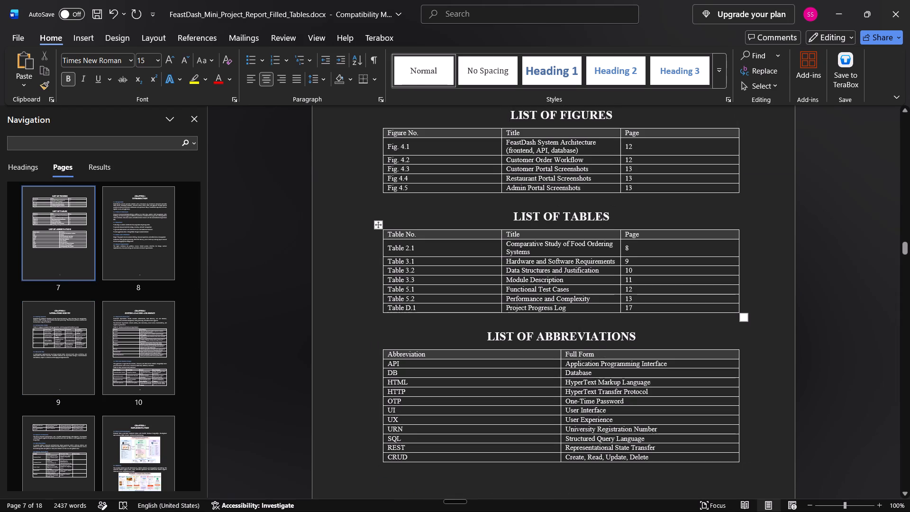
{"action": "left_click", "coordinate": [668, 255]}
{"action": "key", "text": "BackSpace"}
{"action": "key", "text": "9"}
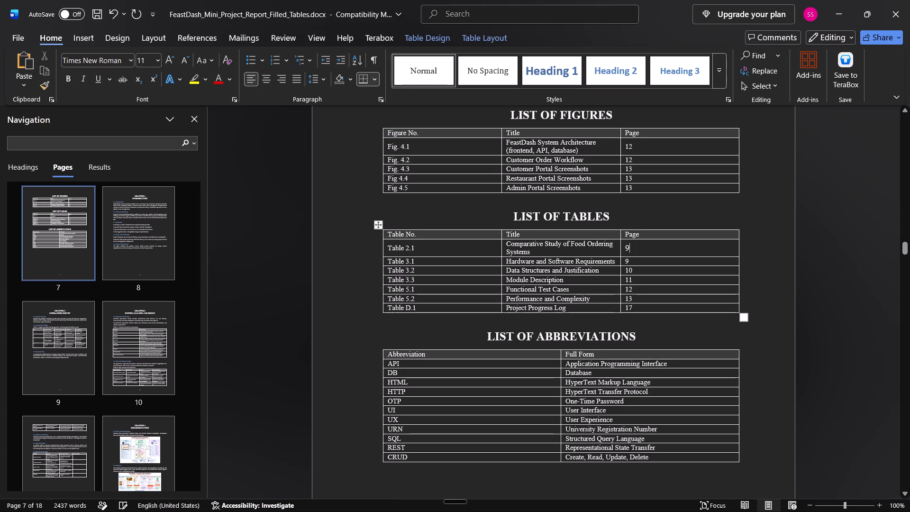
Examine the pages holding the Module Description and Test Cases tables and compare them with the List of Tables entries.
{"action": "scroll", "coordinate": [152, 364], "scroll_direction": "down", "scroll_amount": 1}
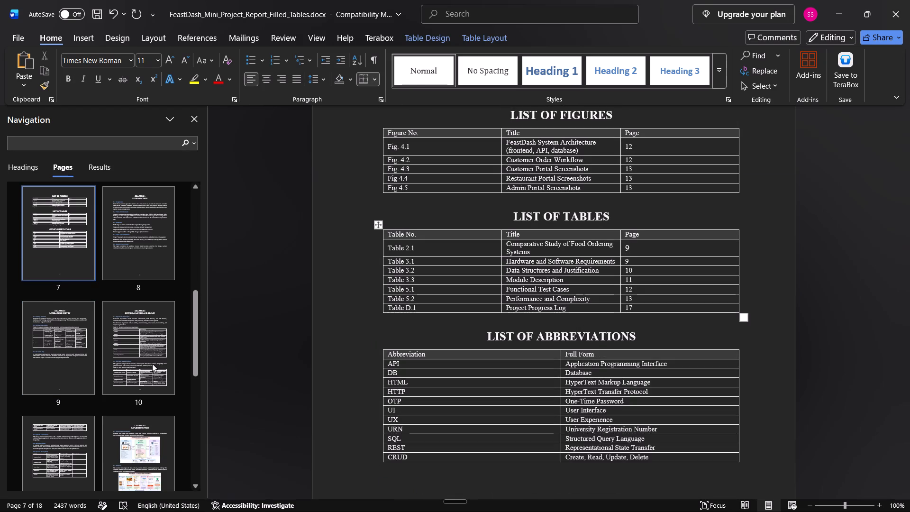
{"action": "scroll", "coordinate": [152, 364], "scroll_direction": "down", "scroll_amount": 1}
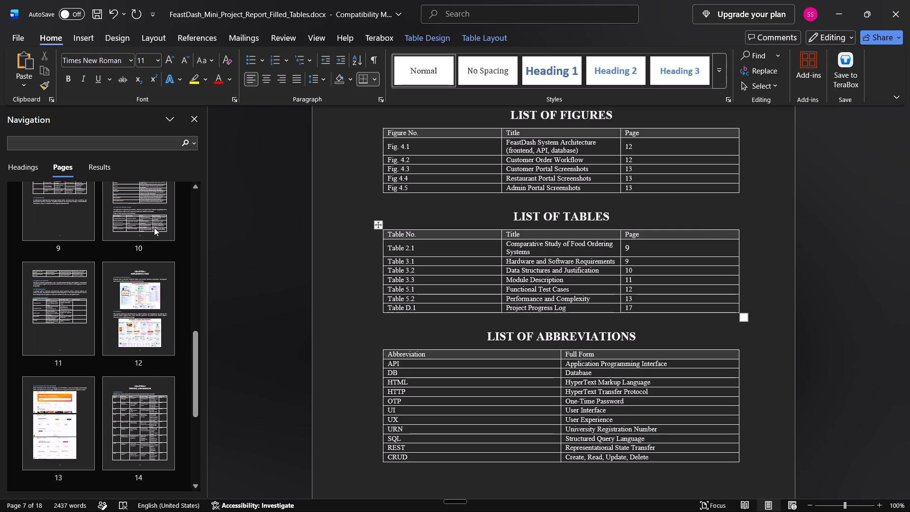
{"action": "left_click", "coordinate": [65, 302]}
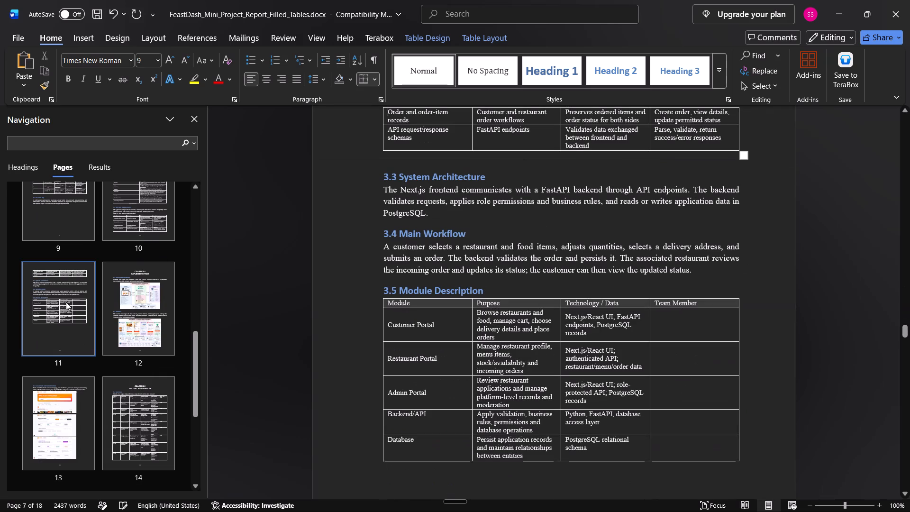
{"action": "scroll", "coordinate": [159, 238], "scroll_direction": "up", "scroll_amount": 4}
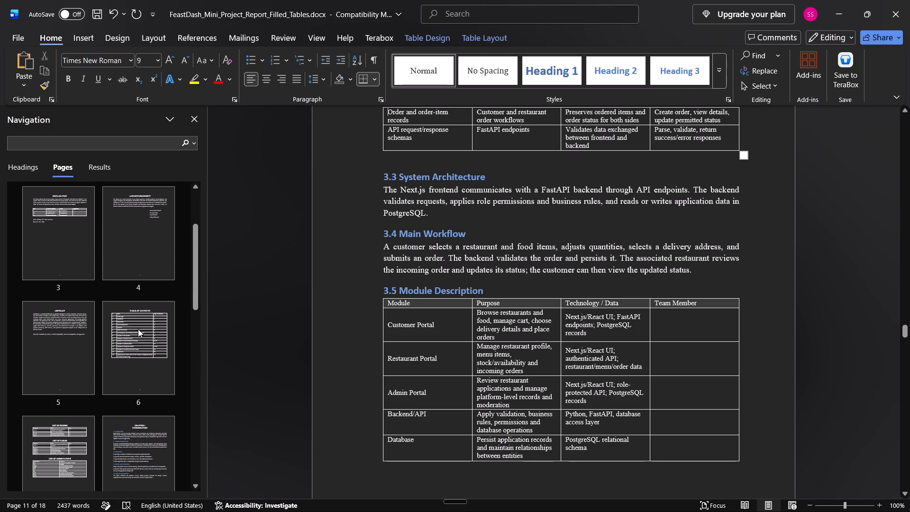
{"action": "left_click", "coordinate": [140, 340]}
{"action": "left_click", "coordinate": [83, 451]}
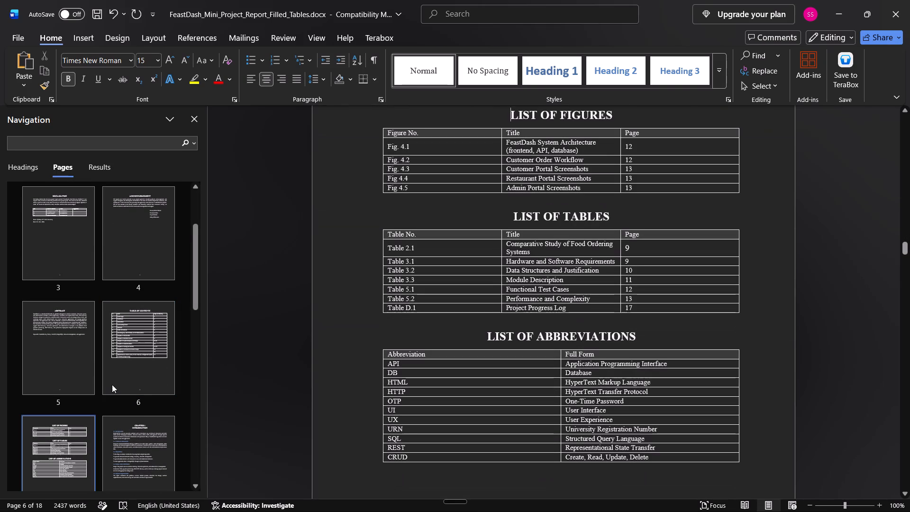
{"action": "scroll", "coordinate": [106, 384], "scroll_direction": "down", "scroll_amount": 8}
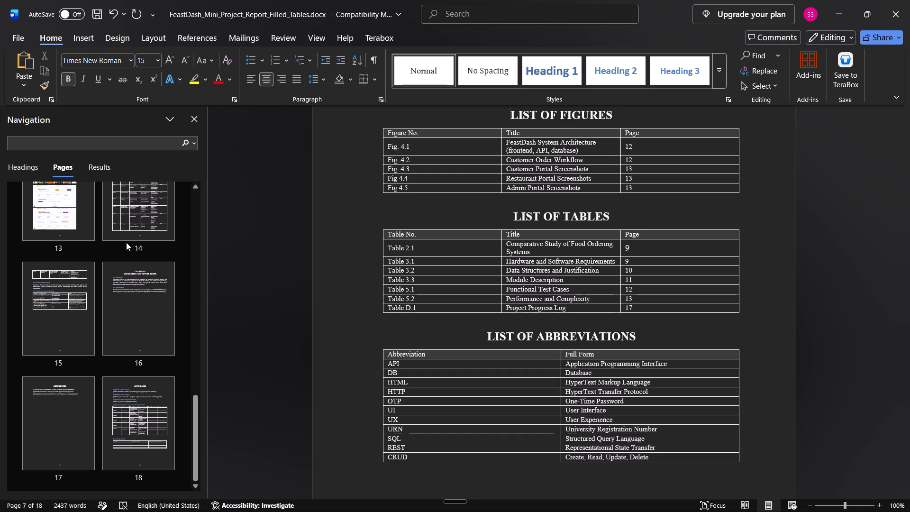
{"action": "left_click", "coordinate": [126, 242]}
{"action": "scroll", "coordinate": [136, 266], "scroll_direction": "up", "scroll_amount": 3}
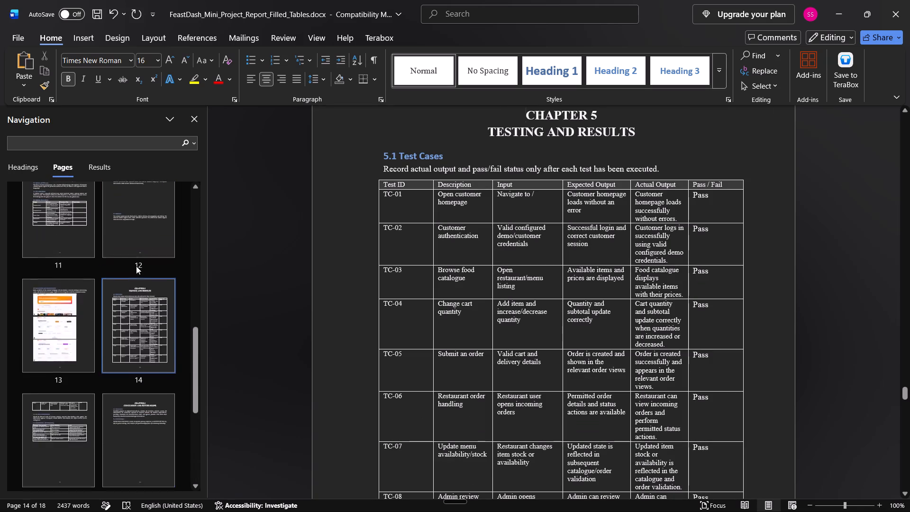
{"action": "left_click", "coordinate": [77, 358]}
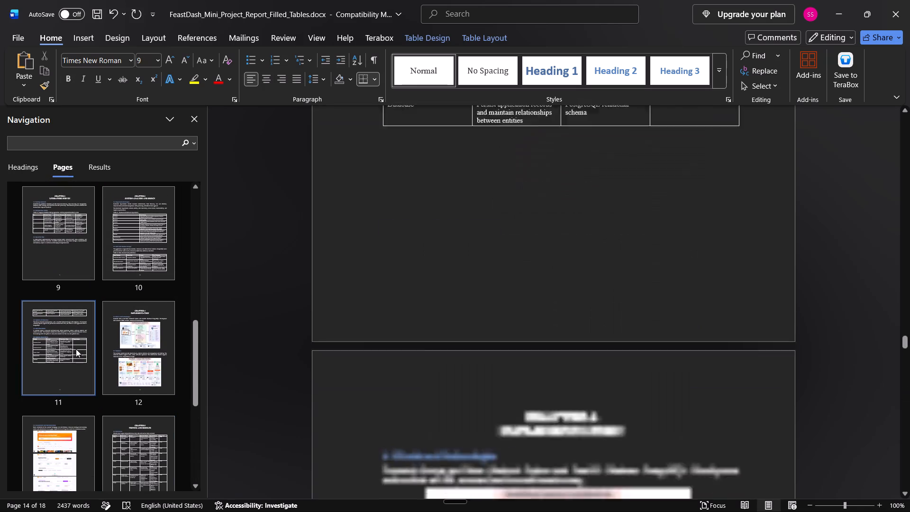
{"action": "scroll", "coordinate": [107, 276], "scroll_direction": "up", "scroll_amount": 3}
{"action": "left_click", "coordinate": [81, 331]}
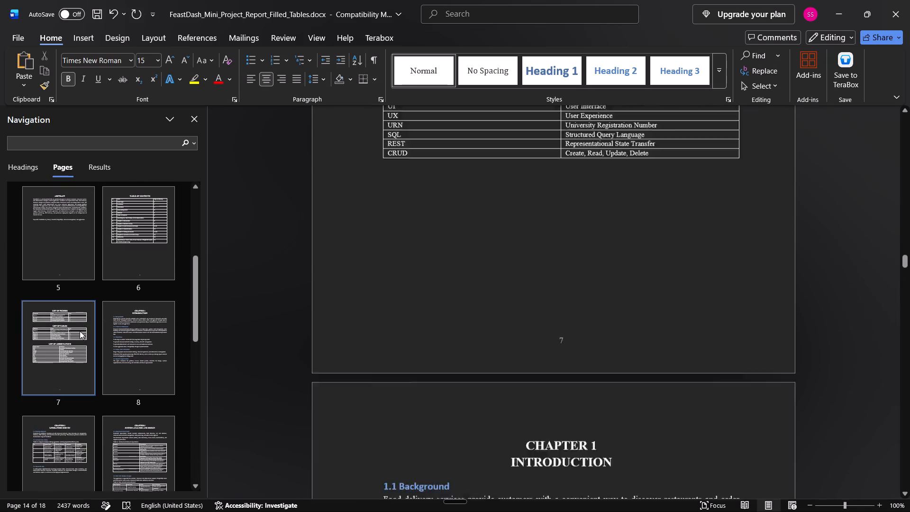
Update the page numbers in the List of Tables: Table D.1 to 18, Table 5.2 to 15 and Table 5.1 to 14.
{"action": "scroll", "coordinate": [119, 338], "scroll_direction": "down", "scroll_amount": 2}
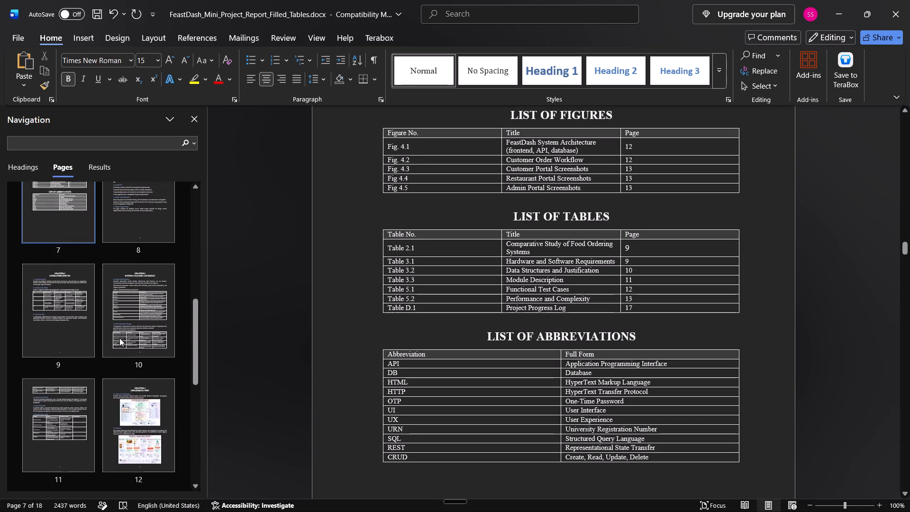
{"action": "scroll", "coordinate": [119, 338], "scroll_direction": "down", "scroll_amount": 10}
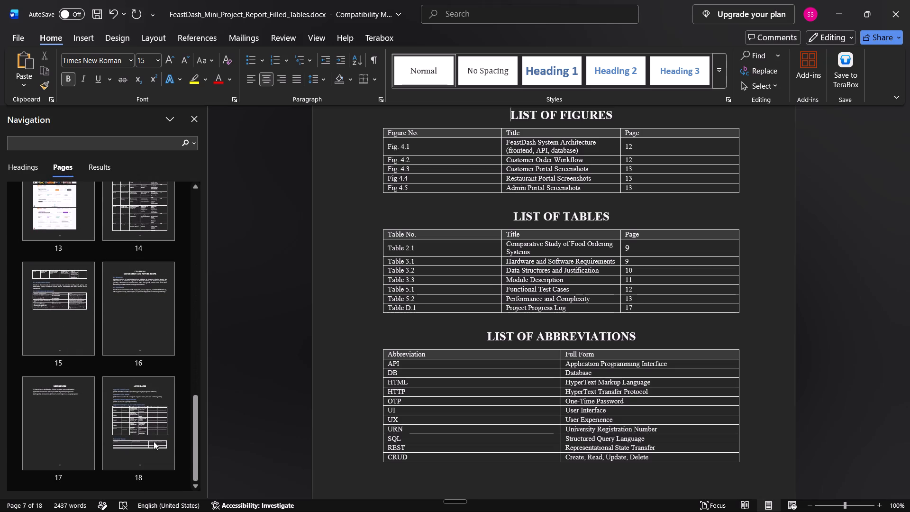
{"action": "left_click", "coordinate": [648, 305]}
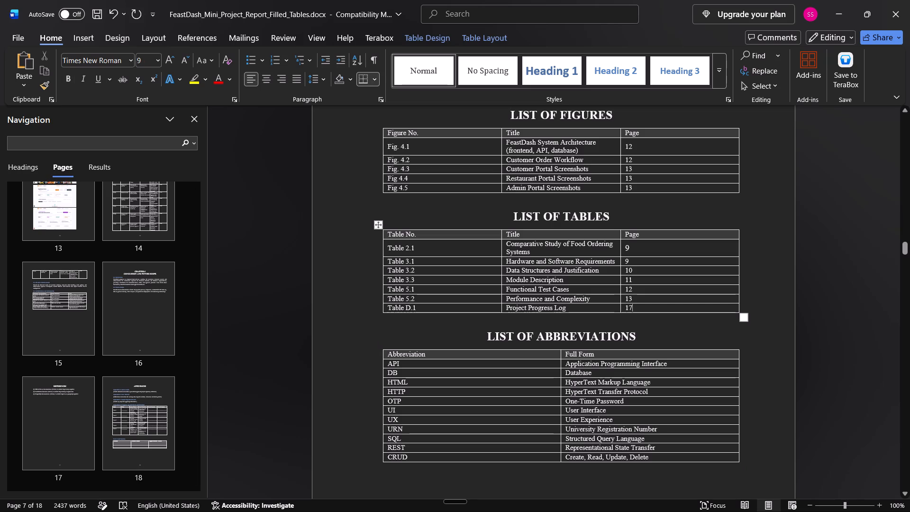
{"action": "key", "text": "BackSpace"}
{"action": "key", "text": "8"}
{"action": "left_click", "coordinate": [638, 299]}
{"action": "key", "text": "BackSpace"}
{"action": "key", "text": "5"}
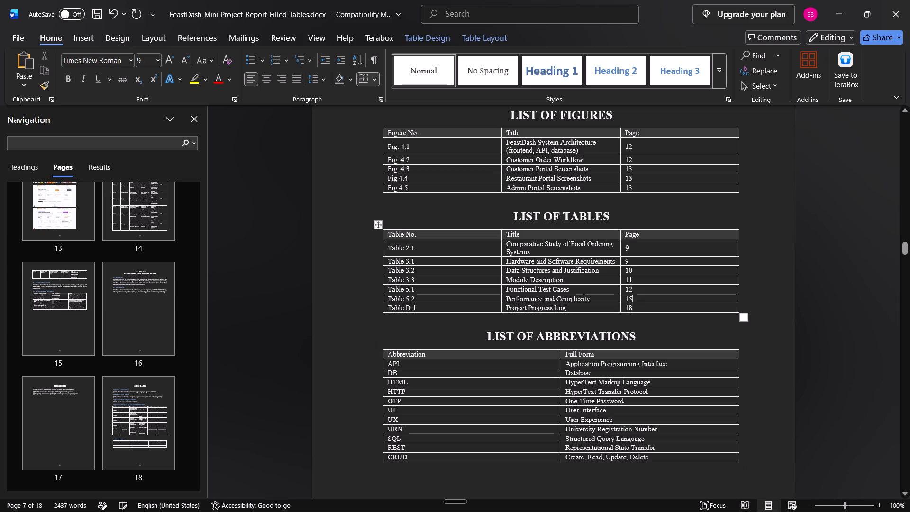
{"action": "left_click", "coordinate": [641, 287]}
{"action": "key", "text": "BackSpace"}
{"action": "key", "text": "4"}
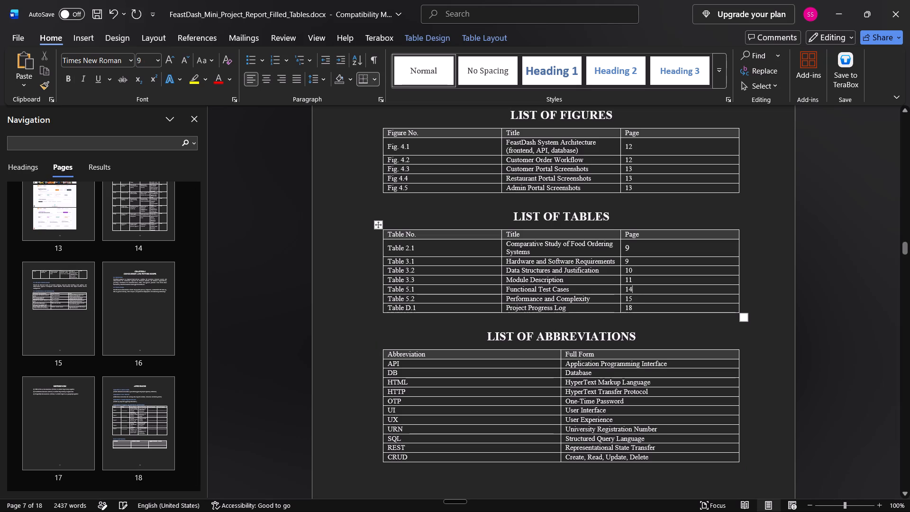
Set the page number of Table 3.1, Hardware and Software Requirements, to 10 in the List of Tables.
{"action": "left_click", "coordinate": [641, 278]}
{"action": "scroll", "coordinate": [176, 353], "scroll_direction": "up", "scroll_amount": 4}
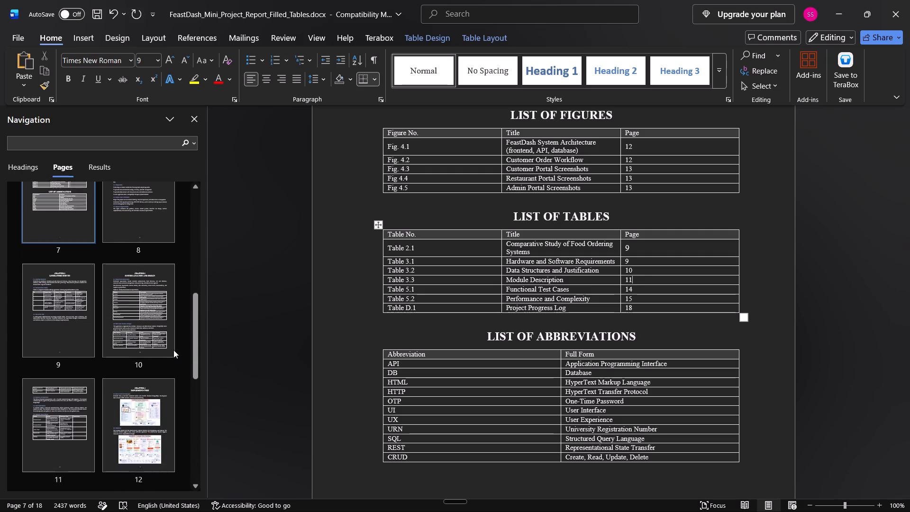
{"action": "scroll", "coordinate": [60, 445], "scroll_direction": "down", "scroll_amount": 1}
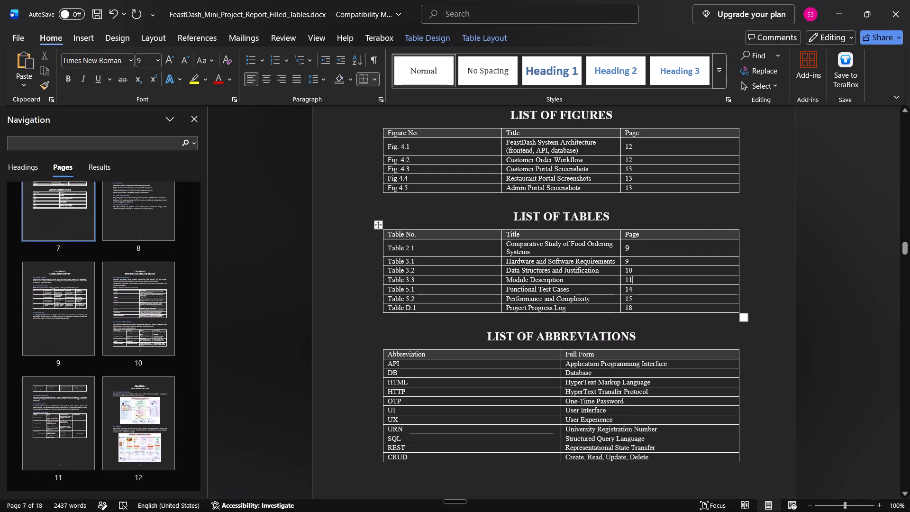
{"action": "left_click", "coordinate": [650, 261]}
{"action": "key", "text": "BackSpace"}
{"action": "type", "text": "10"}
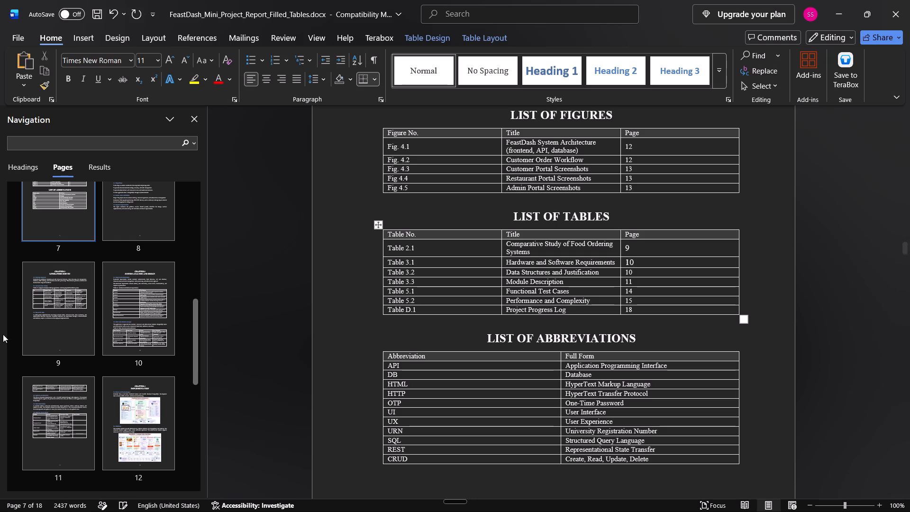
Review the report pages from the front lists through Chapter 3, checking where the listed tables are located.
{"action": "left_click", "coordinate": [127, 322]}
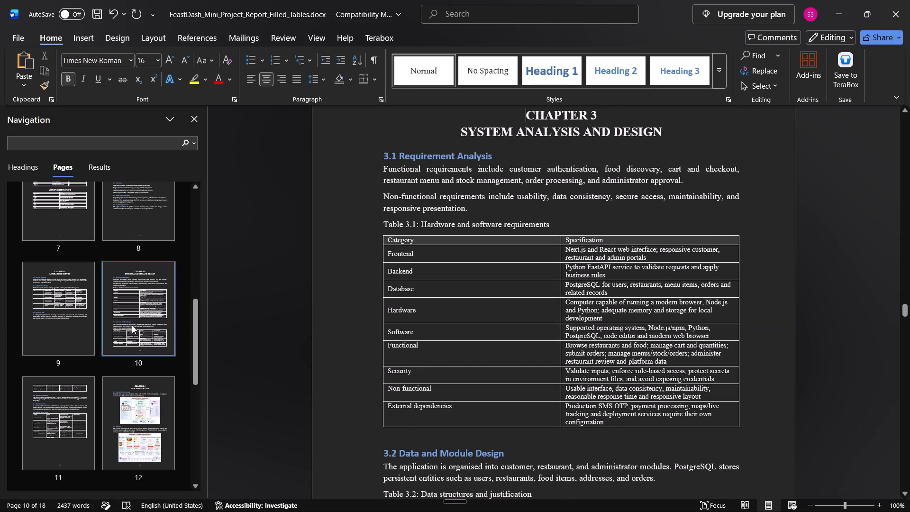
{"action": "left_click", "coordinate": [86, 327]}
{"action": "scroll", "coordinate": [106, 334], "scroll_direction": "up", "scroll_amount": 4}
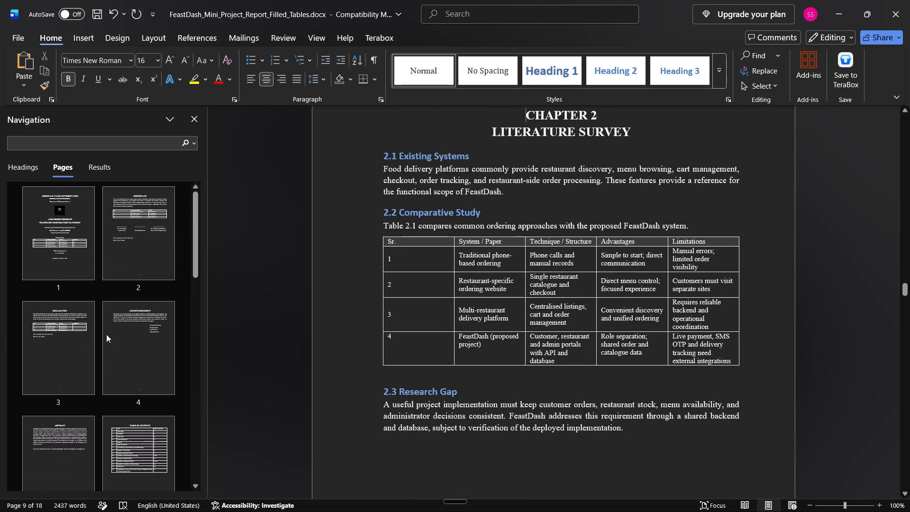
{"action": "scroll", "coordinate": [126, 440], "scroll_direction": "down", "scroll_amount": 2}
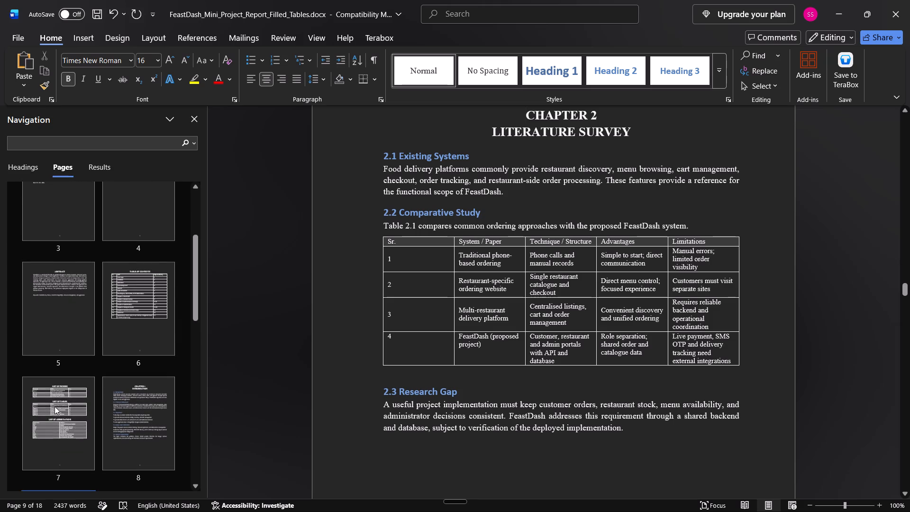
{"action": "left_click", "coordinate": [46, 406]}
{"action": "scroll", "coordinate": [647, 402], "scroll_direction": "down", "scroll_amount": 2}
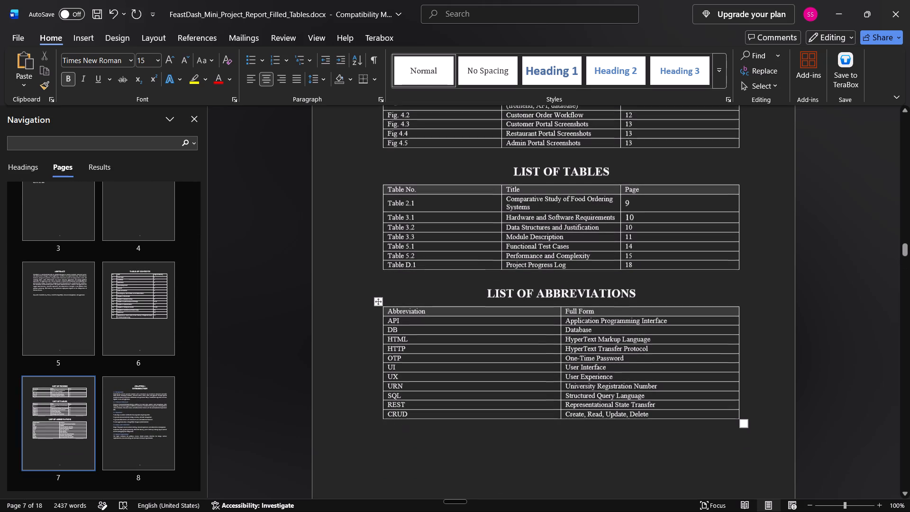
{"action": "scroll", "coordinate": [115, 414], "scroll_direction": "down", "scroll_amount": 4}
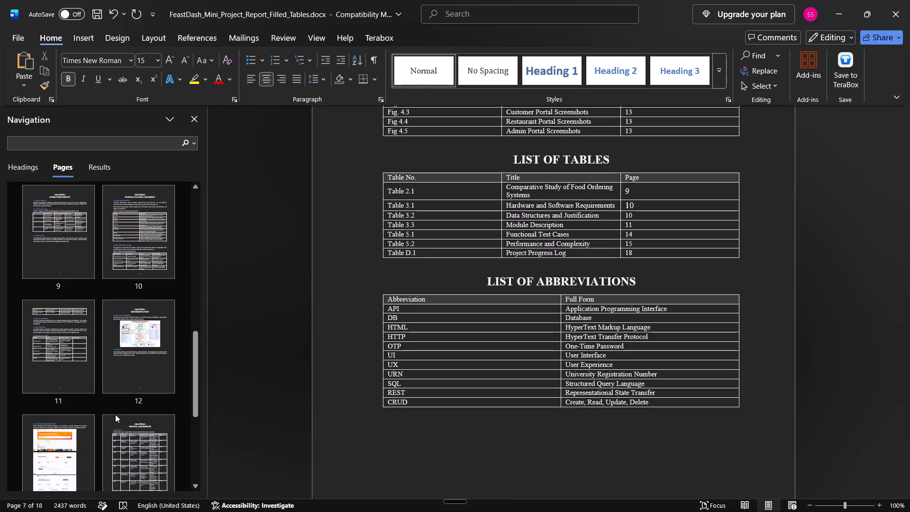
{"action": "scroll", "coordinate": [538, 419], "scroll_direction": "down", "scroll_amount": 13}
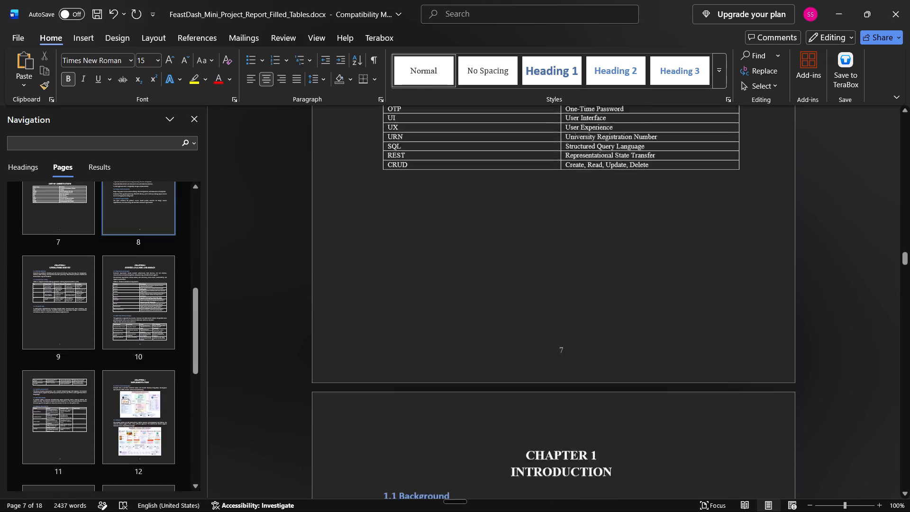
{"action": "scroll", "coordinate": [538, 422], "scroll_direction": "down", "scroll_amount": 10}
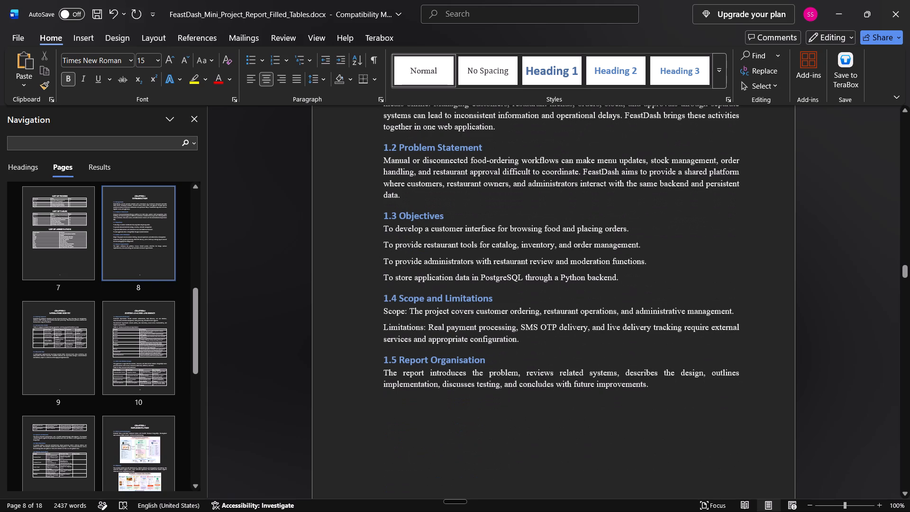
{"action": "scroll", "coordinate": [538, 422], "scroll_direction": "down", "scroll_amount": 13}
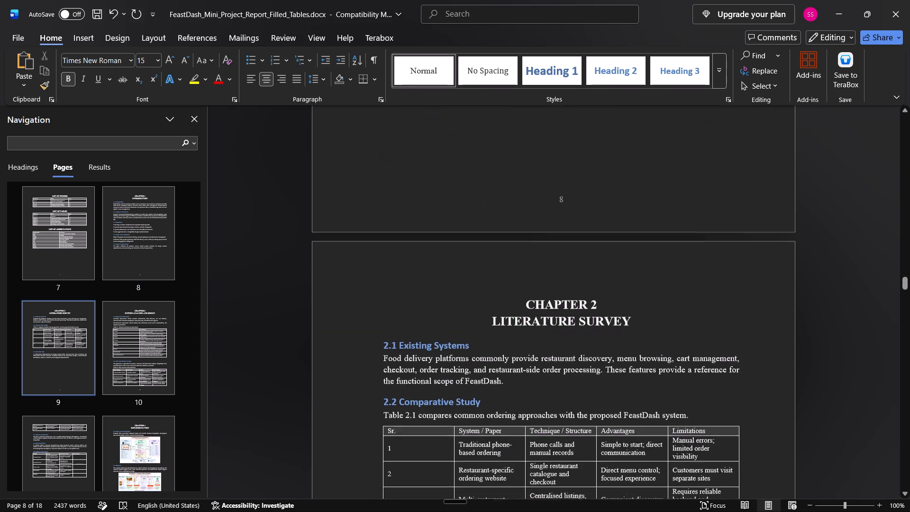
{"action": "scroll", "coordinate": [538, 422], "scroll_direction": "down", "scroll_amount": 1}
{"action": "scroll", "coordinate": [538, 422], "scroll_direction": "down", "scroll_amount": 20}
{"action": "scroll", "coordinate": [538, 422], "scroll_direction": "down", "scroll_amount": 2}
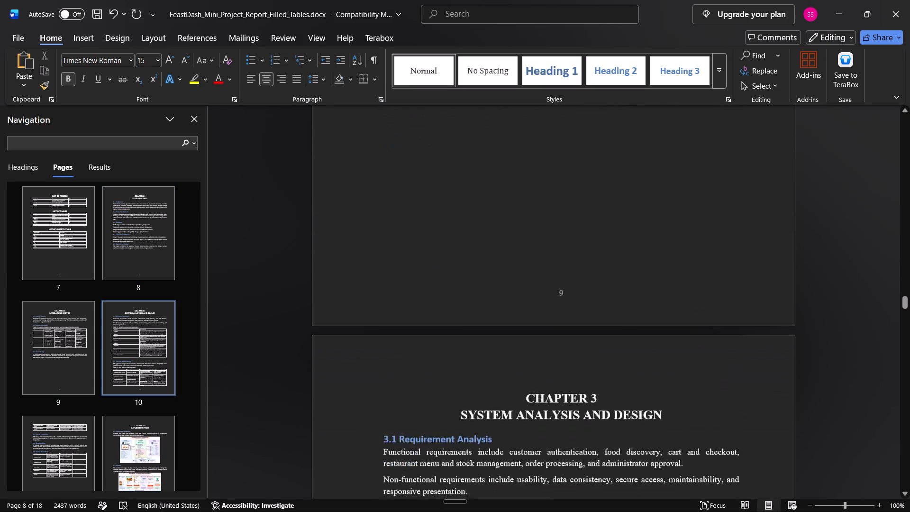
{"action": "scroll", "coordinate": [538, 422], "scroll_direction": "down", "scroll_amount": 9}
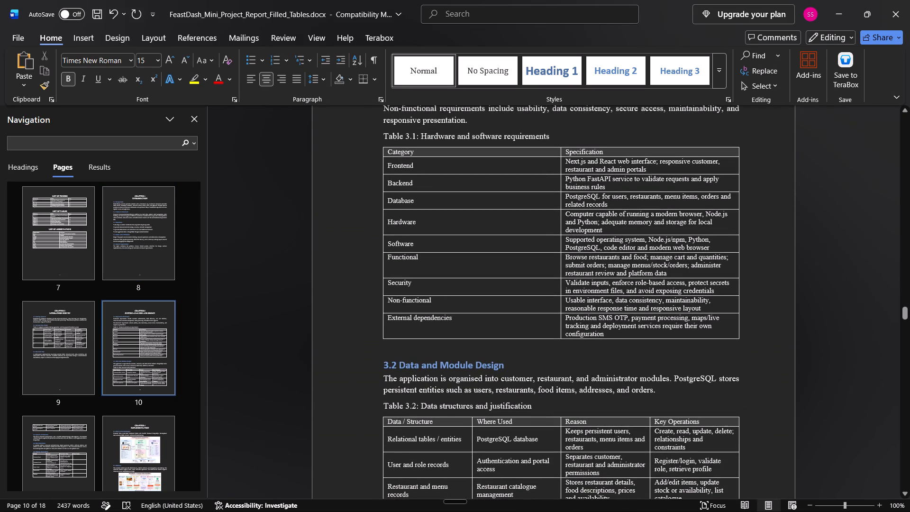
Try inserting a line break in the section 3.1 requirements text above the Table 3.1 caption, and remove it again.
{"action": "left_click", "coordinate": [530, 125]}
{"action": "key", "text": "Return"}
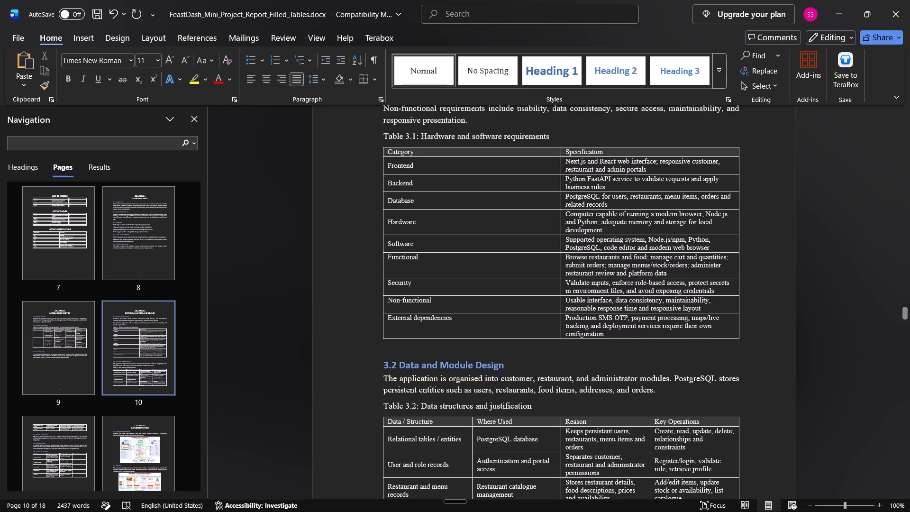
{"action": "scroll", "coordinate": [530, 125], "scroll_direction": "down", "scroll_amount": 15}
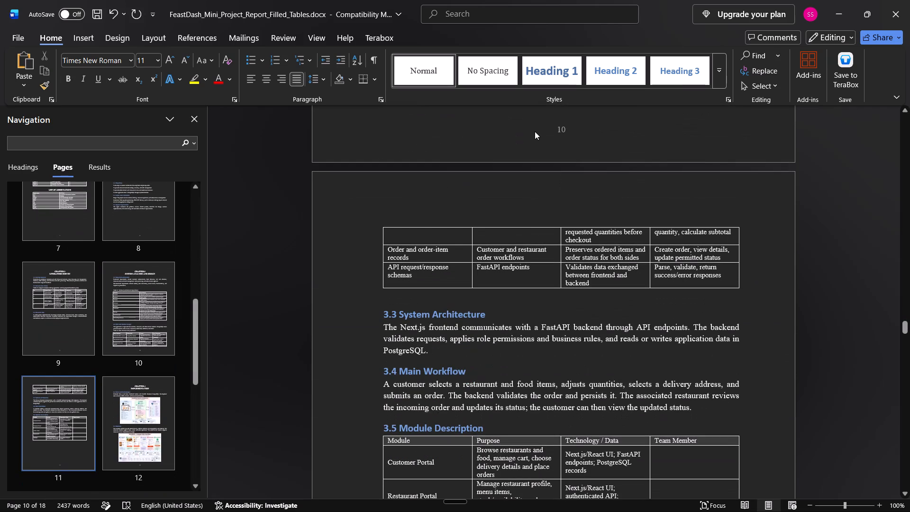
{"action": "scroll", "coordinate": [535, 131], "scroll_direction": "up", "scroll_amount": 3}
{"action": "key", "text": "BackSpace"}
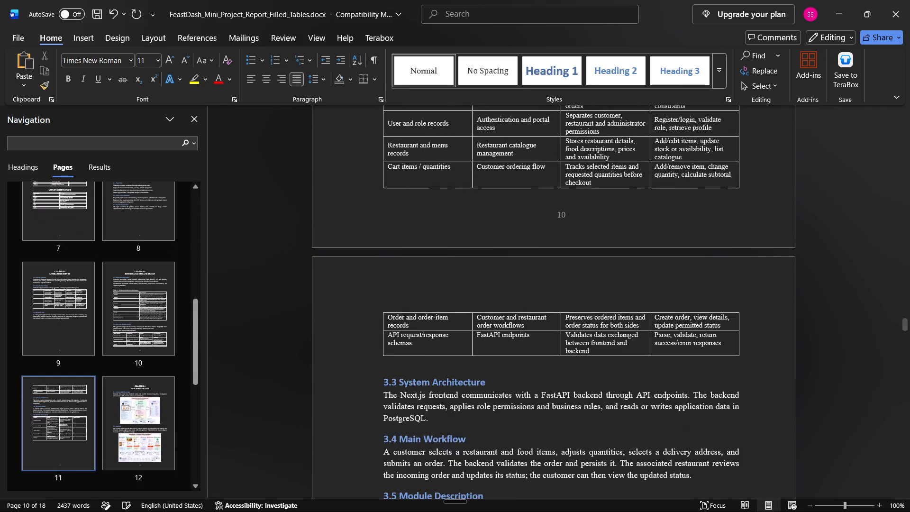
Check the Team Member column in section 3.5, and examine the front lists and Chapter 1 in the Mini_Project_Report_Format_SY template.
{"action": "scroll", "coordinate": [597, 302], "scroll_direction": "down", "scroll_amount": 20}
{"action": "scroll", "coordinate": [597, 302], "scroll_direction": "down", "scroll_amount": 2}
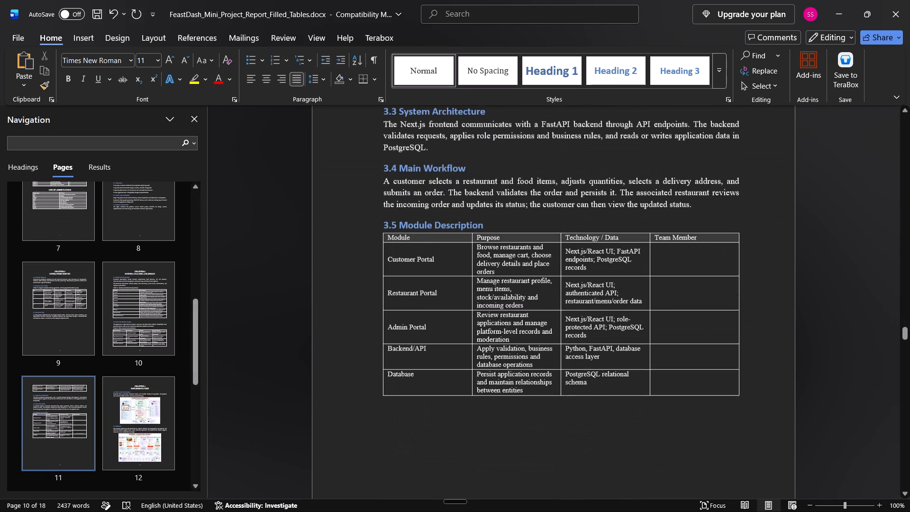
{"action": "left_click", "coordinate": [681, 257]}
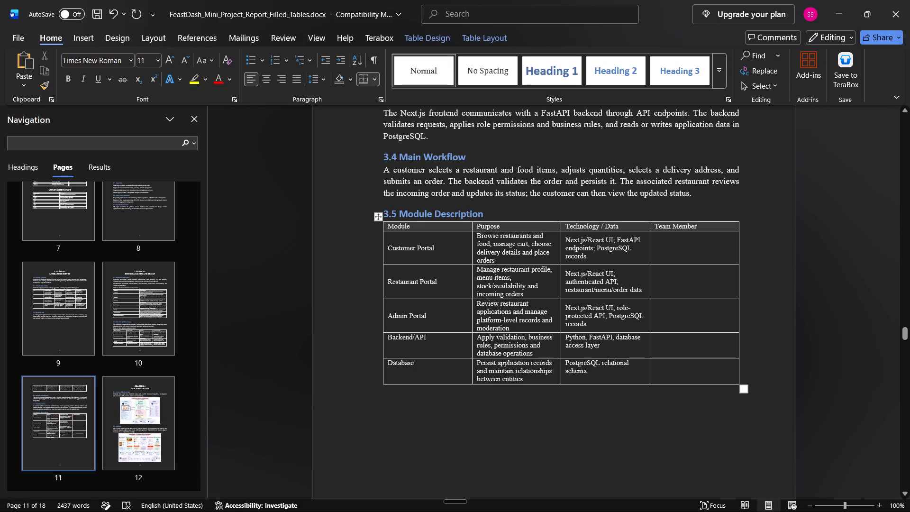
{"action": "left_click", "coordinate": [662, 368]}
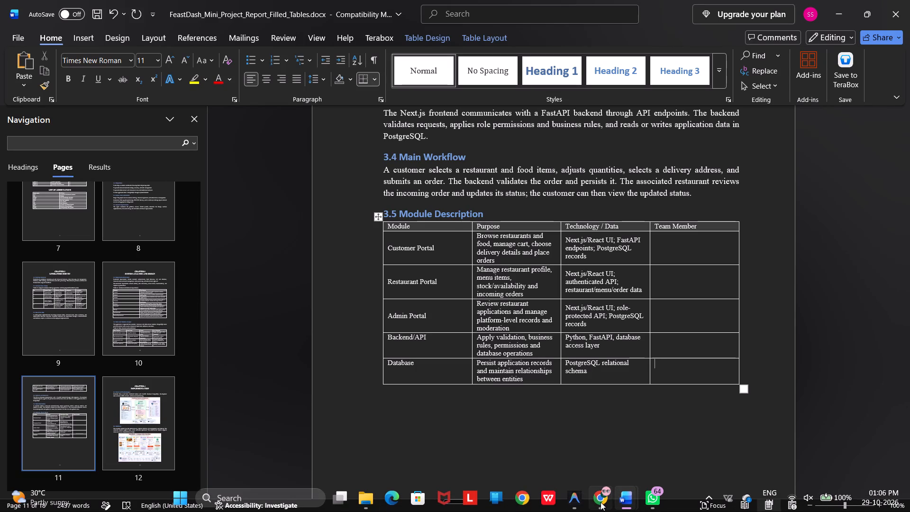
{"action": "left_click", "coordinate": [652, 436]}
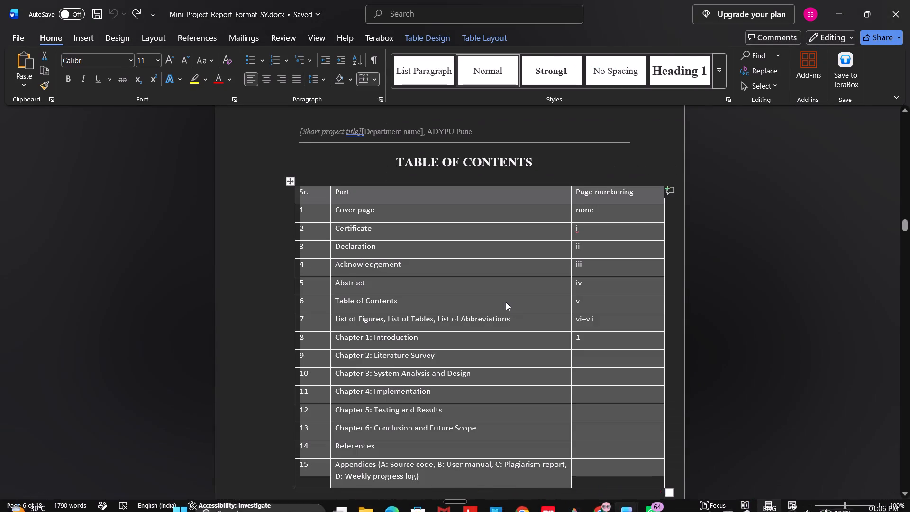
{"action": "scroll", "coordinate": [506, 302], "scroll_direction": "down", "scroll_amount": 4}
{"action": "left_click", "coordinate": [766, 347]}
{"action": "scroll", "coordinate": [766, 348], "scroll_direction": "down", "scroll_amount": 19}
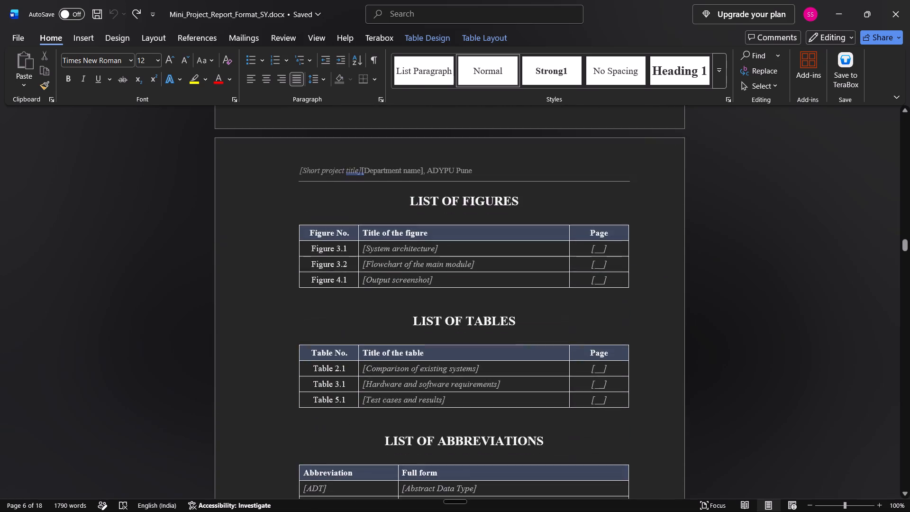
{"action": "scroll", "coordinate": [514, 357], "scroll_direction": "down", "scroll_amount": 9}
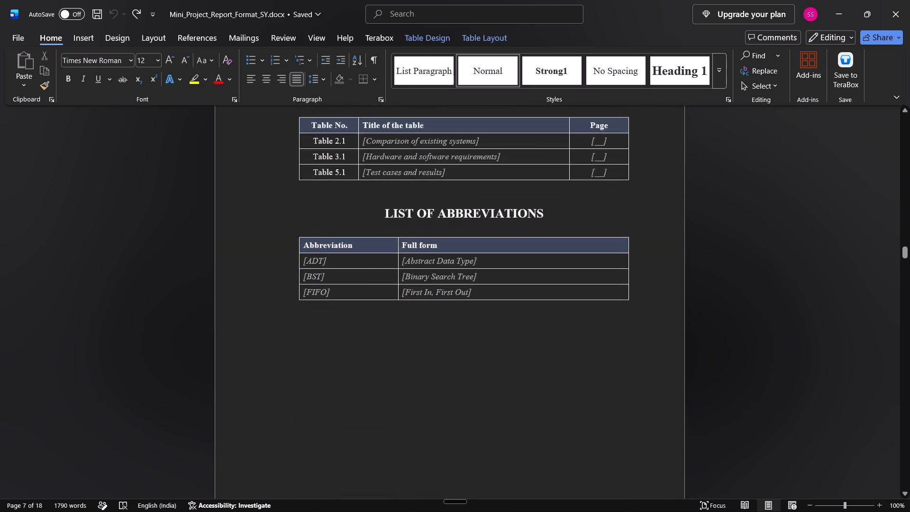
{"action": "scroll", "coordinate": [511, 356], "scroll_direction": "down", "scroll_amount": 12}
{"action": "scroll", "coordinate": [511, 356], "scroll_direction": "down", "scroll_amount": 9}
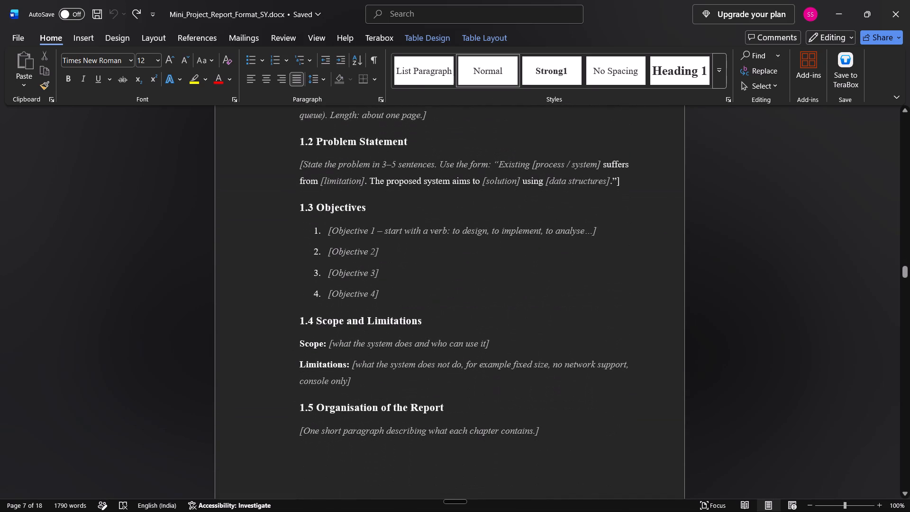
{"action": "scroll", "coordinate": [511, 356], "scroll_direction": "down", "scroll_amount": 11}
Compare Chapters 2 and 3 of the FeastDash report with the corresponding chapters in the format template.
{"action": "key", "text": "alt+Tab"}
{"action": "scroll", "coordinate": [492, 308], "scroll_direction": "up", "scroll_amount": 9}
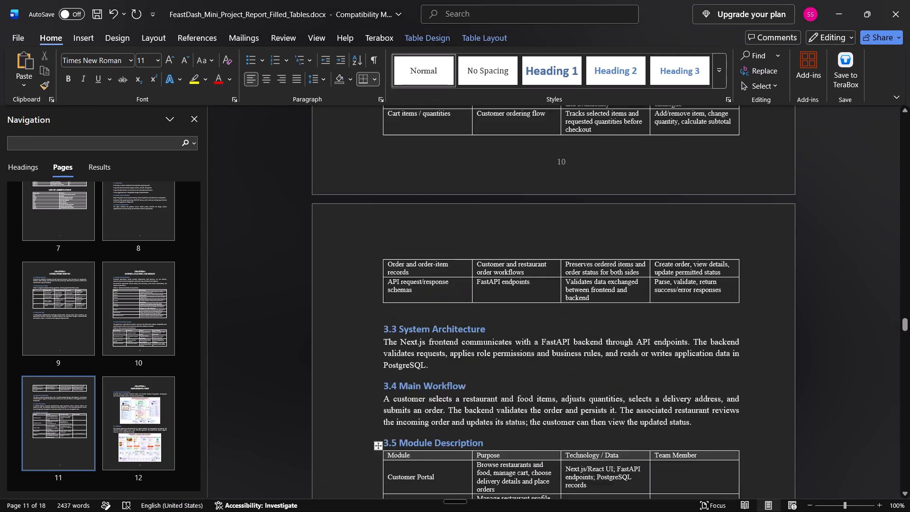
{"action": "scroll", "coordinate": [492, 308], "scroll_direction": "up", "scroll_amount": 20}
{"action": "scroll", "coordinate": [492, 308], "scroll_direction": "up", "scroll_amount": 20}
{"action": "scroll", "coordinate": [492, 308], "scroll_direction": "up", "scroll_amount": 1}
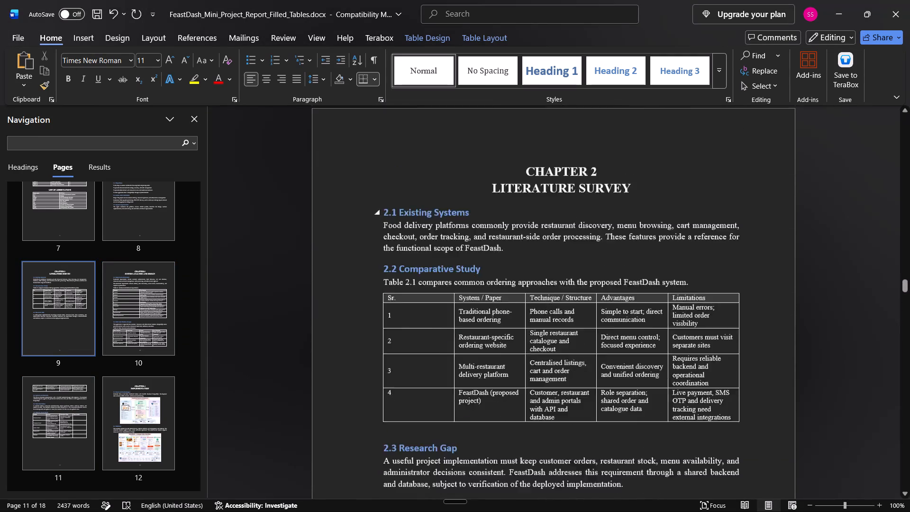
{"action": "scroll", "coordinate": [430, 267], "scroll_direction": "up", "scroll_amount": 16}
{"action": "key", "text": "alt+Tab"}
{"action": "scroll", "coordinate": [408, 254], "scroll_direction": "down", "scroll_amount": 7}
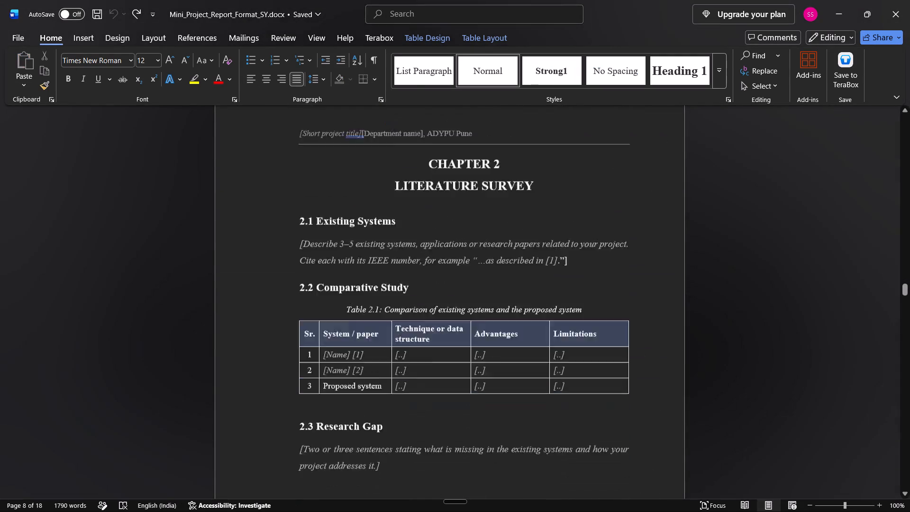
{"action": "scroll", "coordinate": [410, 256], "scroll_direction": "down", "scroll_amount": 6}
{"action": "key", "text": "alt+Tab"}
{"action": "scroll", "coordinate": [410, 256], "scroll_direction": "down", "scroll_amount": 15}
{"action": "scroll", "coordinate": [410, 256], "scroll_direction": "down", "scroll_amount": 6}
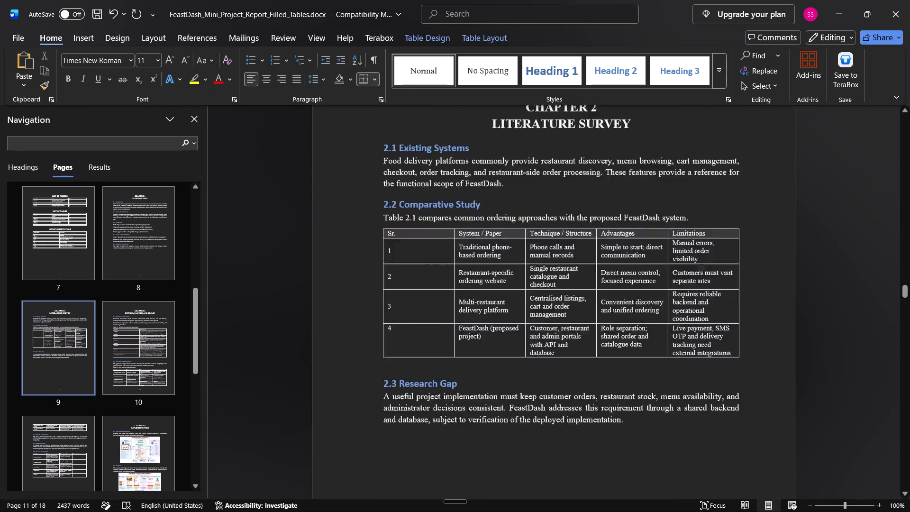
{"action": "key", "text": "alt+Tab"}
{"action": "scroll", "coordinate": [410, 256], "scroll_direction": "down", "scroll_amount": 19}
{"action": "scroll", "coordinate": [410, 256], "scroll_direction": "down", "scroll_amount": 8}
{"action": "key", "text": "alt+Tab"}
{"action": "scroll", "coordinate": [410, 256], "scroll_direction": "down", "scroll_amount": 19}
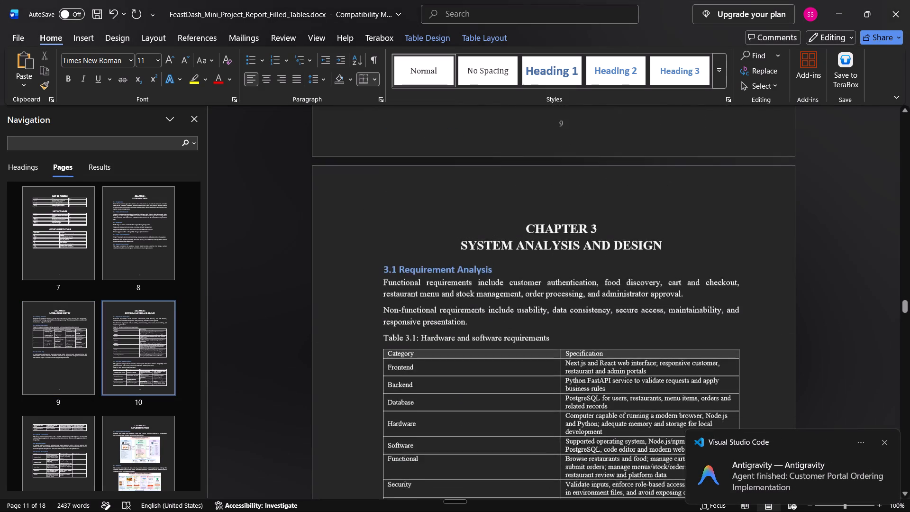
{"action": "scroll", "coordinate": [410, 256], "scroll_direction": "down", "scroll_amount": 19}
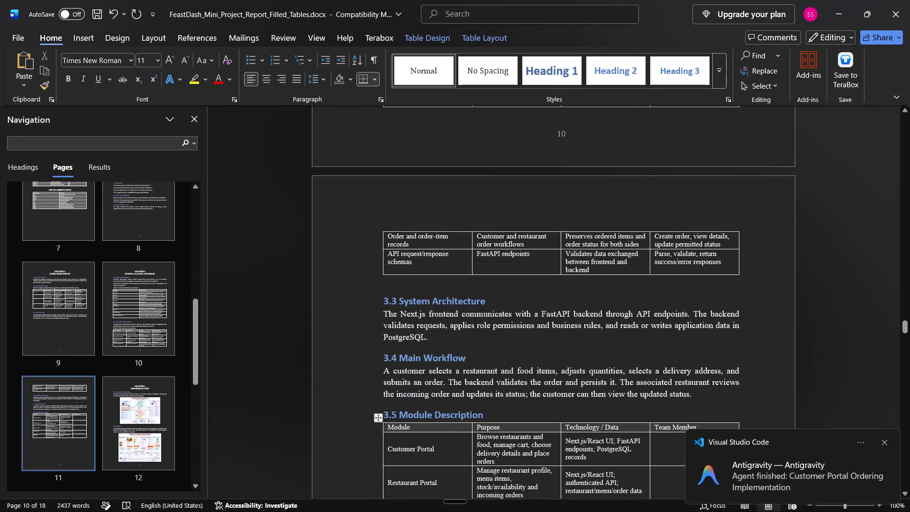
Switch to Chrome and reload the FeastDash admin dashboard page.
{"action": "key", "text": "alt+Tab"}
{"action": "left_click", "coordinate": [647, 210], "text": "alt"}
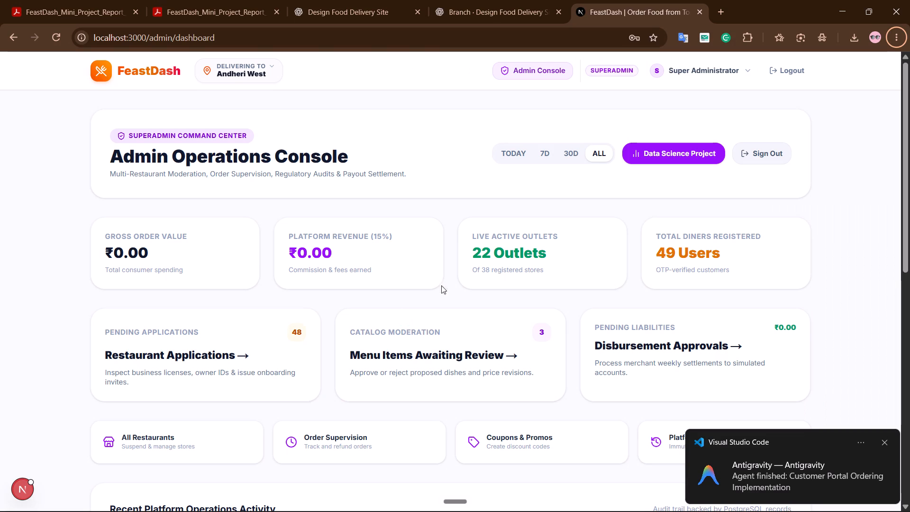
{"action": "left_click", "coordinate": [57, 42]}
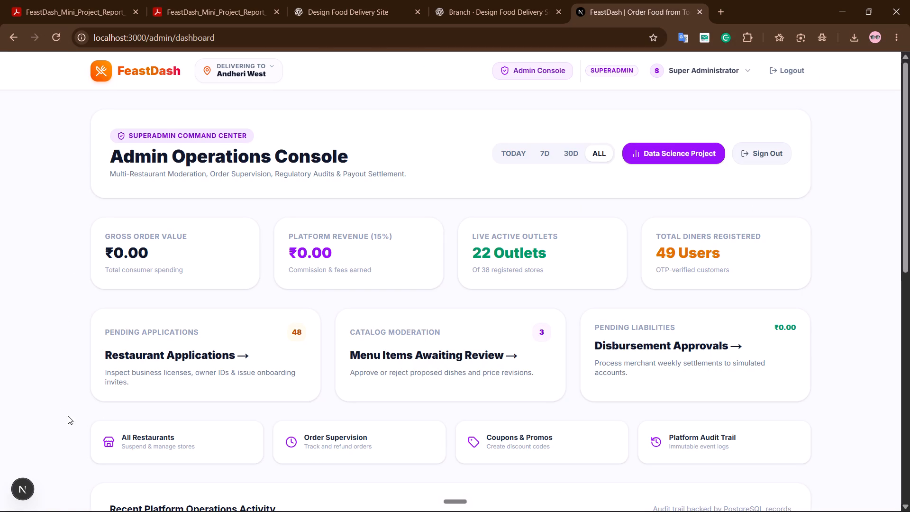
{"action": "key", "text": "alt+Tab"}
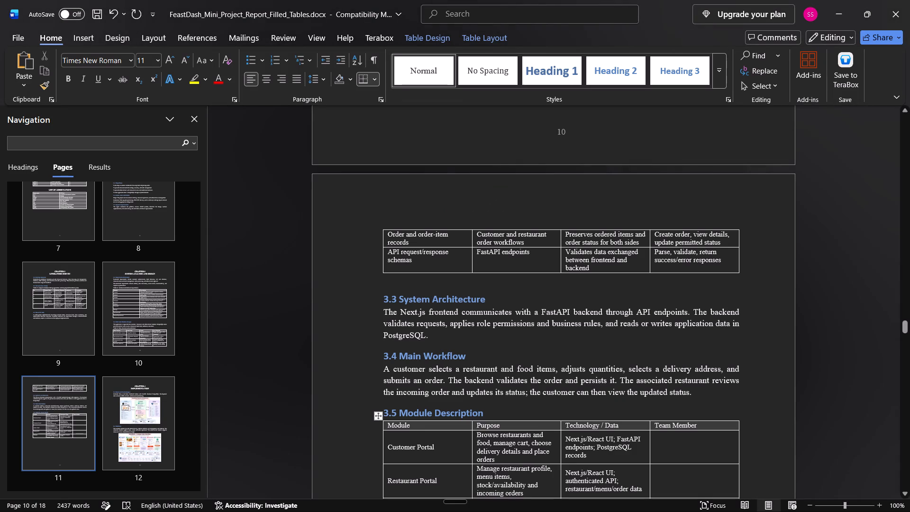
Compare the report's Chapter 3 sections and module description table with the template's data structure, architecture and algorithm sections.
{"action": "scroll", "coordinate": [370, 345], "scroll_direction": "down", "scroll_amount": 3}
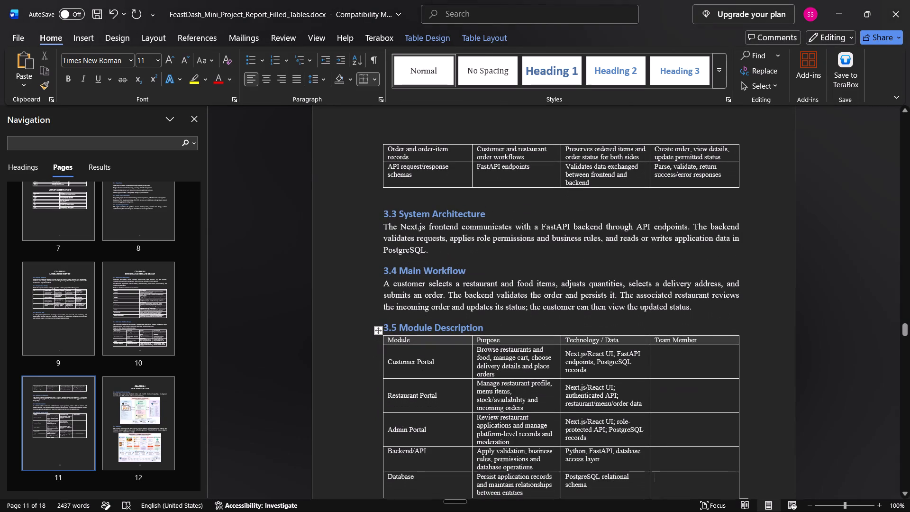
{"action": "key", "text": "alt+Tab"}
{"action": "key", "text": "alt+Tab"}
{"action": "key", "text": "alt+Tab"}
{"action": "key", "text": "alt+Tab"}
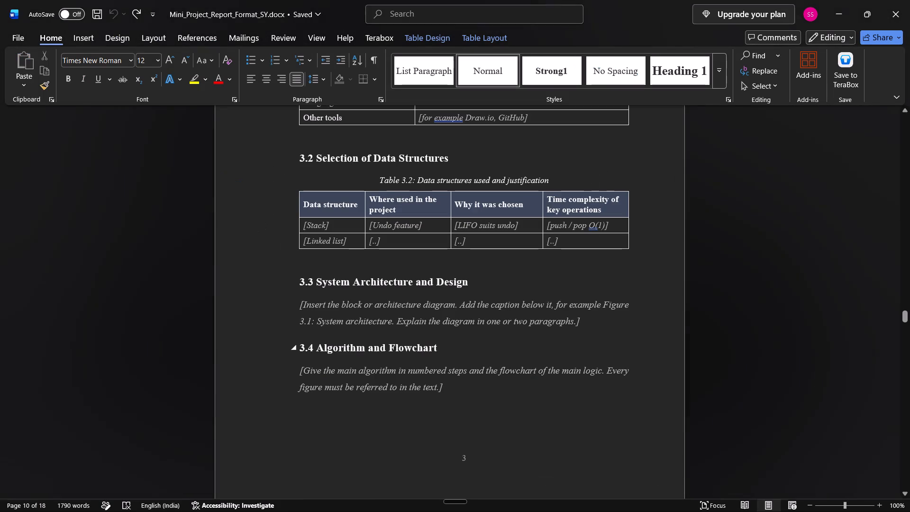
{"action": "scroll", "coordinate": [266, 368], "scroll_direction": "up", "scroll_amount": 3}
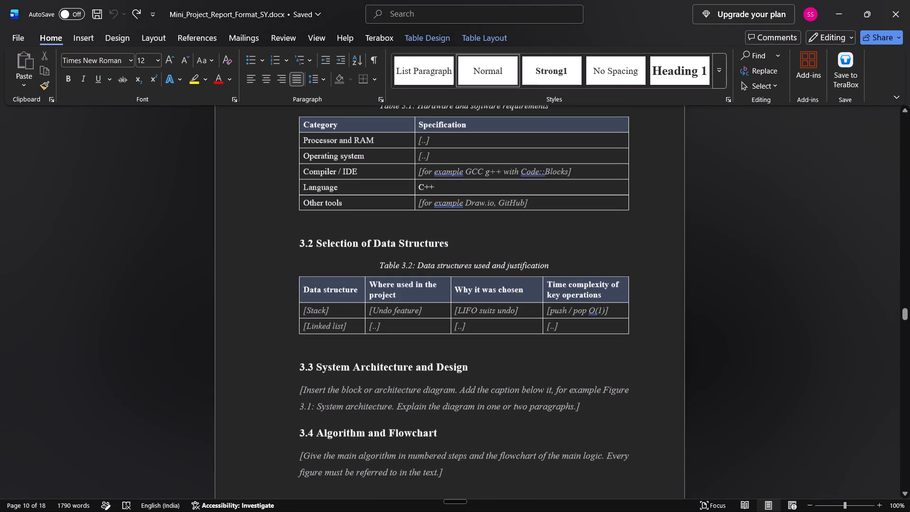
{"action": "key", "text": "alt+Tab"}
{"action": "scroll", "coordinate": [345, 374], "scroll_direction": "up", "scroll_amount": 3}
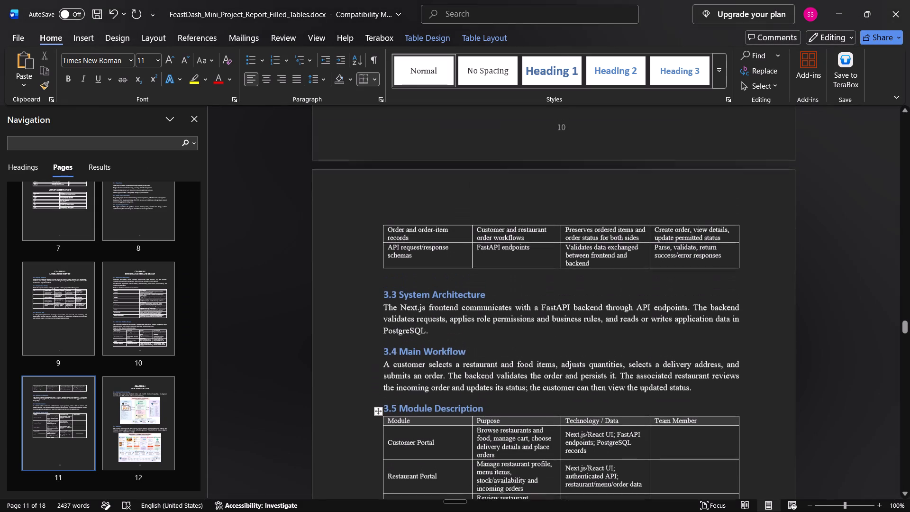
{"action": "key", "text": "alt+Tab"}
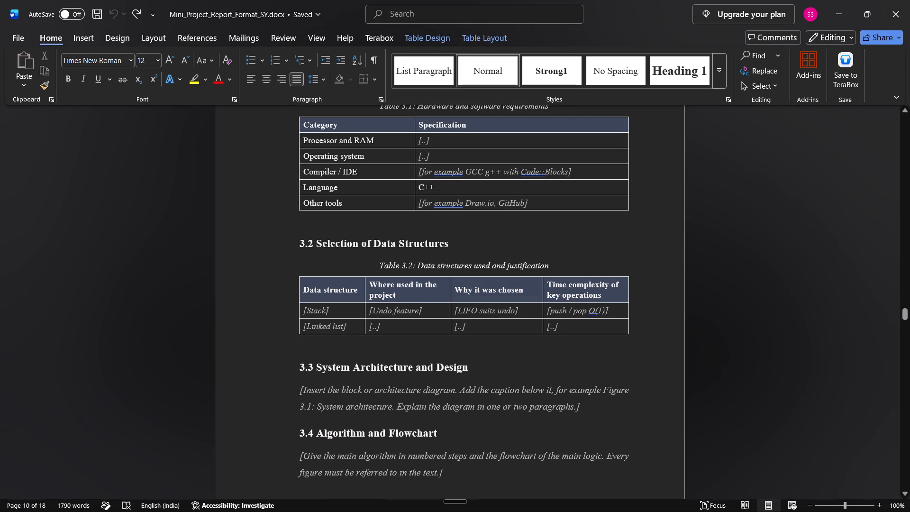
{"action": "key", "text": "alt+Tab"}
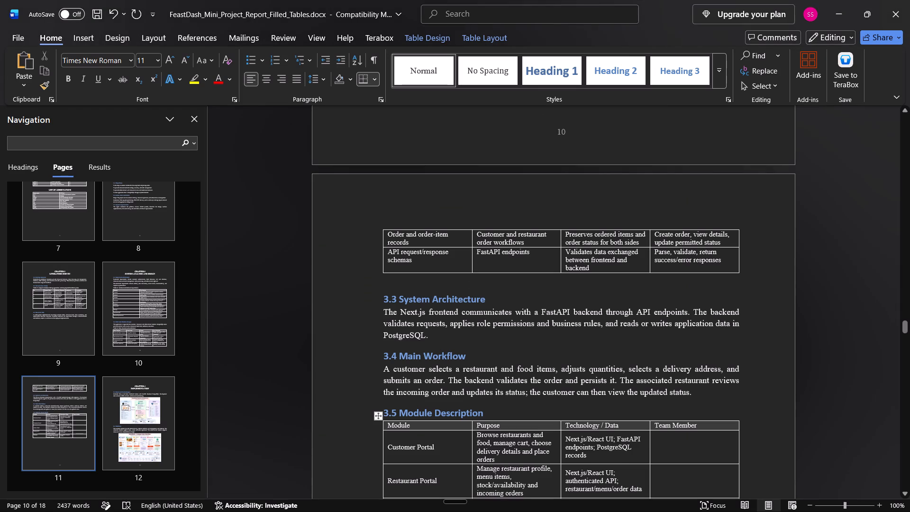
Compare the report's section 3.5 Module Description table with the corresponding table in the format template.
{"action": "scroll", "coordinate": [365, 394], "scroll_direction": "down", "scroll_amount": 8}
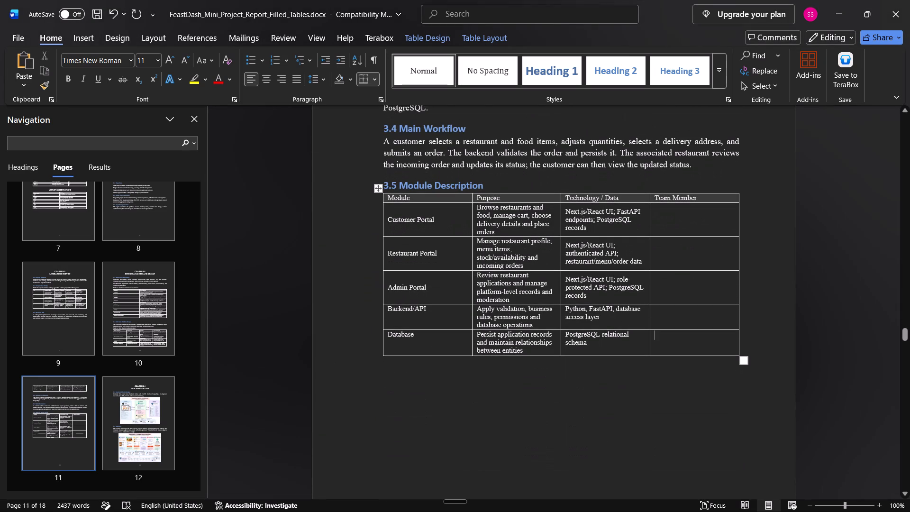
{"action": "key", "text": "alt+Tab"}
{"action": "scroll", "coordinate": [366, 396], "scroll_direction": "down", "scroll_amount": 11}
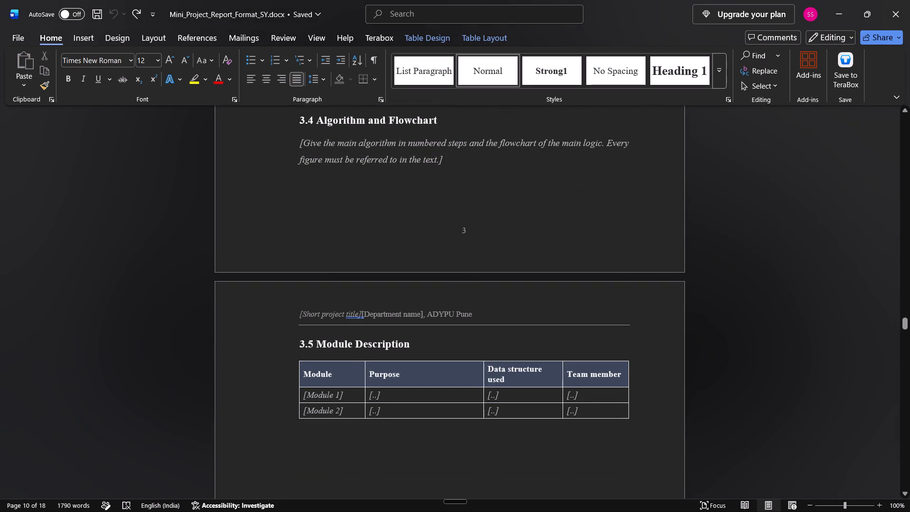
{"action": "scroll", "coordinate": [434, 418], "scroll_direction": "down", "scroll_amount": 20}
{"action": "scroll", "coordinate": [434, 418], "scroll_direction": "down", "scroll_amount": 3}
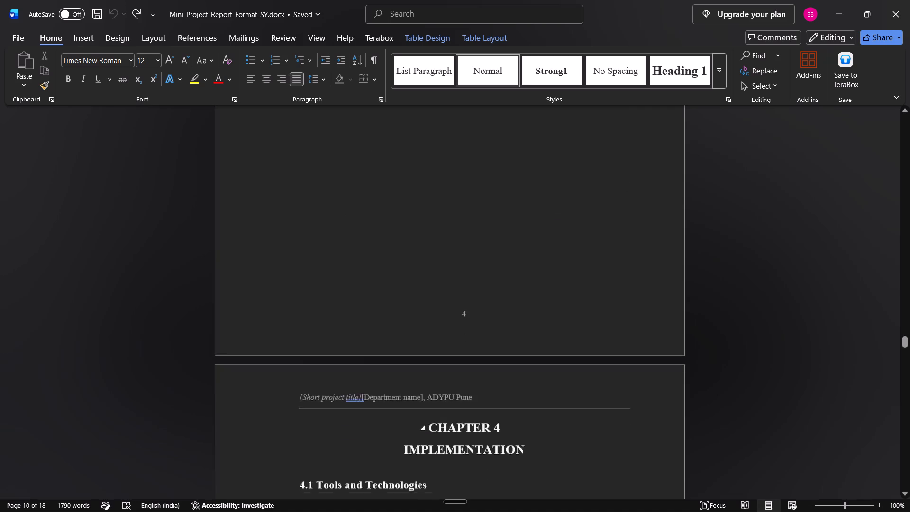
Compare Chapter 4 Implementation of the FeastDash report with the template's tools, module-wise implementation and sample output sections.
{"action": "scroll", "coordinate": [437, 423], "scroll_direction": "down", "scroll_amount": 3}
{"action": "key", "text": "alt+Tab"}
{"action": "scroll", "coordinate": [437, 423], "scroll_direction": "down", "scroll_amount": 16}
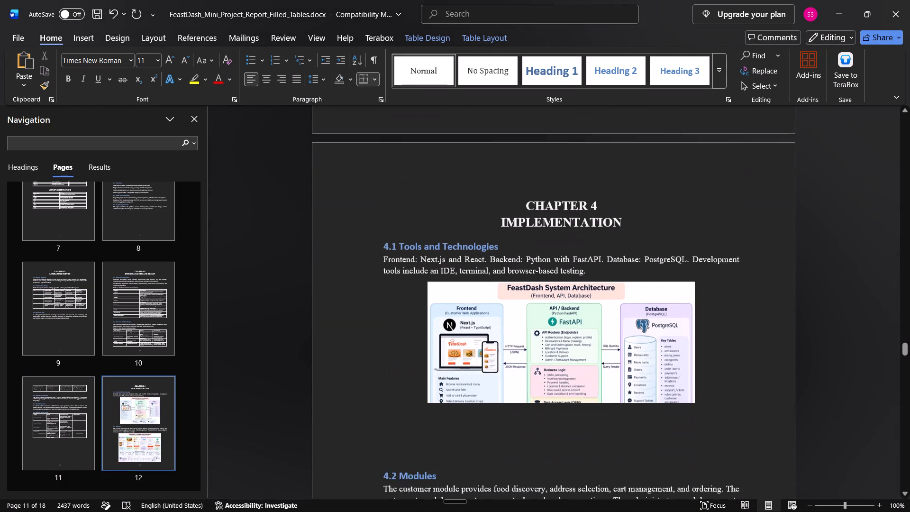
{"action": "key", "text": "alt+Tab"}
{"action": "scroll", "coordinate": [410, 413], "scroll_direction": "down", "scroll_amount": 6}
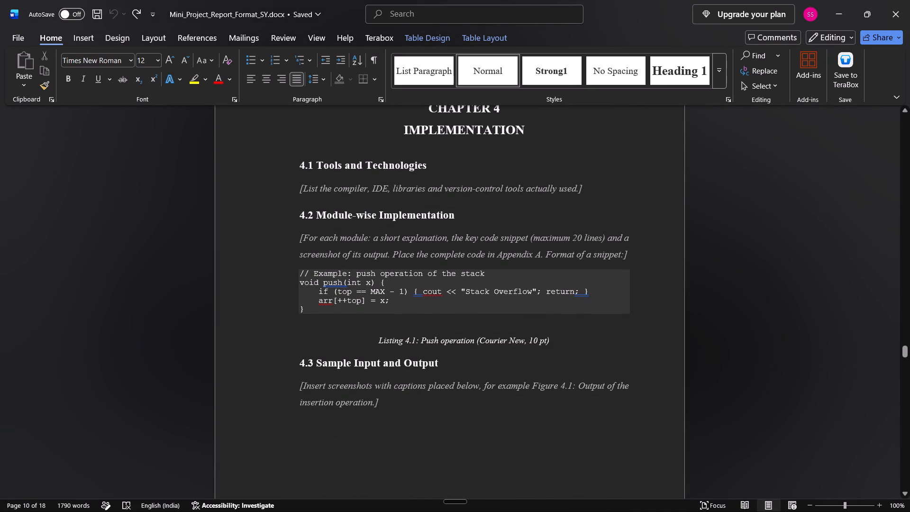
{"action": "key", "text": "alt+Tab"}
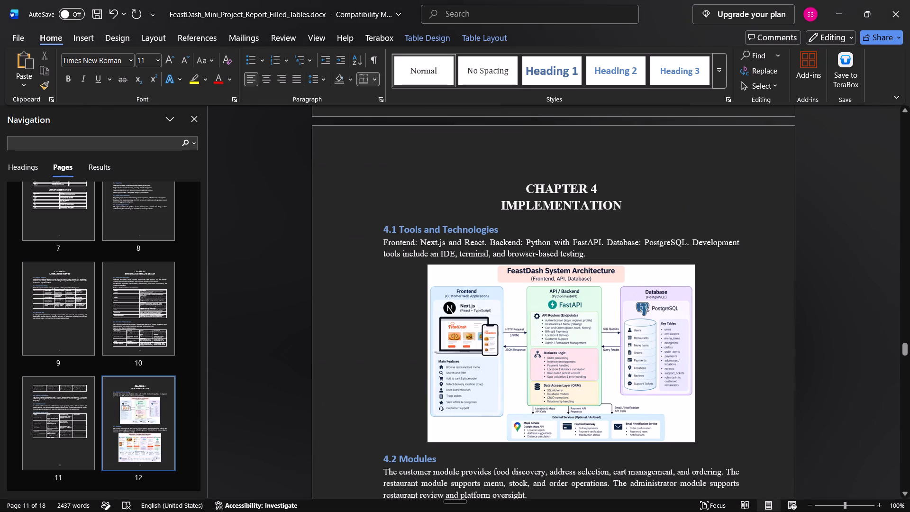
{"action": "key", "text": "alt+Tab"}
{"action": "scroll", "coordinate": [318, 308], "scroll_direction": "down", "scroll_amount": 9}
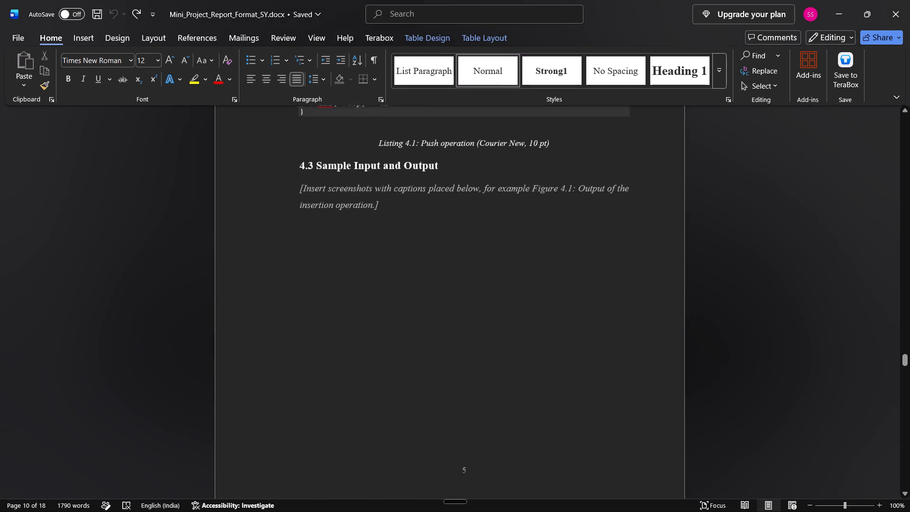
{"action": "scroll", "coordinate": [321, 316], "scroll_direction": "down", "scroll_amount": 12}
{"action": "key", "text": "alt+Tab"}
{"action": "scroll", "coordinate": [318, 316], "scroll_direction": "down", "scroll_amount": 5}
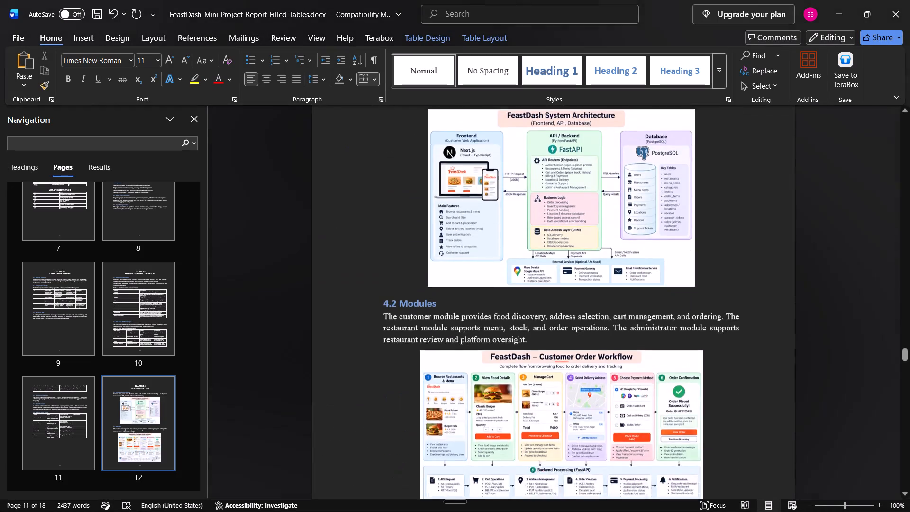
Compare Chapter 5 Testing and Results of the report with the template's test case, results and complexity analysis sections.
{"action": "scroll", "coordinate": [318, 316], "scroll_direction": "down", "scroll_amount": 20}
{"action": "scroll", "coordinate": [318, 316], "scroll_direction": "down", "scroll_amount": 17}
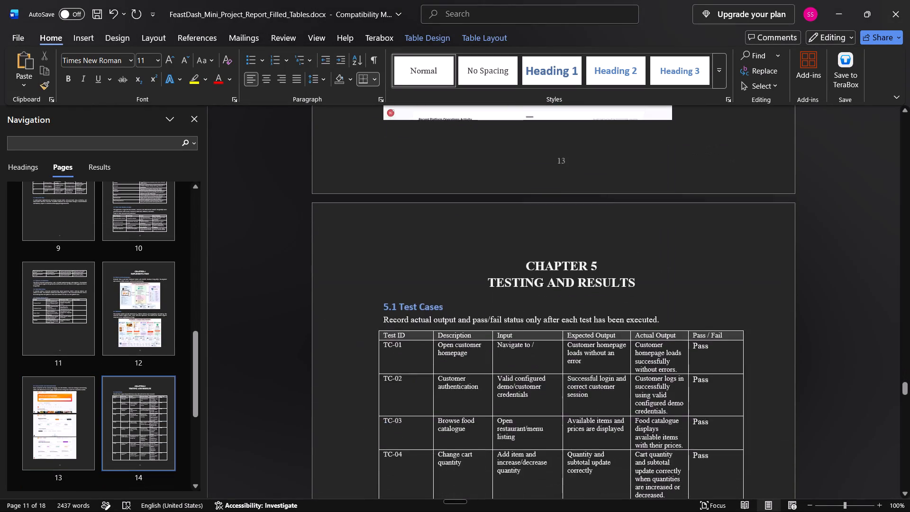
{"action": "scroll", "coordinate": [322, 316], "scroll_direction": "down", "scroll_amount": 6}
{"action": "key", "text": "alt+Tab"}
{"action": "scroll", "coordinate": [335, 316], "scroll_direction": "down", "scroll_amount": 6}
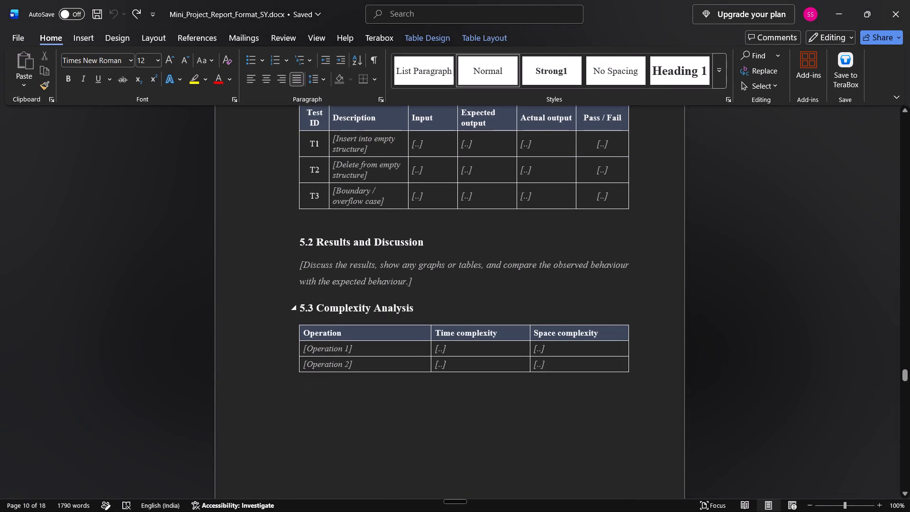
{"action": "key", "text": "alt+Tab"}
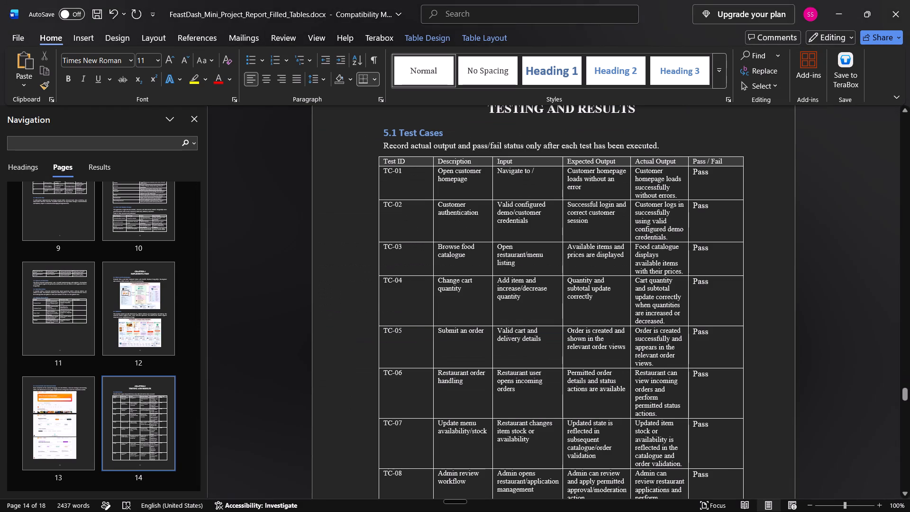
{"action": "key", "text": "alt+Tab"}
{"action": "key", "text": "alt+Tab"}
{"action": "scroll", "coordinate": [335, 316], "scroll_direction": "down", "scroll_amount": 12}
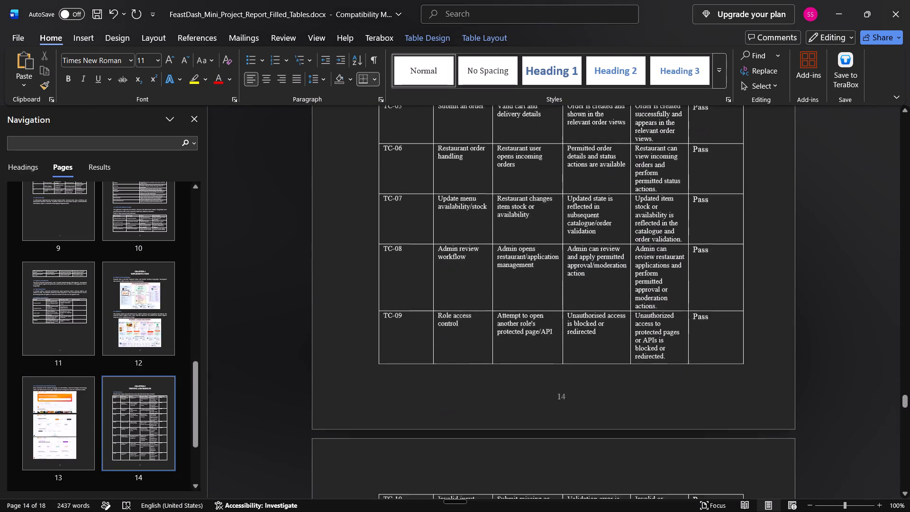
{"action": "scroll", "coordinate": [335, 316], "scroll_direction": "down", "scroll_amount": 9}
{"action": "scroll", "coordinate": [380, 316], "scroll_direction": "down", "scroll_amount": 2}
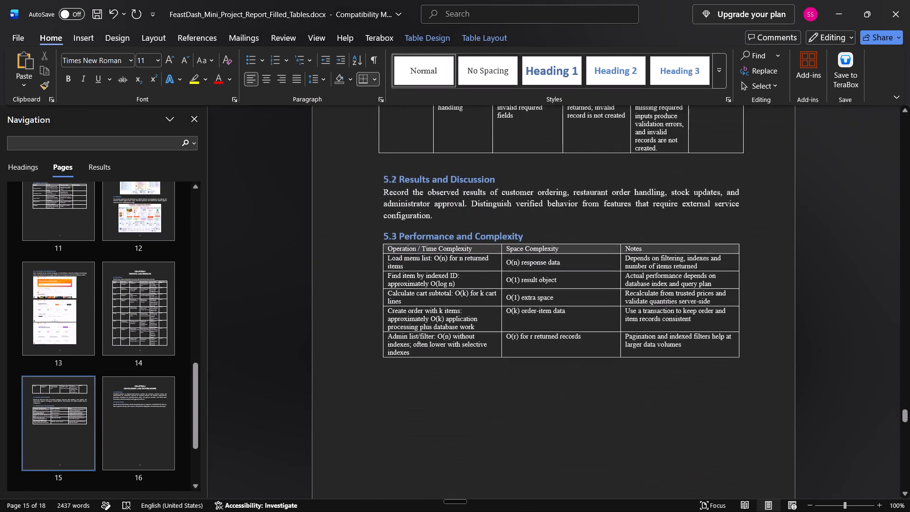
{"action": "scroll", "coordinate": [380, 316], "scroll_direction": "down", "scroll_amount": 16}
Compare the report's Chapter 6 and References pages with the corresponding pages in the format template.
{"action": "key", "text": "alt+Tab"}
{"action": "scroll", "coordinate": [380, 316], "scroll_direction": "down", "scroll_amount": 10}
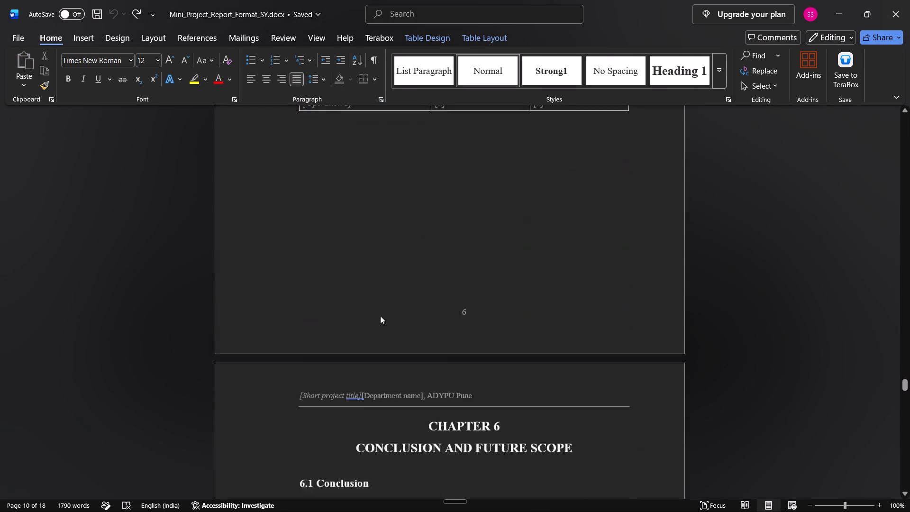
{"action": "scroll", "coordinate": [380, 316], "scroll_direction": "down", "scroll_amount": 11}
{"action": "key", "text": "alt+Tab"}
{"action": "scroll", "coordinate": [380, 316], "scroll_direction": "down", "scroll_amount": 7}
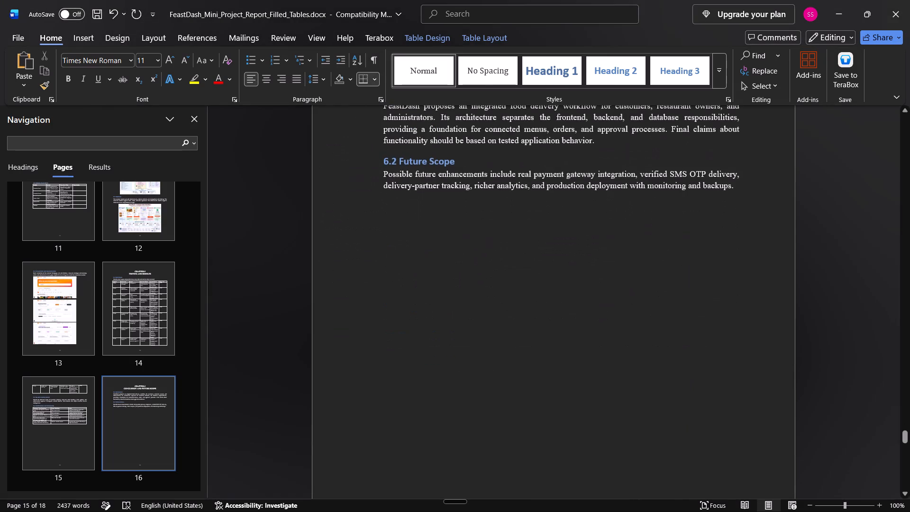
{"action": "scroll", "coordinate": [380, 316], "scroll_direction": "down", "scroll_amount": 17}
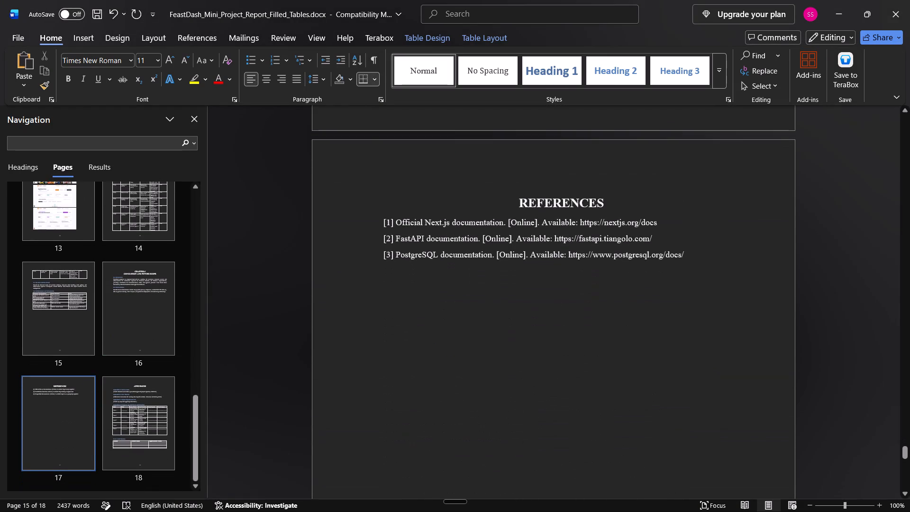
{"action": "scroll", "coordinate": [380, 316], "scroll_direction": "down", "scroll_amount": 3}
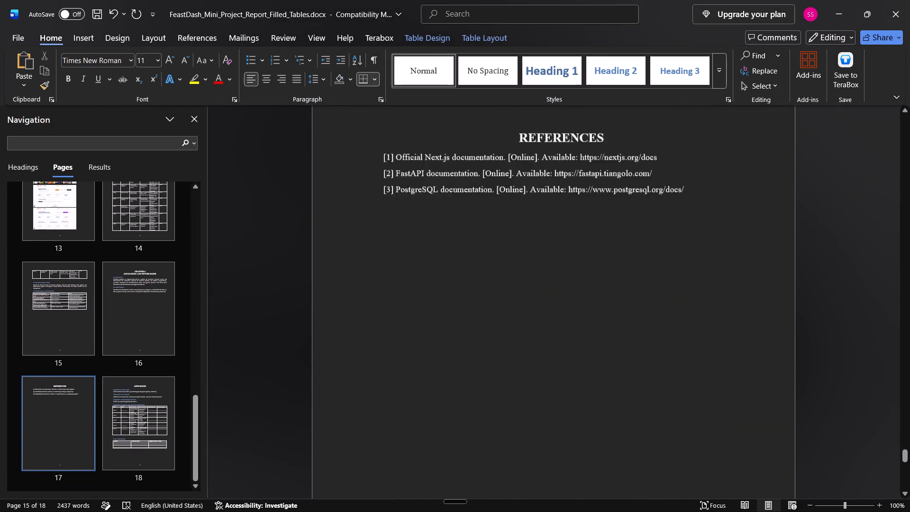
{"action": "scroll", "coordinate": [380, 316], "scroll_direction": "down", "scroll_amount": 18}
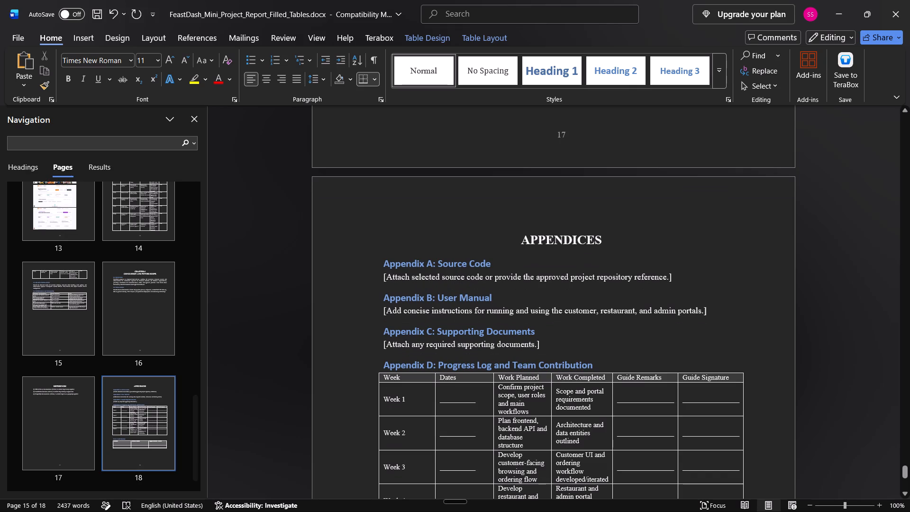
{"action": "key", "text": "alt+Tab"}
{"action": "scroll", "coordinate": [380, 316], "scroll_direction": "down", "scroll_amount": 18}
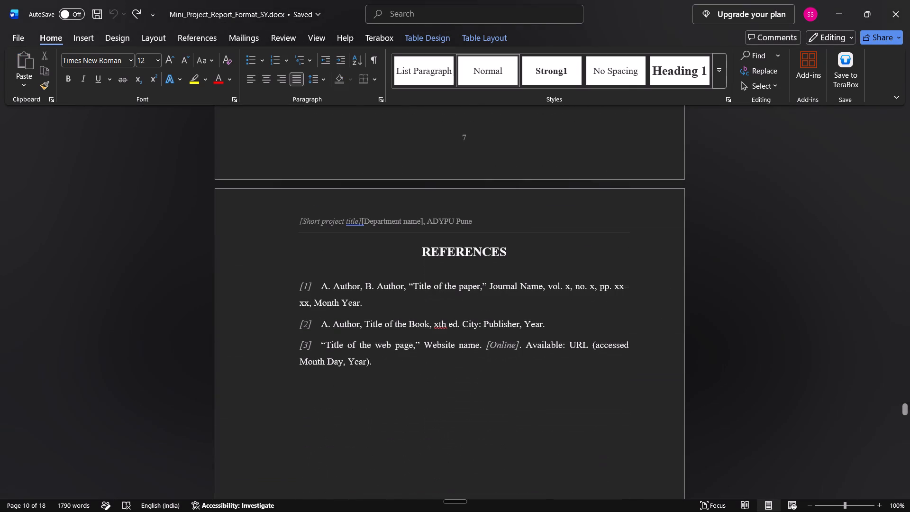
{"action": "key", "text": "alt+Tab"}
{"action": "scroll", "coordinate": [380, 316], "scroll_direction": "down", "scroll_amount": 3}
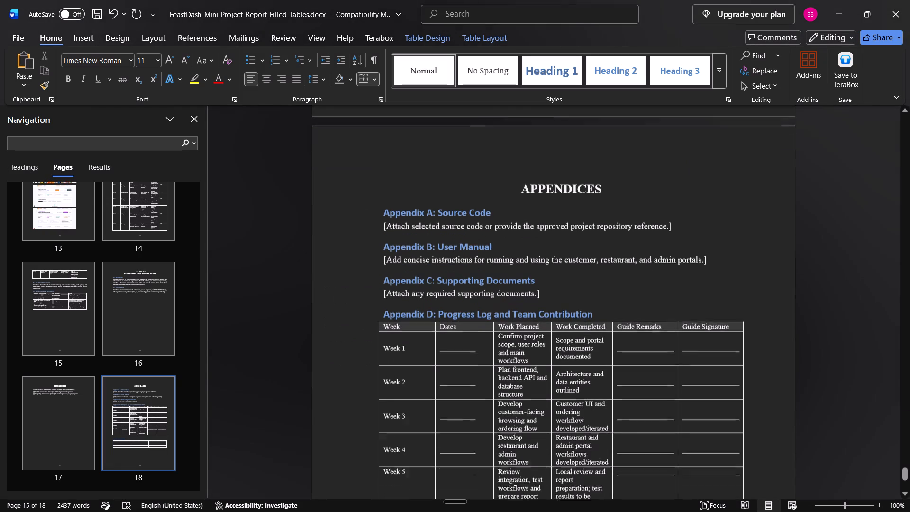
Examine the report's Appendices page, including the Appendix D progress log and the Team Contribution table.
{"action": "scroll", "coordinate": [380, 316], "scroll_direction": "up", "scroll_amount": 5}
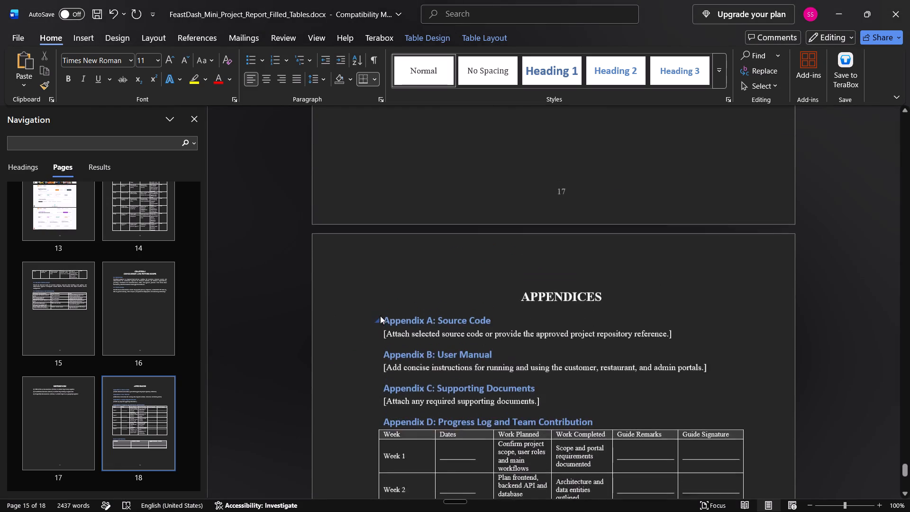
{"action": "scroll", "coordinate": [380, 316], "scroll_direction": "up", "scroll_amount": 20}
{"action": "scroll", "coordinate": [380, 316], "scroll_direction": "up", "scroll_amount": 3}
{"action": "scroll", "coordinate": [380, 316], "scroll_direction": "down", "scroll_amount": 13}
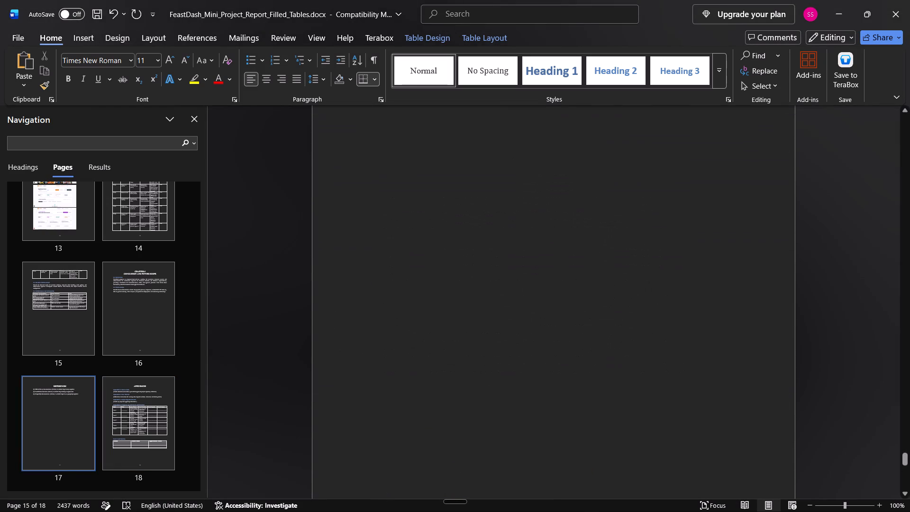
{"action": "scroll", "coordinate": [380, 316], "scroll_direction": "down", "scroll_amount": 15}
{"action": "scroll", "coordinate": [380, 316], "scroll_direction": "down", "scroll_amount": 6}
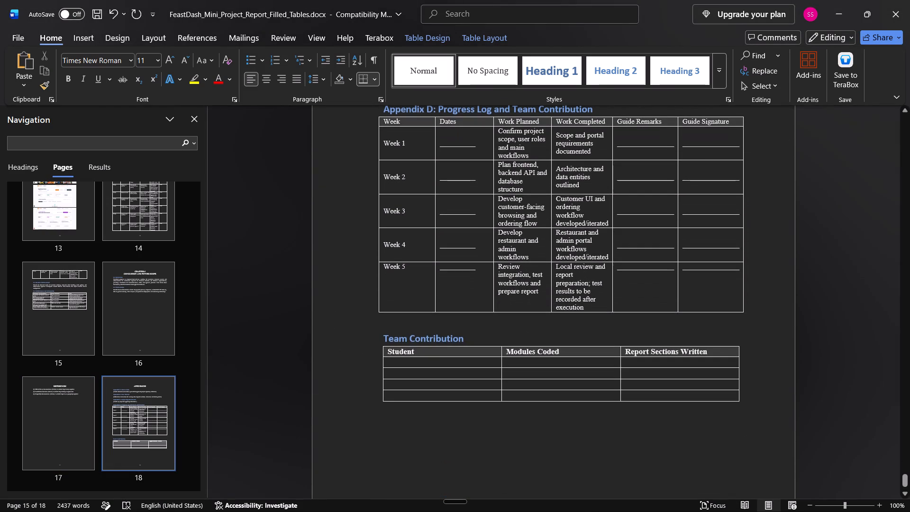
{"action": "scroll", "coordinate": [380, 316], "scroll_direction": "down", "scroll_amount": 6}
{"action": "scroll", "coordinate": [380, 316], "scroll_direction": "up", "scroll_amount": 5}
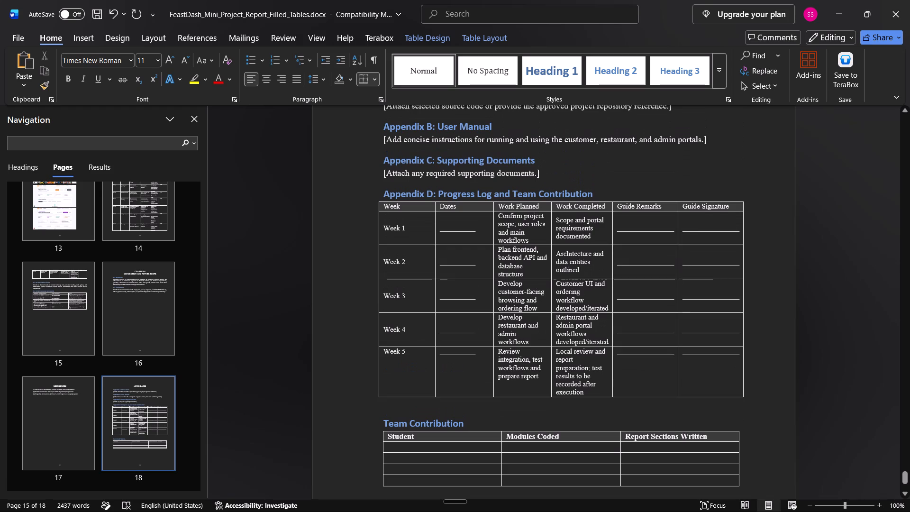
{"action": "scroll", "coordinate": [380, 316], "scroll_direction": "up", "scroll_amount": 3}
Copy the report's Appendices content, from its heading through the end of the Team Contribution table.
{"action": "right_click", "coordinate": [340, 218]}
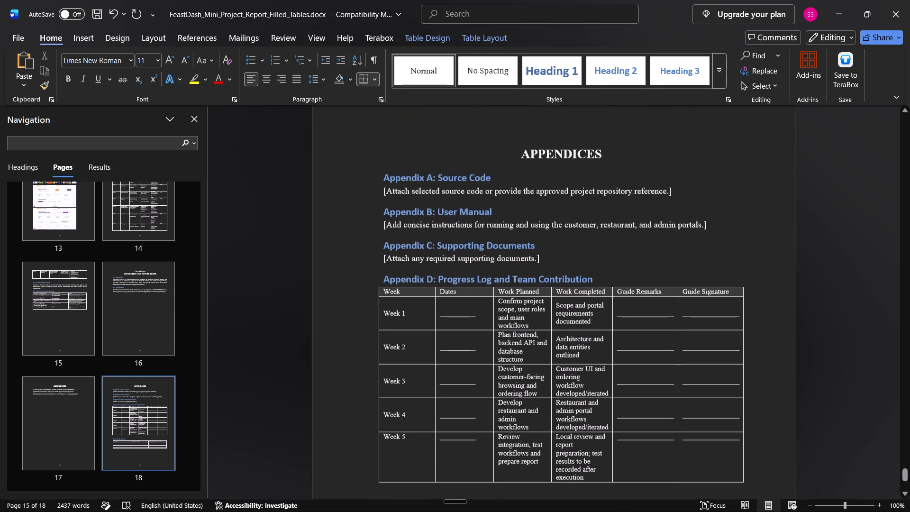
{"action": "left_click", "coordinate": [330, 226]}
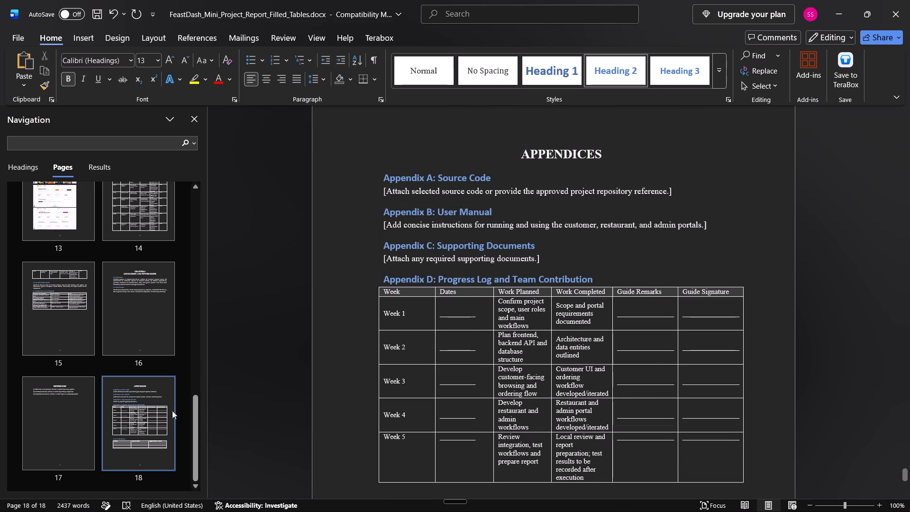
{"action": "right_click", "coordinate": [138, 429]}
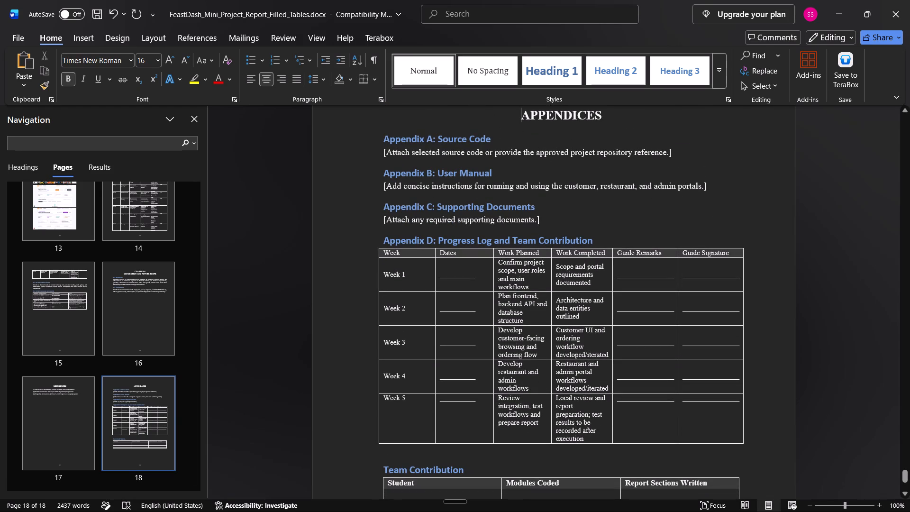
{"action": "left_click_drag", "start_coordinate": [352, 113], "coordinate": [757, 414]}
{"action": "key", "text": "ctrl+c"}
{"action": "left_click", "coordinate": [757, 414]}
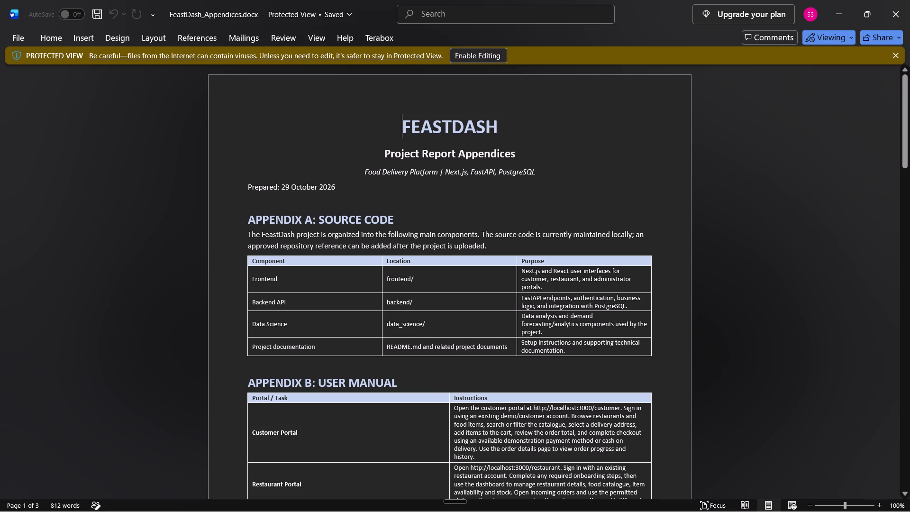
{"action": "left_click_drag", "start_coordinate": [275, 257], "coordinate": [349, 277]}
{"action": "left_click", "coordinate": [471, 48]}
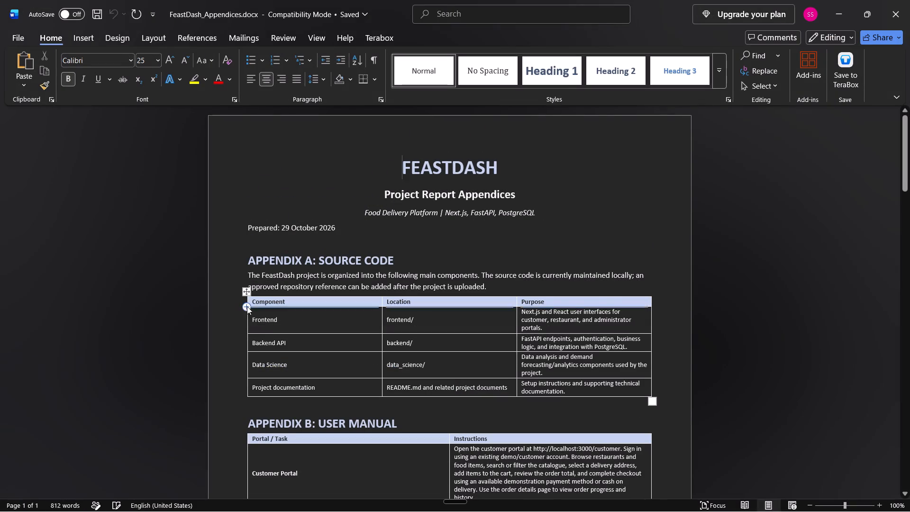
Copy the whole Appendix A table with the Component, Location and Purpose columns.
{"action": "left_click_drag", "start_coordinate": [255, 302], "coordinate": [594, 409]}
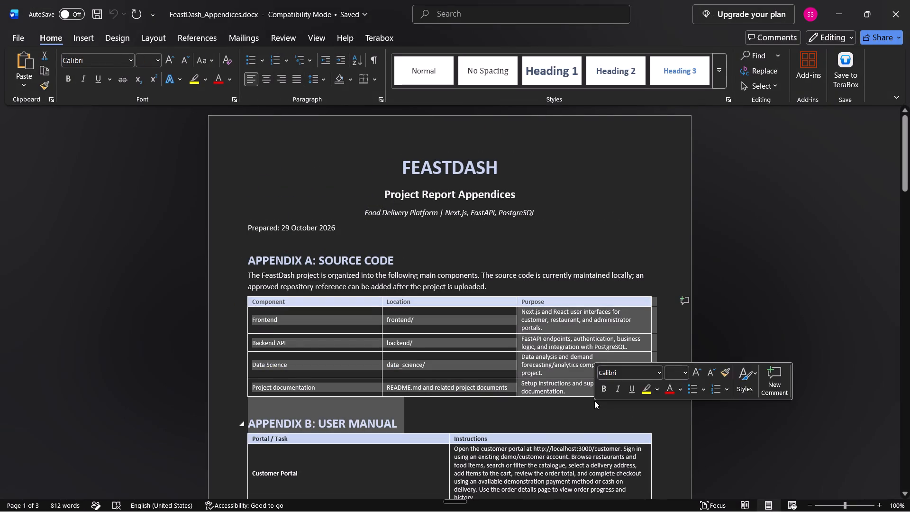
{"action": "left_click", "coordinate": [594, 401]}
{"action": "left_click", "coordinate": [582, 393]}
{"action": "left_click_drag", "start_coordinate": [581, 393], "coordinate": [271, 293]}
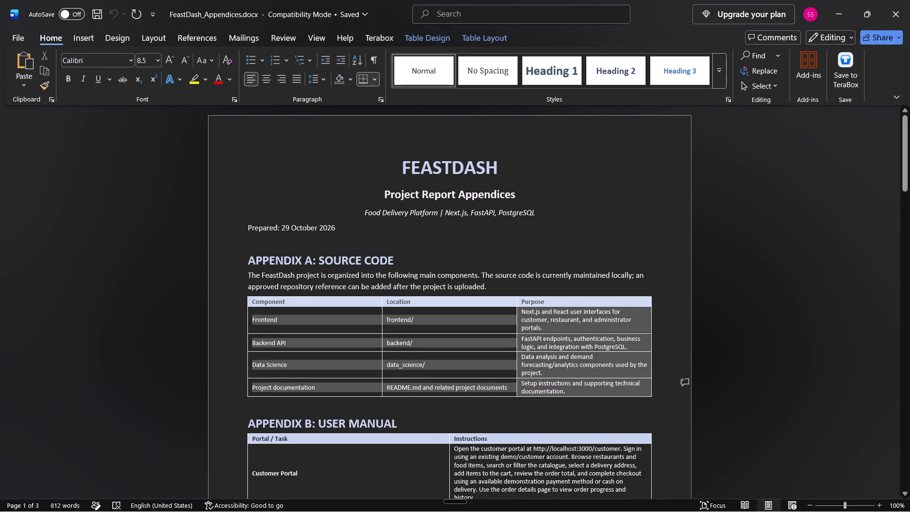
{"action": "left_click_drag", "start_coordinate": [271, 293], "coordinate": [250, 303]}
{"action": "right_click", "coordinate": [250, 303]}
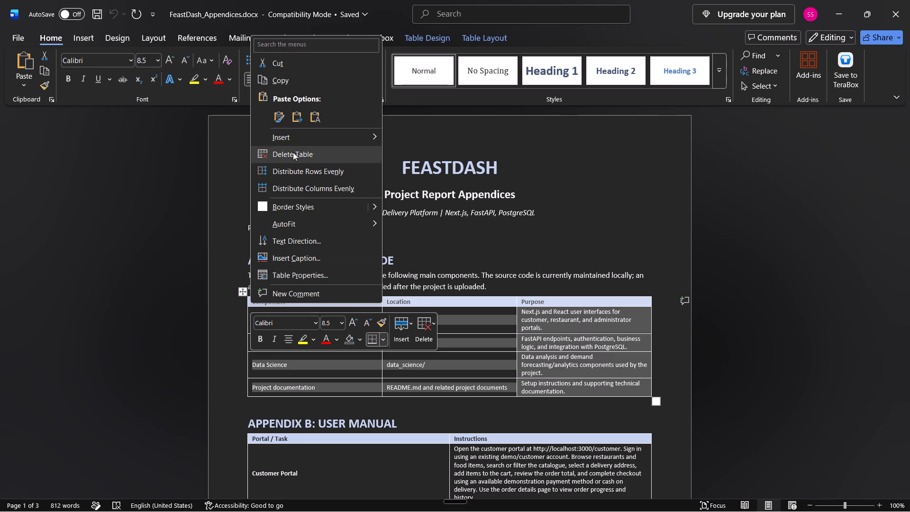
{"action": "left_click", "coordinate": [287, 80]}
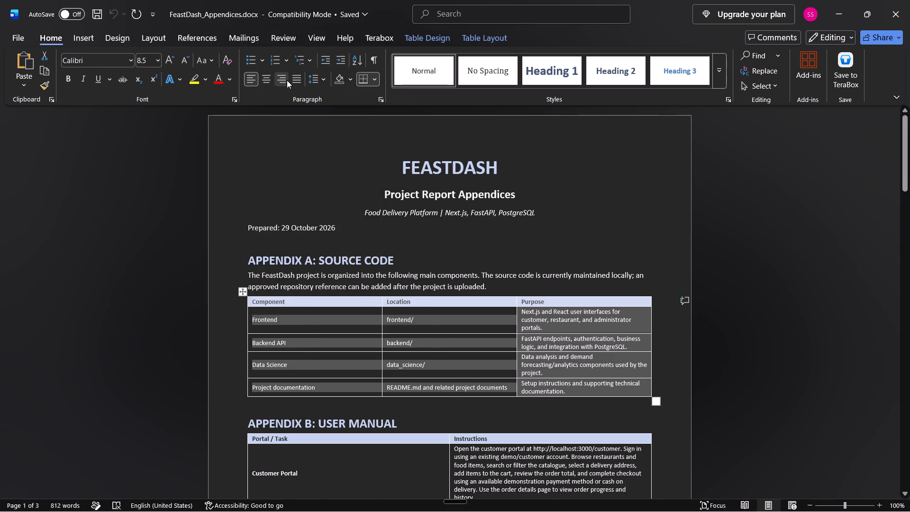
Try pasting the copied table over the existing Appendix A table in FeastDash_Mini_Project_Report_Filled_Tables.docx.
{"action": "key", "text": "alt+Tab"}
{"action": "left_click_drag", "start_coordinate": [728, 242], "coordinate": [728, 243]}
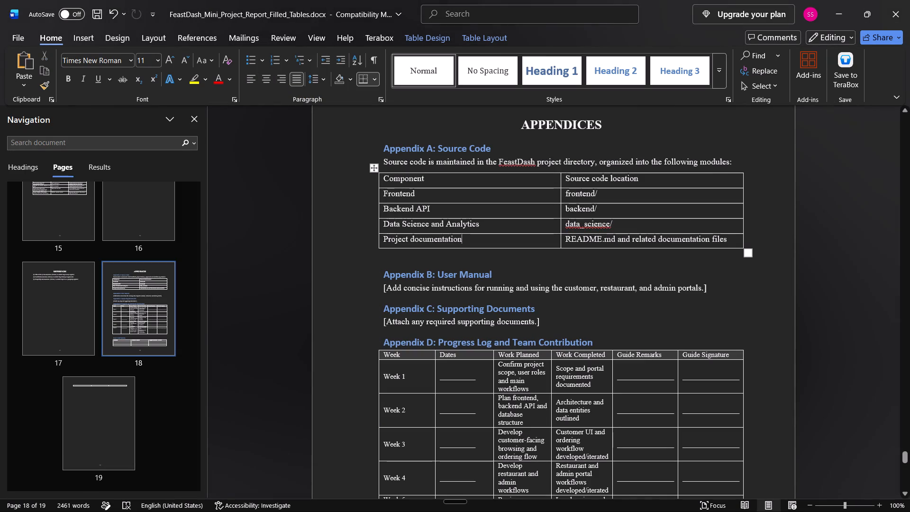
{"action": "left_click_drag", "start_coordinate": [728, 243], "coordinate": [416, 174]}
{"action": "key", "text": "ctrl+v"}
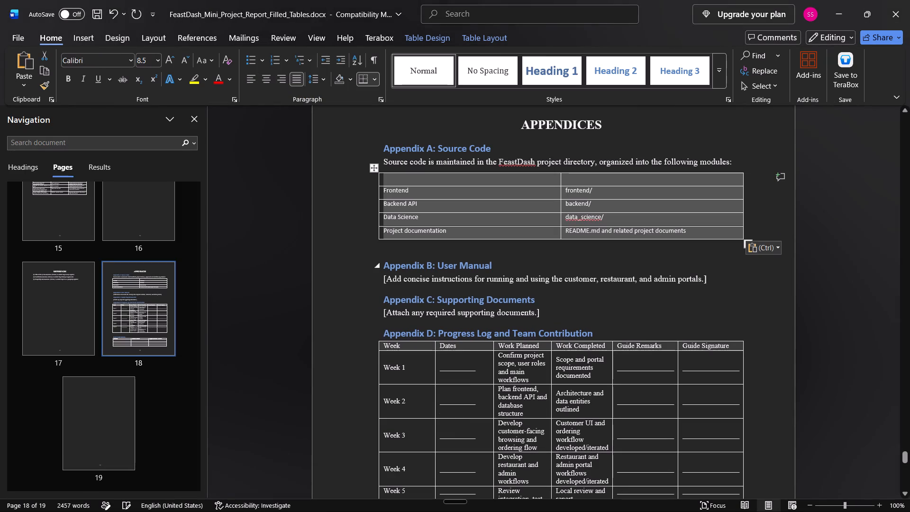
Undo the paste, all the Appendix A table entries and the insertion of the two-column table itself.
{"action": "key", "text": "ctrl+z"}
{"action": "key", "text": "ctrl+z"}
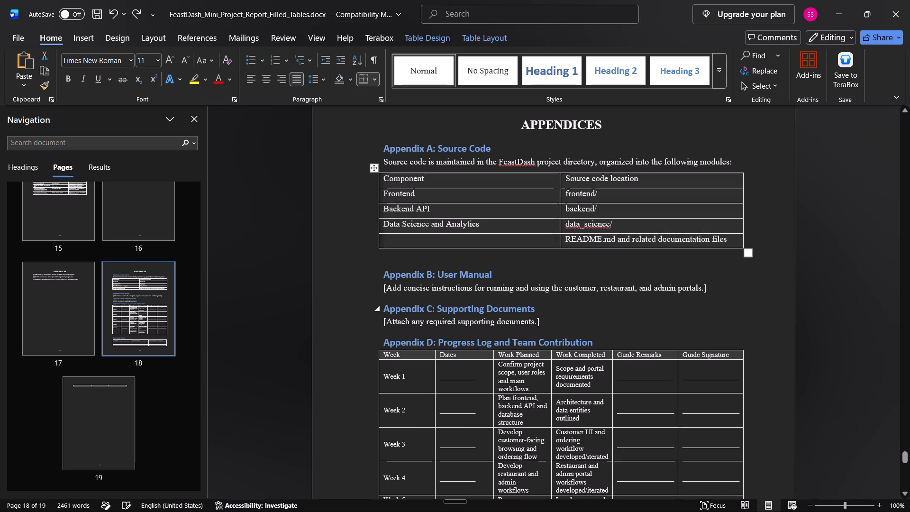
{"action": "key", "text": "ctrl+z"}
{"action": "key", "text": "ctrl+z"}
{"action": "key", "text": "ctrl+z"}
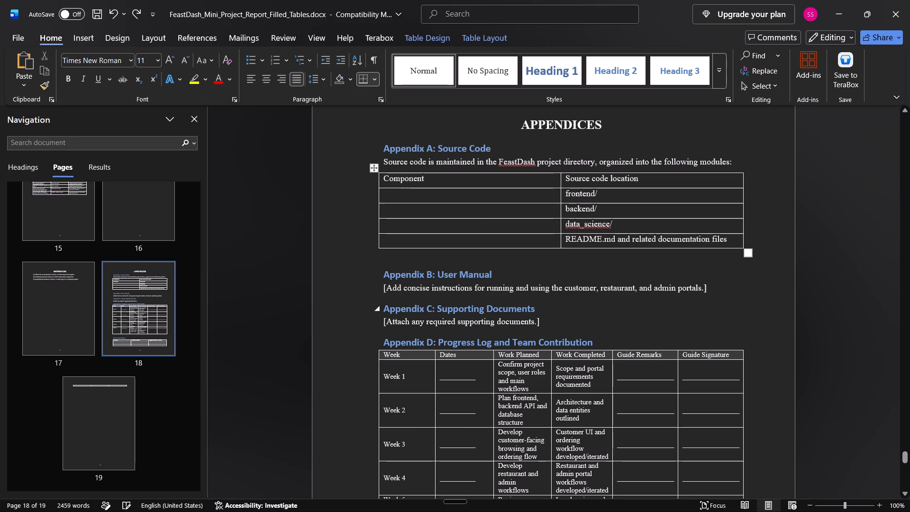
{"action": "key", "text": "ctrl+z"}
{"action": "key", "text": "ctrl+z"}
{"action": "key", "text": "ctrl+z"}
{"action": "key", "text": "ctrl+z"}
{"action": "key", "text": "ctrl+z"}
{"action": "key", "text": "ctrl+z"}
{"action": "key", "text": "ctrl+z"}
{"action": "key", "text": "ctrl+z"}
{"action": "key", "text": "ctrl+z"}
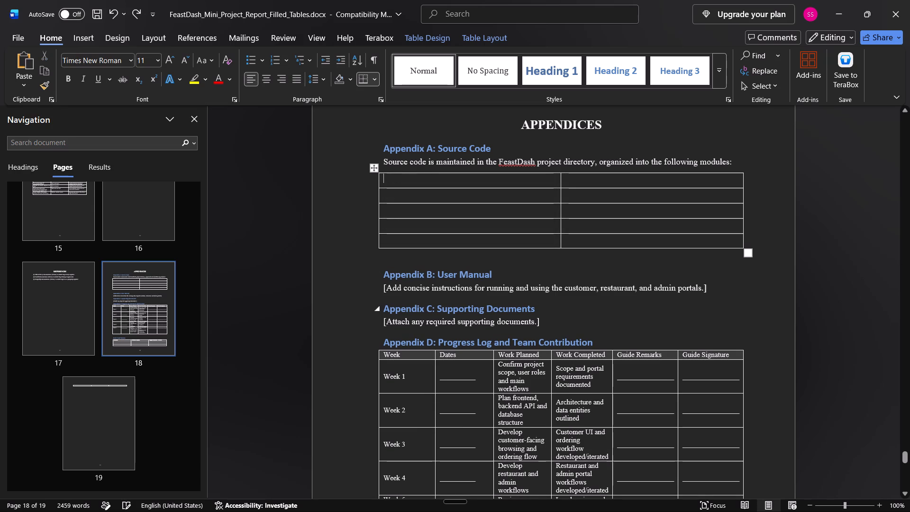
{"action": "key", "text": "ctrl+z"}
{"action": "key", "text": "ctrl+z"}
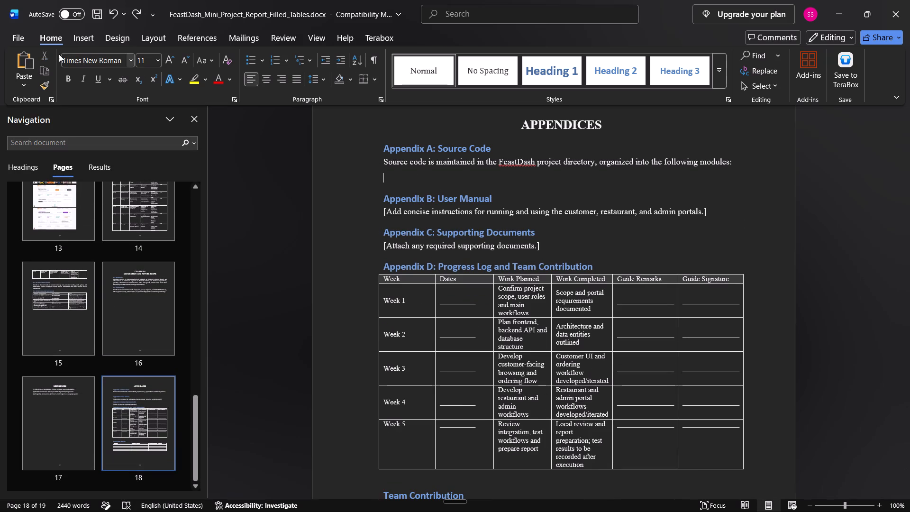
Insert a table with four columns and four rows below the Appendix A introductory sentence.
{"action": "left_click", "coordinate": [78, 41]}
{"action": "left_click", "coordinate": [95, 64]}
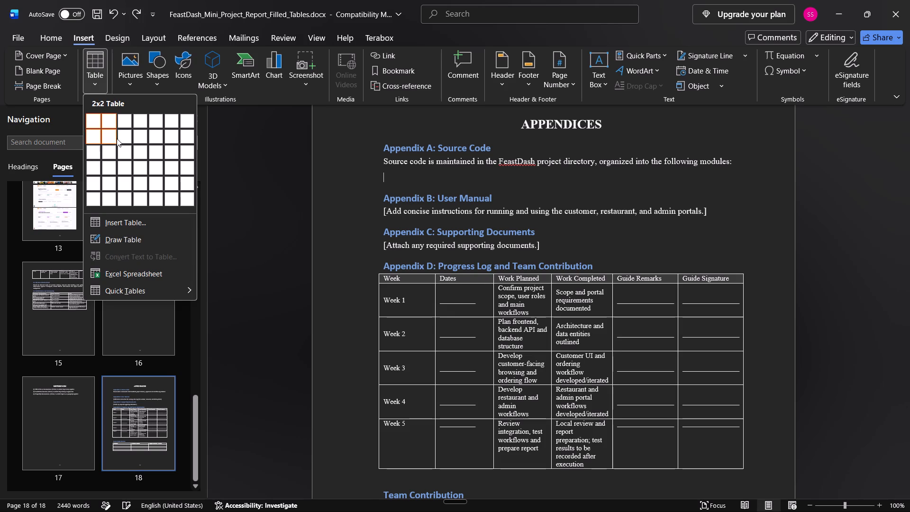
{"action": "left_click", "coordinate": [137, 165]}
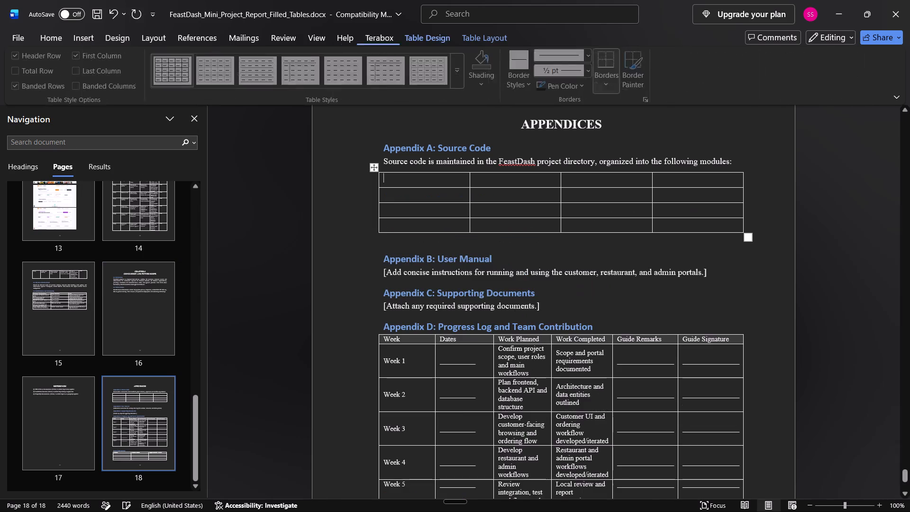
{"action": "key", "text": "alt+Tab"}
{"action": "key", "text": "alt+Tab"}
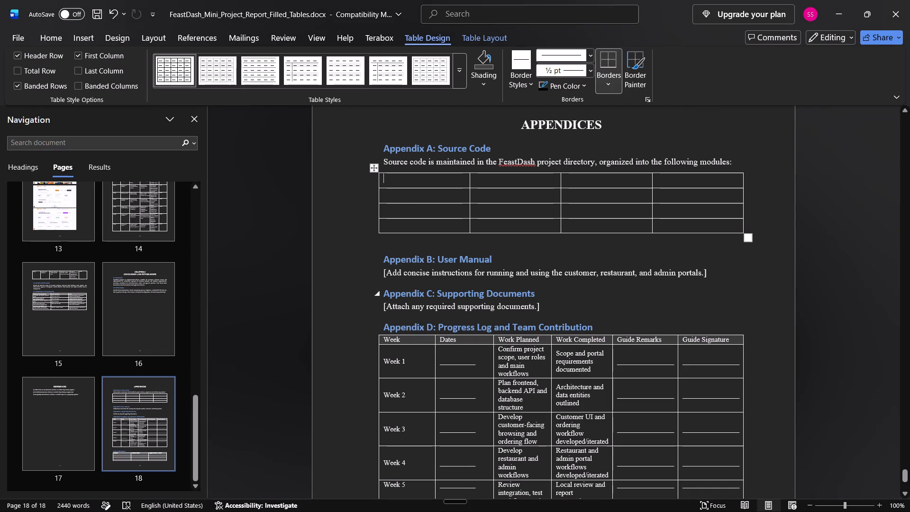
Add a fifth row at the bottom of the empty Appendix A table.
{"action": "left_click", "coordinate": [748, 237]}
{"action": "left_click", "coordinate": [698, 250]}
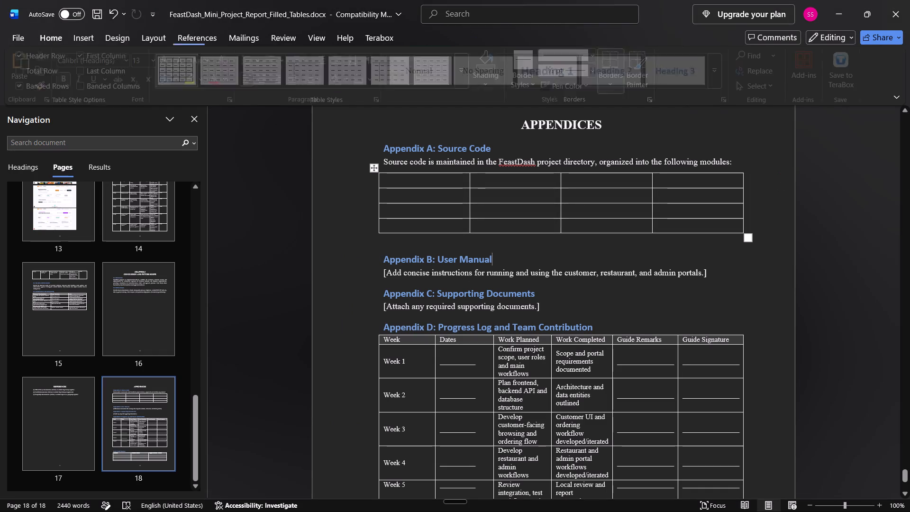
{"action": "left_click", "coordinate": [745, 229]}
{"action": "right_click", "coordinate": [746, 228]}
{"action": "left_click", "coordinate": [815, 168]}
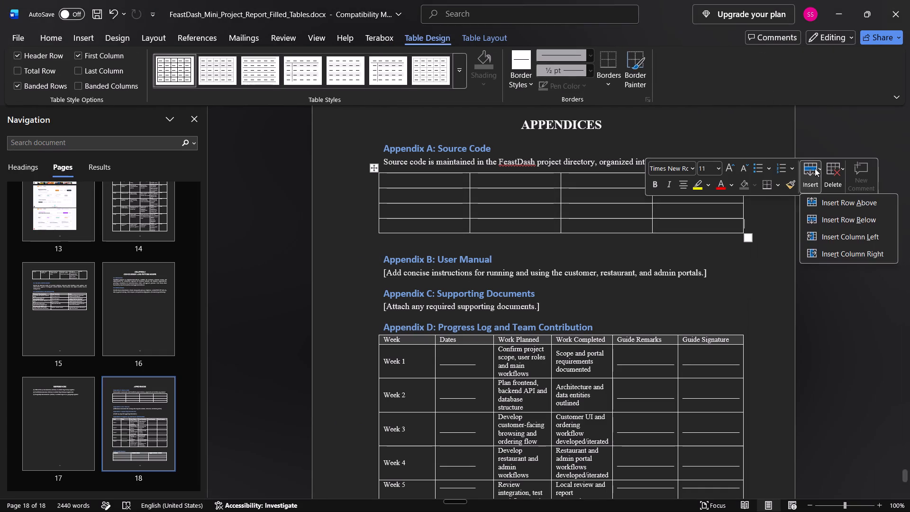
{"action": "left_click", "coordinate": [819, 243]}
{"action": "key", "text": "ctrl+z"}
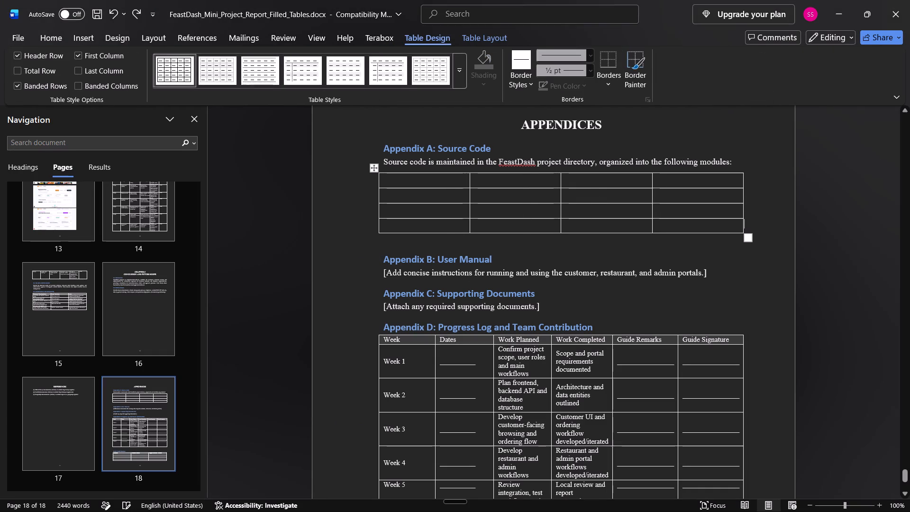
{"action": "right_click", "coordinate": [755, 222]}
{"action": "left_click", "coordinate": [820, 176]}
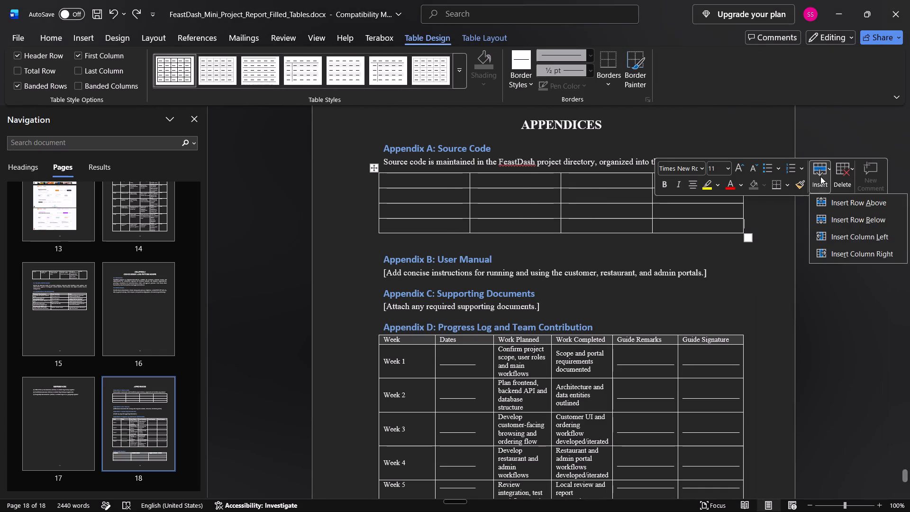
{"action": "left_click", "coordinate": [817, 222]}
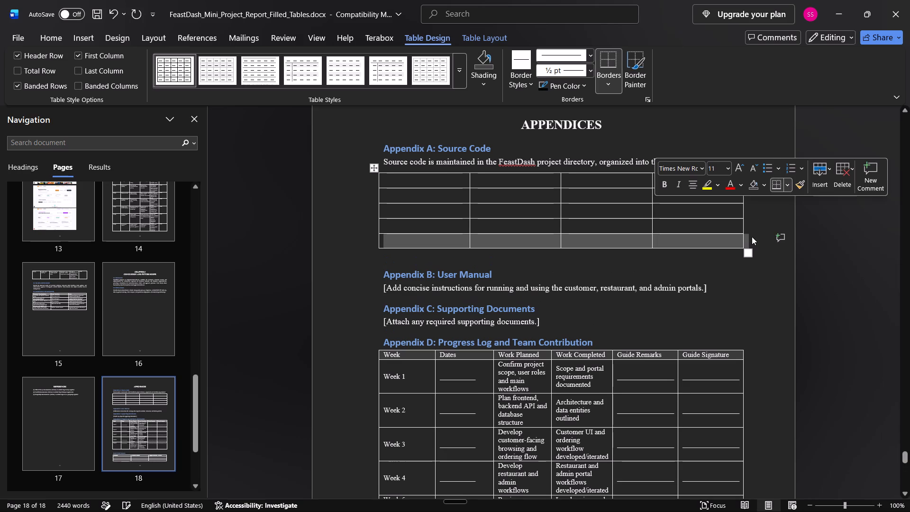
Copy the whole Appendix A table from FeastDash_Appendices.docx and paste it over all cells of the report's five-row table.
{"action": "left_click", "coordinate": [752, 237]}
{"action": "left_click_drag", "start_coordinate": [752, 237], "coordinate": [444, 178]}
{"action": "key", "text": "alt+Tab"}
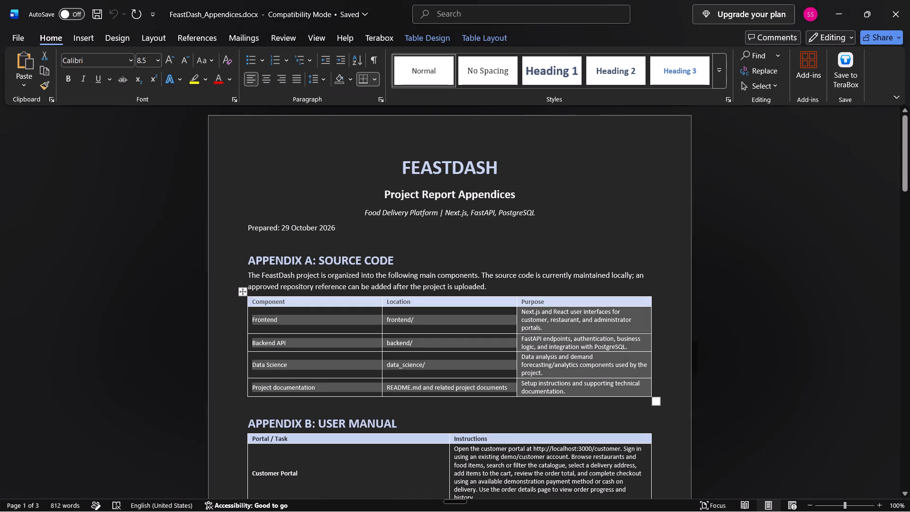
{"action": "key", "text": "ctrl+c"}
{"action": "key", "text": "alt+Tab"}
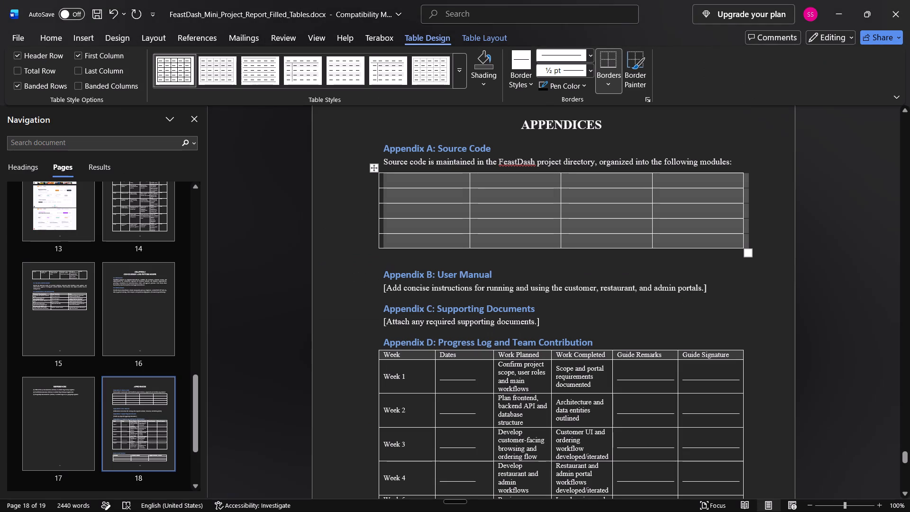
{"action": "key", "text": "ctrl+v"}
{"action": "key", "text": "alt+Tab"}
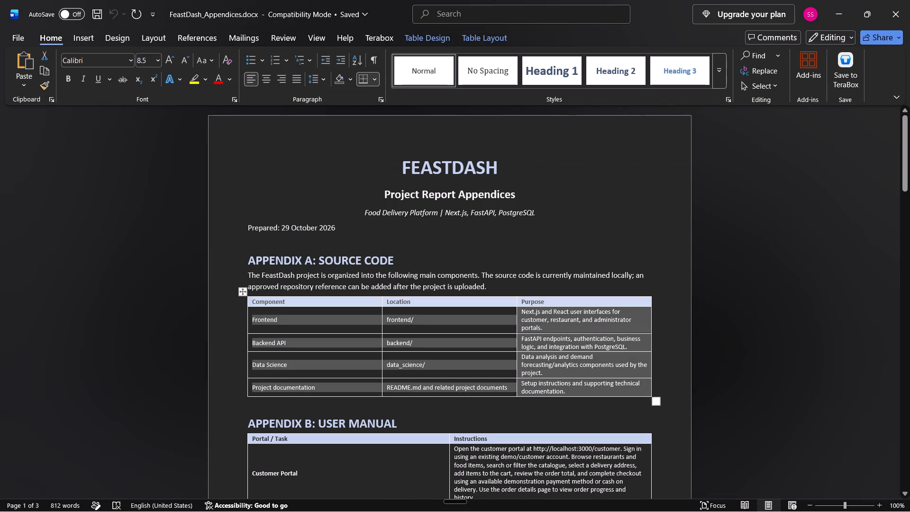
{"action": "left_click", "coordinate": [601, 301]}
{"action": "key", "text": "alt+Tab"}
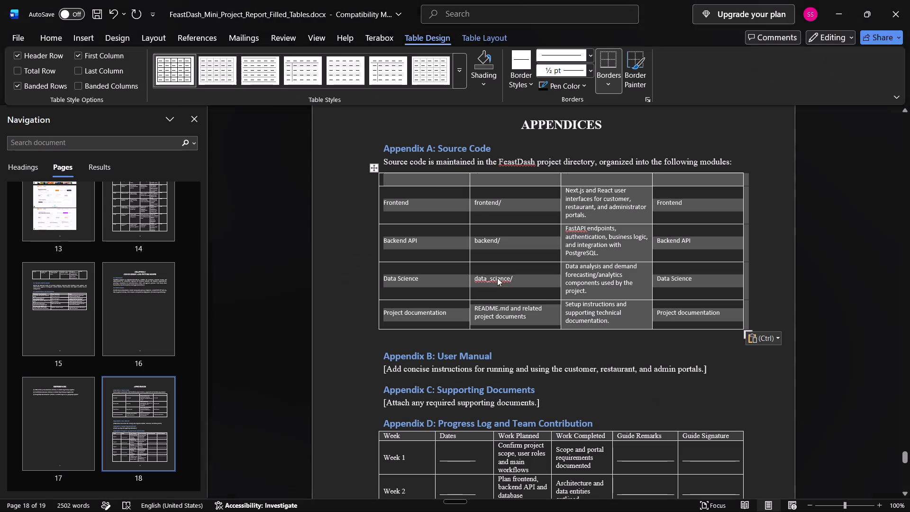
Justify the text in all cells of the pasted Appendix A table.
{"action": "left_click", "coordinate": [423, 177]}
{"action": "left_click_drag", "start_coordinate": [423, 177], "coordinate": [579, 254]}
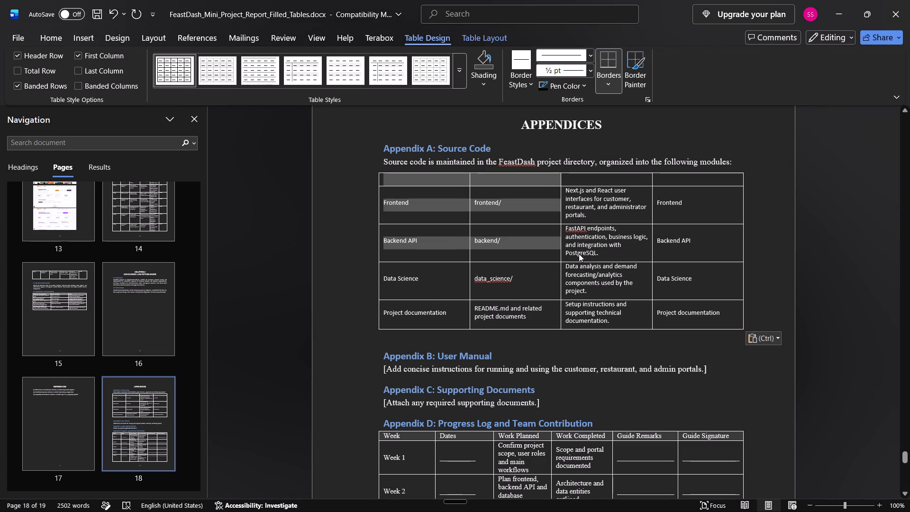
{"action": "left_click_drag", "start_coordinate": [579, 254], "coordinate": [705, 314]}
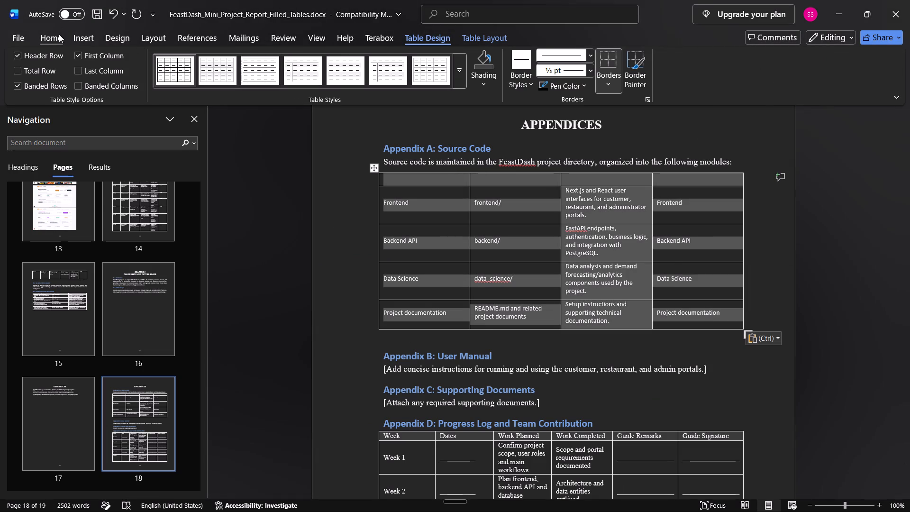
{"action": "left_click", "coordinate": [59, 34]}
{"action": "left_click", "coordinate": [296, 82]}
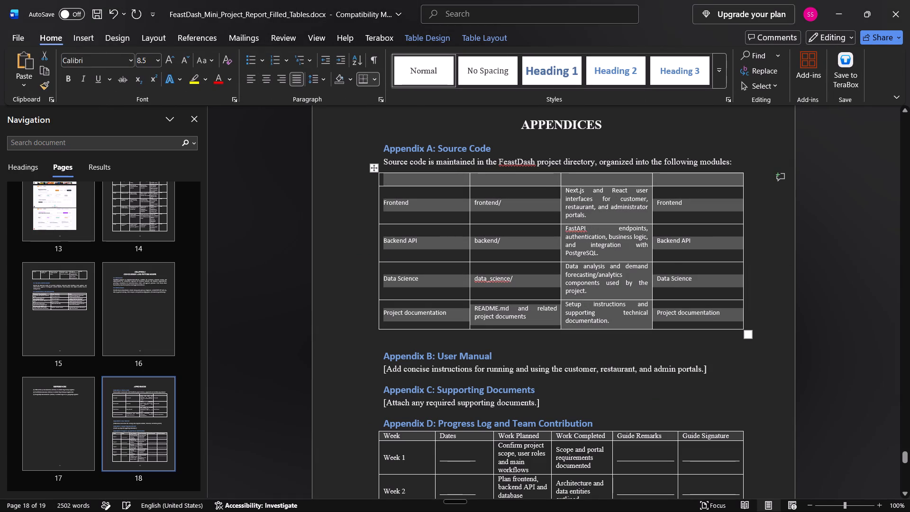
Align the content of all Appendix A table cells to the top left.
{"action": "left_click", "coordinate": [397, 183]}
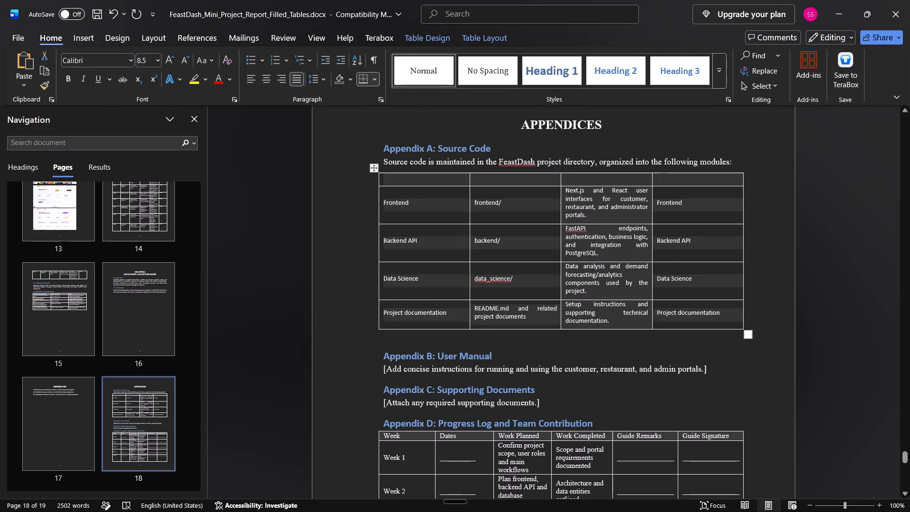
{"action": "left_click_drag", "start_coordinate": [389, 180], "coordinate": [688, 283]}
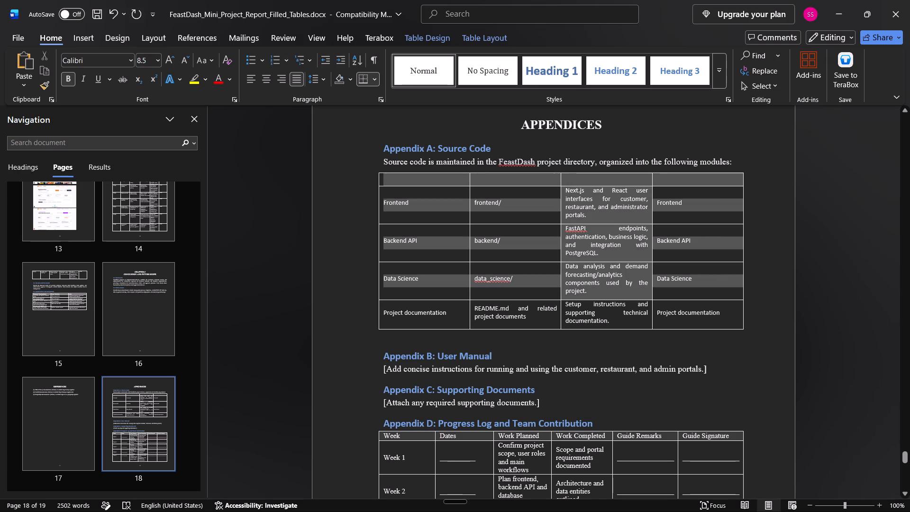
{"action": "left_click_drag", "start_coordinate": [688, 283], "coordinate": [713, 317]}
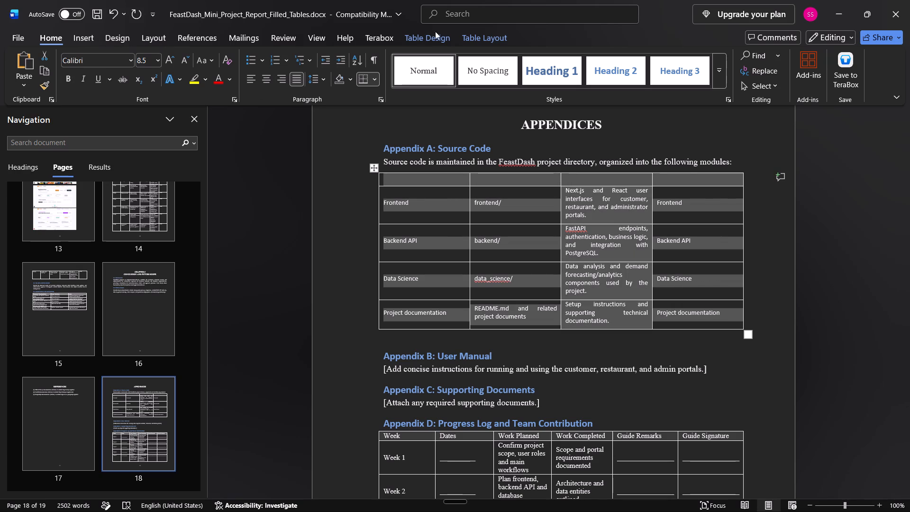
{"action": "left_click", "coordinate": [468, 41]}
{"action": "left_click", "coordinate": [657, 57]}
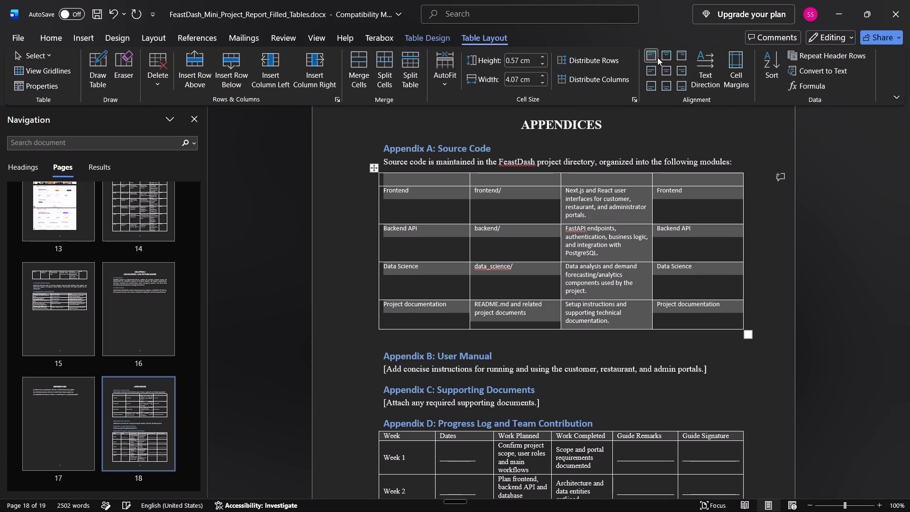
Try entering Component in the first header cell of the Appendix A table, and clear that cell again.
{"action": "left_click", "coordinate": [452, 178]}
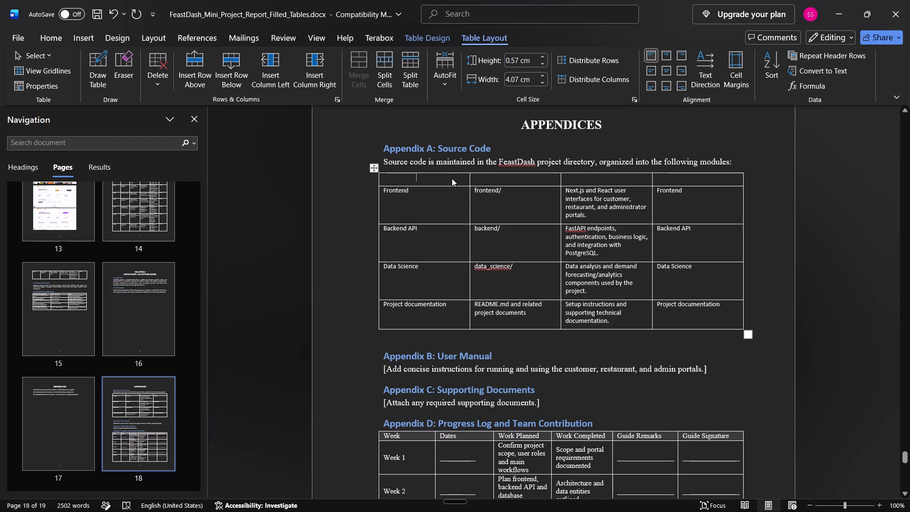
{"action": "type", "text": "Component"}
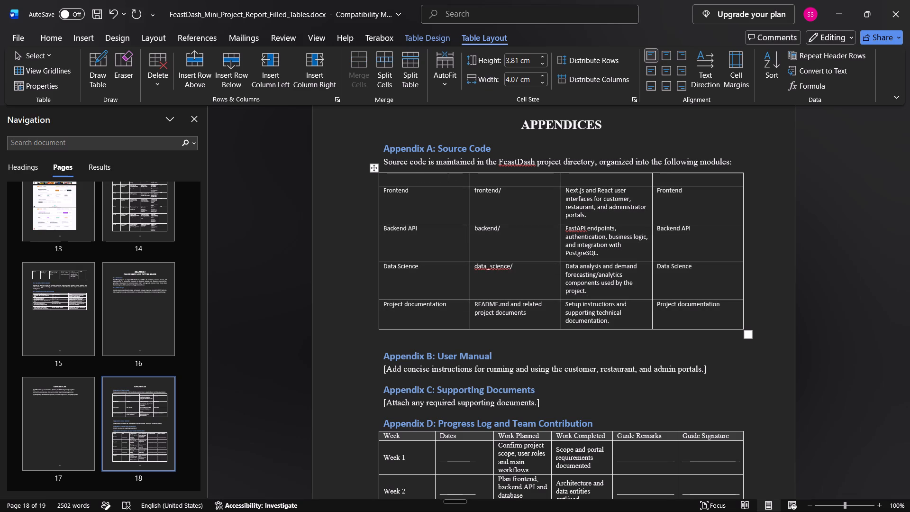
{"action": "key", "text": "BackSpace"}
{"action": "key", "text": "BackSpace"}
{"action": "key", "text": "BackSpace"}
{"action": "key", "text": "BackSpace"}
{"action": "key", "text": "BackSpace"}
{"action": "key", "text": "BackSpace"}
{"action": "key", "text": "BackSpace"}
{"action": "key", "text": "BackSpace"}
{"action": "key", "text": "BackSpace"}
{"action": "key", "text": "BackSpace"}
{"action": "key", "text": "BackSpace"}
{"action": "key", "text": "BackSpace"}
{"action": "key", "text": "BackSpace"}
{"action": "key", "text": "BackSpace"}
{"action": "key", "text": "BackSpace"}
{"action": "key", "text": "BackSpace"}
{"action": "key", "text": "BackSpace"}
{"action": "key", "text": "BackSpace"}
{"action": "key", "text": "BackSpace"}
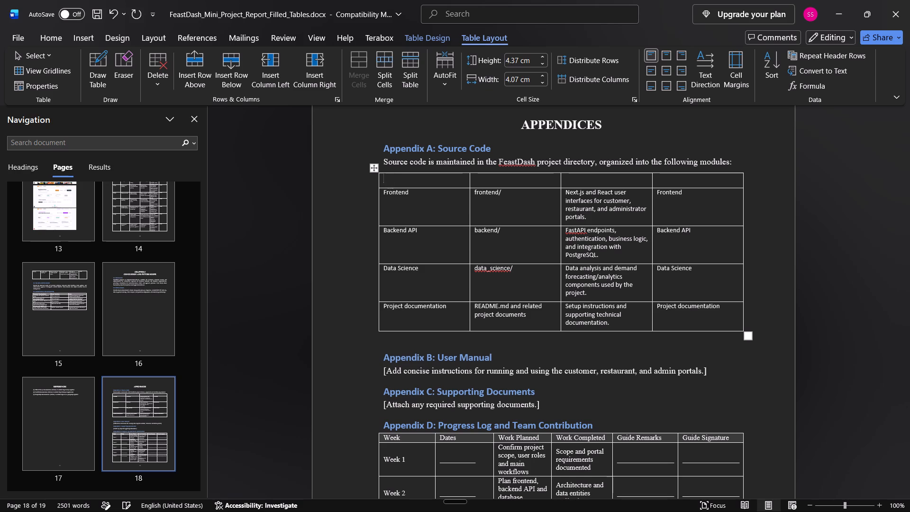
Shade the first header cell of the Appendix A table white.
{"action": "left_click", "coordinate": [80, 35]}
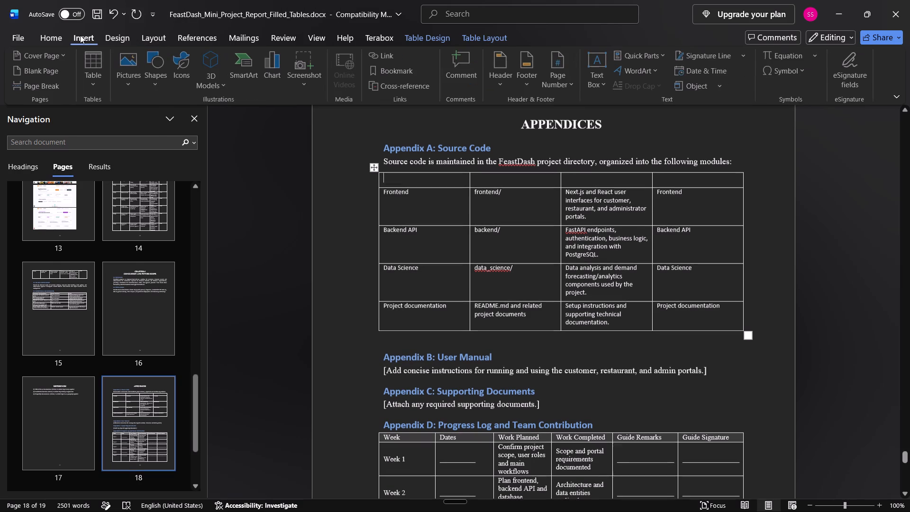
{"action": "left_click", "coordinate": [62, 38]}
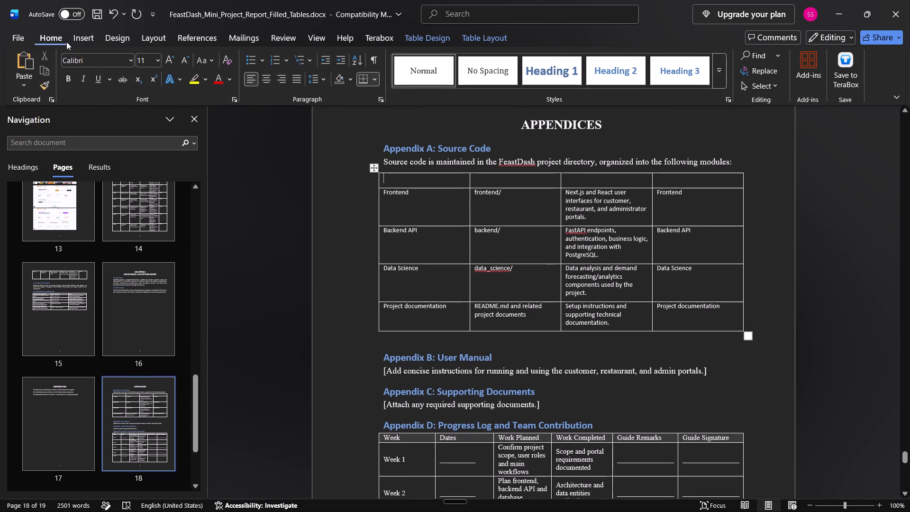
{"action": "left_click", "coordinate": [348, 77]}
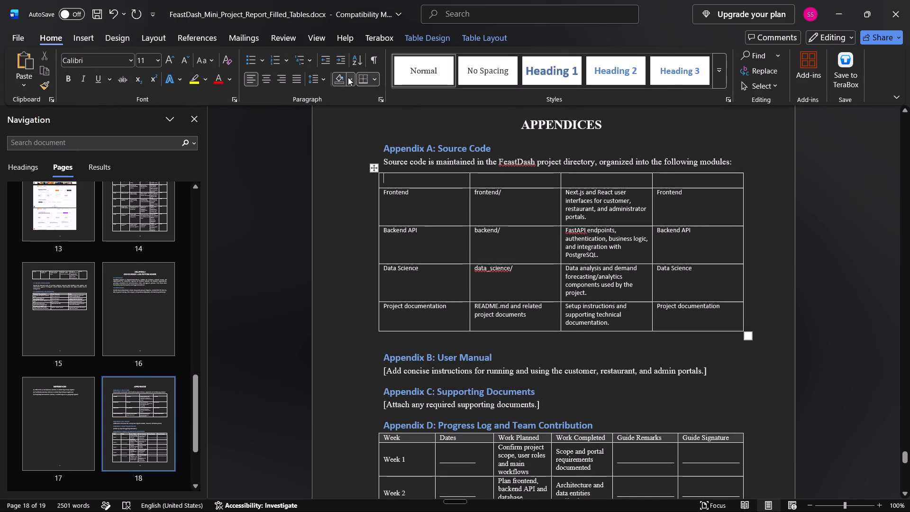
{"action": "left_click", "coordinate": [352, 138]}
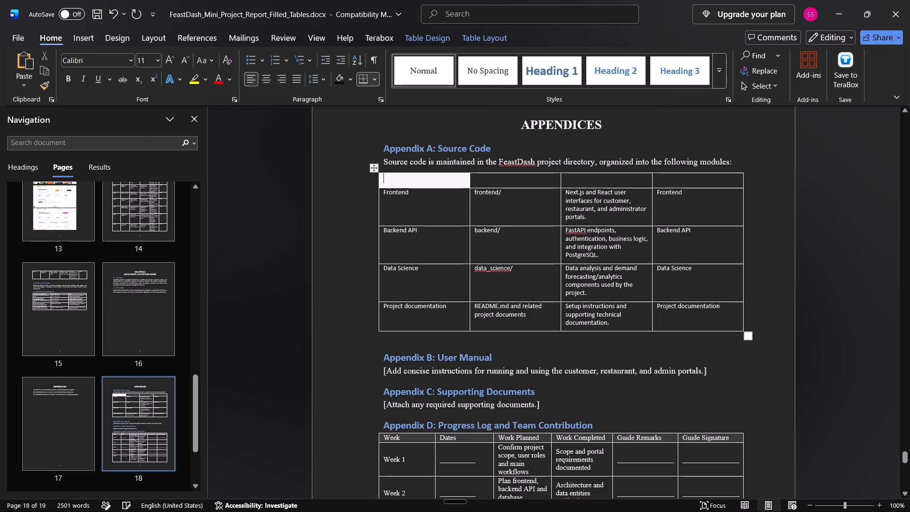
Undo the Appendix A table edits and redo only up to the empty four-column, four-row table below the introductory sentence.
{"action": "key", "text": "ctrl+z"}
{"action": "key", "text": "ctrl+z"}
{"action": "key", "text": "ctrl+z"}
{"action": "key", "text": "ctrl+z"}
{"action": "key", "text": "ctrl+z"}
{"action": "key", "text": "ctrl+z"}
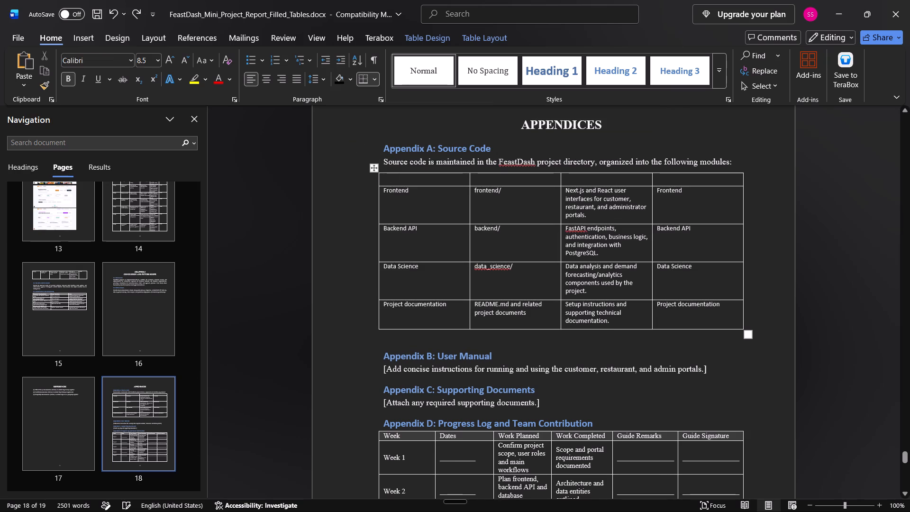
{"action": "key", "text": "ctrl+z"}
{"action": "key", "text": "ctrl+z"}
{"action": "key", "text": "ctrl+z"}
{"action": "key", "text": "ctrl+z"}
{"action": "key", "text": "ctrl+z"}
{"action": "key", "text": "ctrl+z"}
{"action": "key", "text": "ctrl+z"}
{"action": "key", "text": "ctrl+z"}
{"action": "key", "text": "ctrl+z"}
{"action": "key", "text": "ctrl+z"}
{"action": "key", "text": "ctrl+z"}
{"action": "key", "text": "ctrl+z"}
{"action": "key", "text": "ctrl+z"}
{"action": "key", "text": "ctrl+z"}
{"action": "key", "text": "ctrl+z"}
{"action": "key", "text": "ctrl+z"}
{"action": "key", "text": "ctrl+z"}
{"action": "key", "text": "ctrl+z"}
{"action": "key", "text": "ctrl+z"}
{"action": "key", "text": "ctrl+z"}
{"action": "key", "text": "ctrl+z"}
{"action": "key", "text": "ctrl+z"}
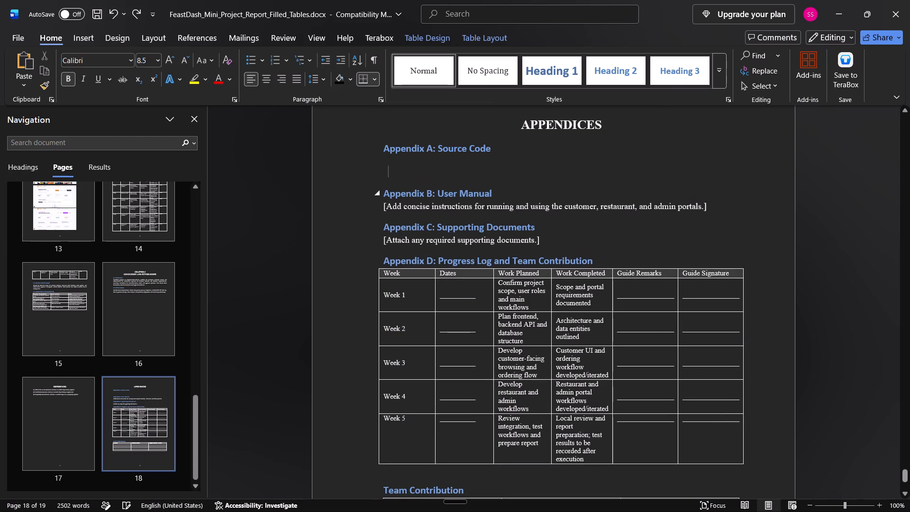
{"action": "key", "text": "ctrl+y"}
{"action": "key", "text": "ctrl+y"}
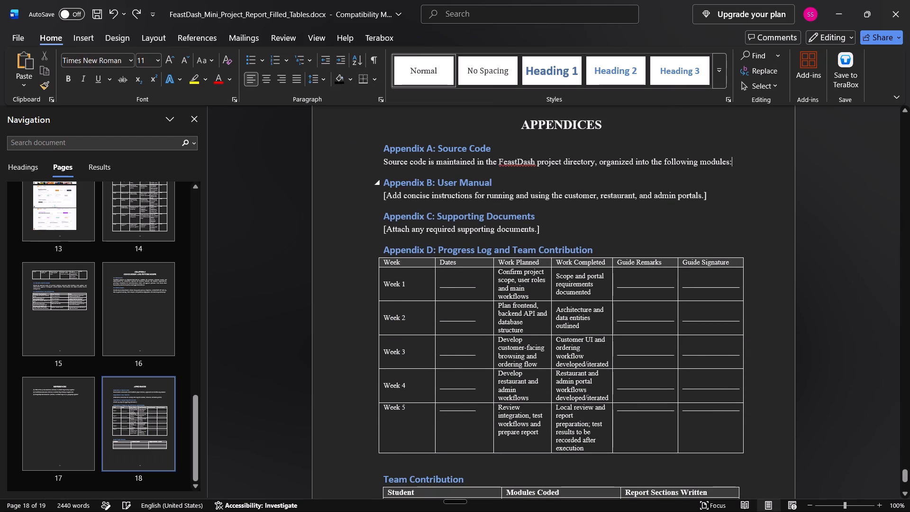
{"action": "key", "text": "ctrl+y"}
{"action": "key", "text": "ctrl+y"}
Copy the four body rows, Frontend to Project documentation, of the Appendix A table in FeastDash_Appendices.docx, without the header row.
{"action": "key", "text": "alt+Tab"}
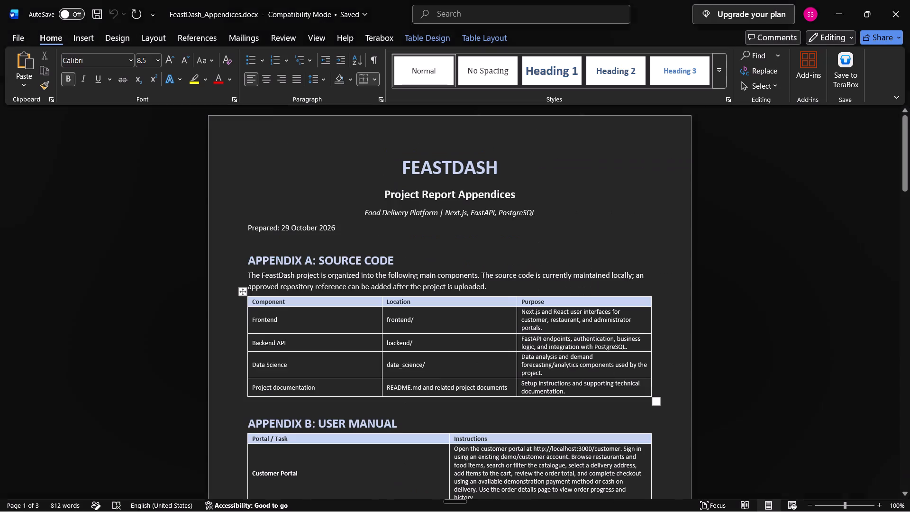
{"action": "left_click_drag", "start_coordinate": [251, 317], "coordinate": [540, 395]}
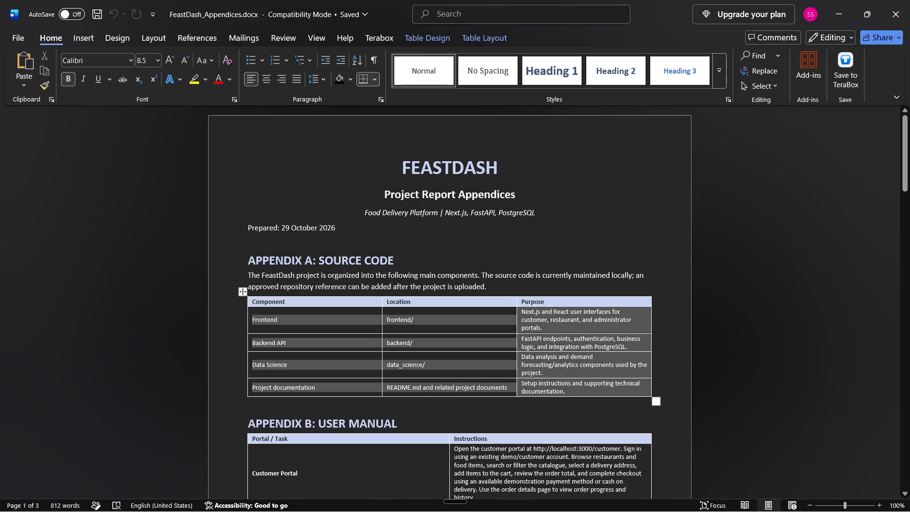
{"action": "left_click_drag", "start_coordinate": [540, 395], "coordinate": [555, 395]}
{"action": "key", "text": "ctrl+c"}
{"action": "key", "text": "Tab"}
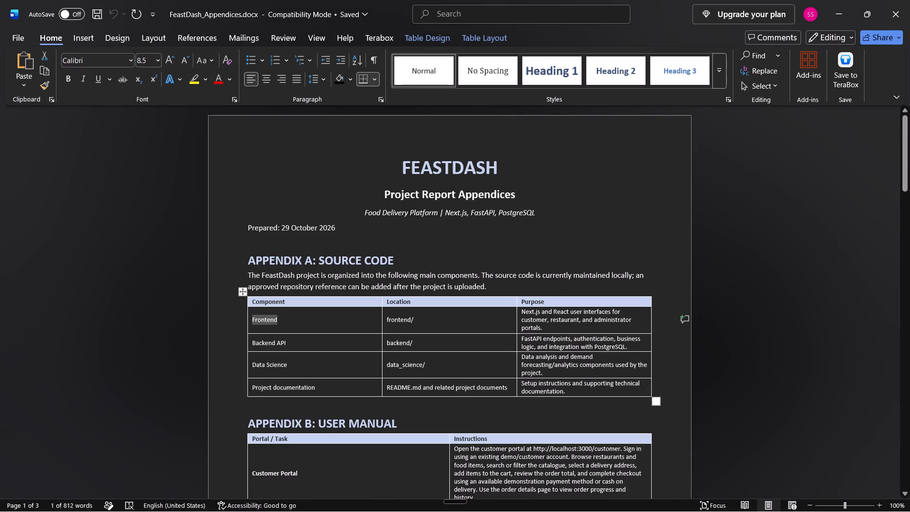
{"action": "left_click", "coordinate": [559, 389]}
{"action": "left_click_drag", "start_coordinate": [571, 390], "coordinate": [418, 353]}
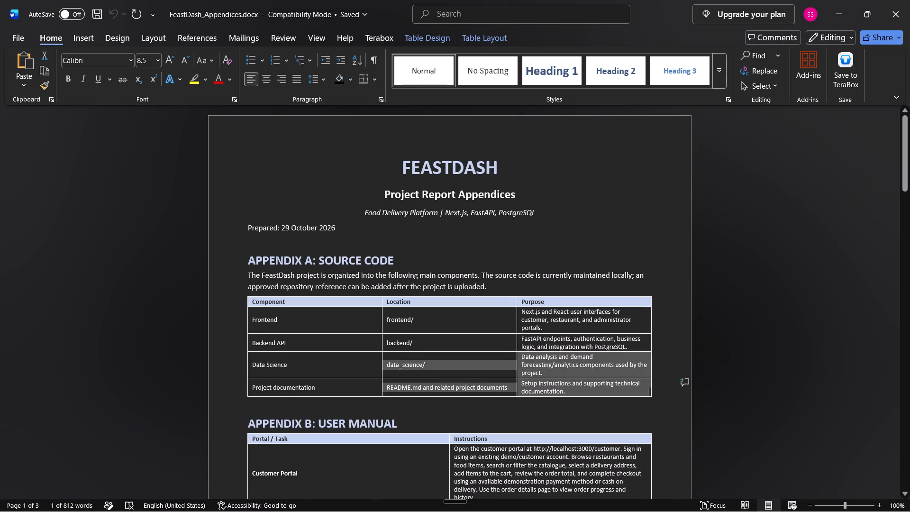
{"action": "left_click_drag", "start_coordinate": [418, 353], "coordinate": [282, 321]}
{"action": "key", "text": "ctrl+c"}
Paste the copied rows over the three rows below the header row of the report's empty Appendix A table.
{"action": "key", "text": "alt+Tab"}
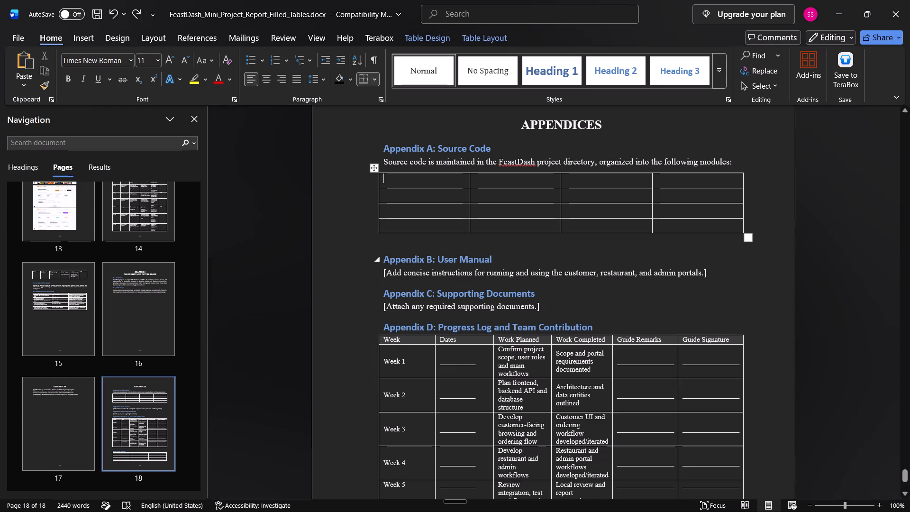
{"action": "left_click_drag", "start_coordinate": [393, 193], "coordinate": [663, 237]}
{"action": "key", "text": "ctrl+v"}
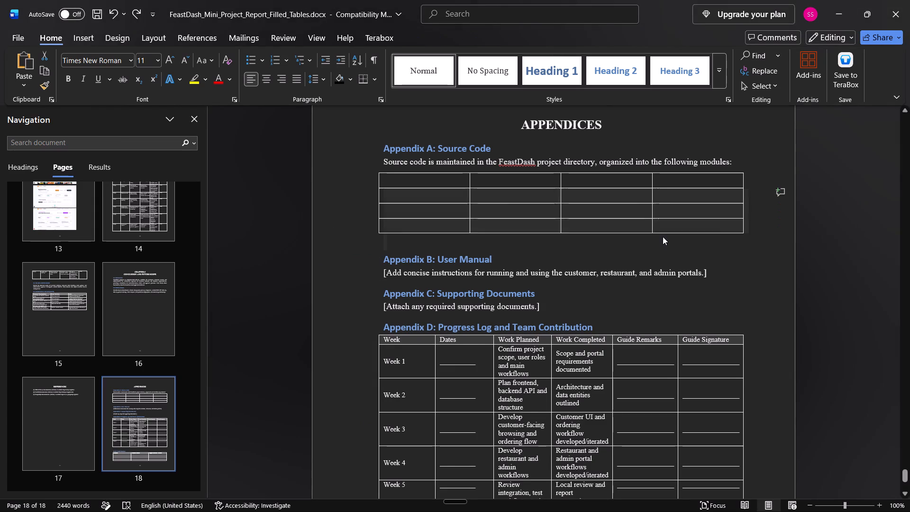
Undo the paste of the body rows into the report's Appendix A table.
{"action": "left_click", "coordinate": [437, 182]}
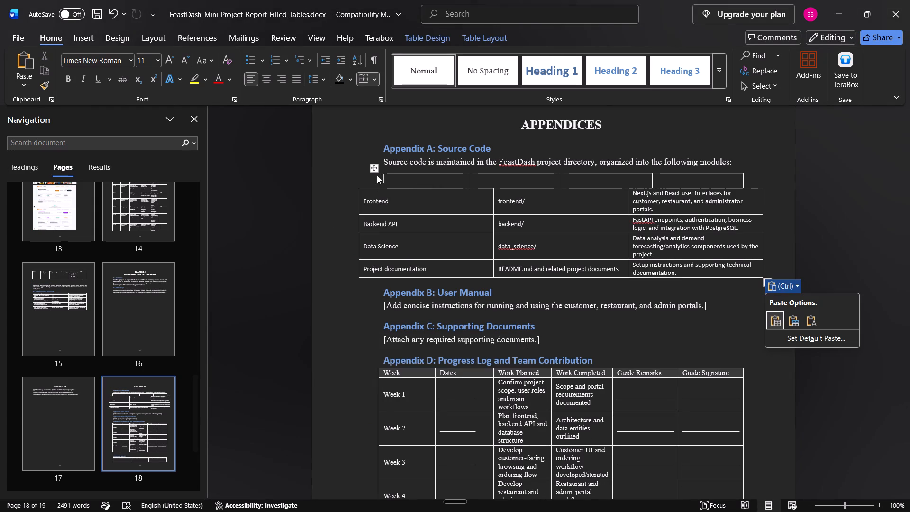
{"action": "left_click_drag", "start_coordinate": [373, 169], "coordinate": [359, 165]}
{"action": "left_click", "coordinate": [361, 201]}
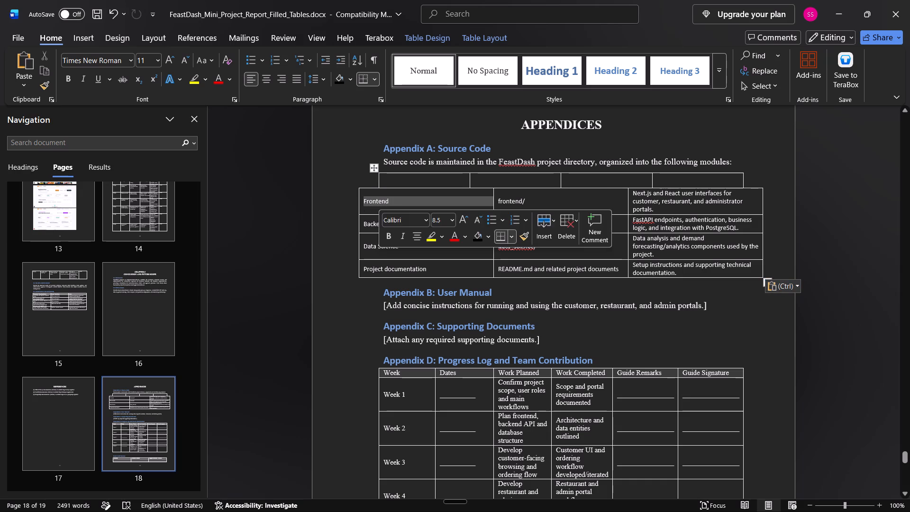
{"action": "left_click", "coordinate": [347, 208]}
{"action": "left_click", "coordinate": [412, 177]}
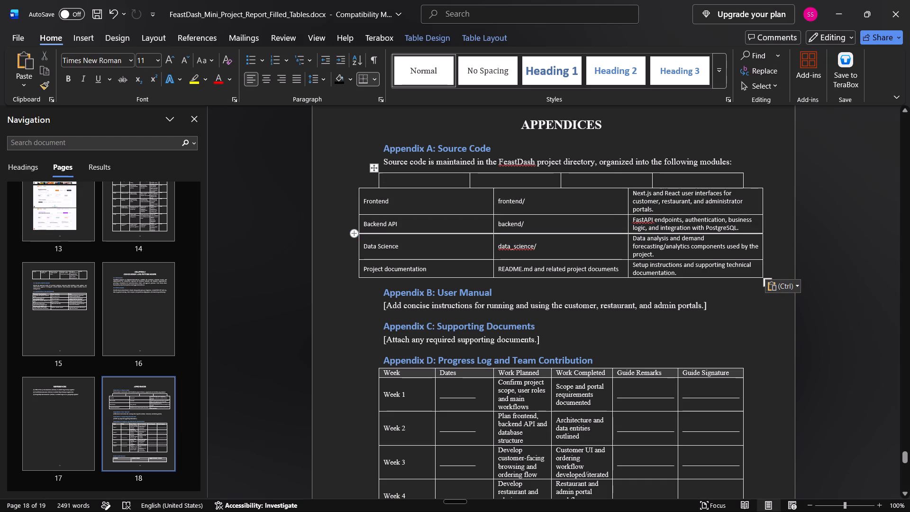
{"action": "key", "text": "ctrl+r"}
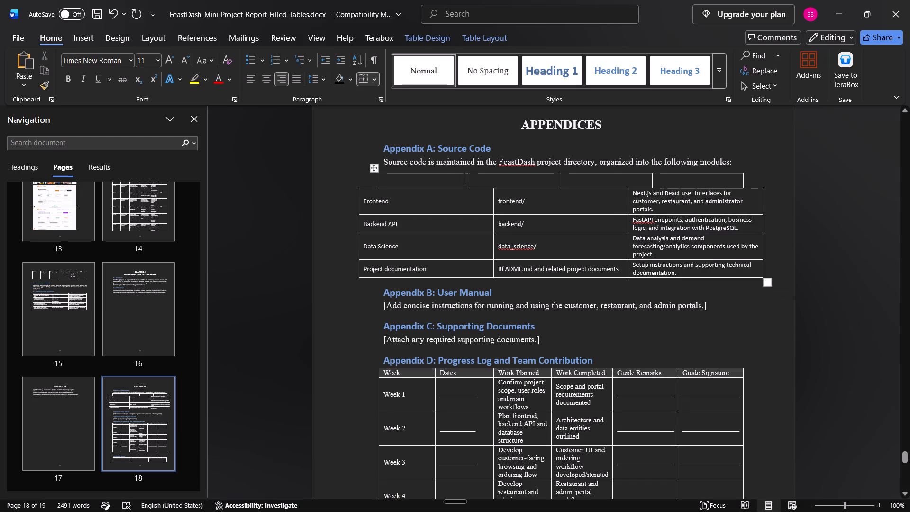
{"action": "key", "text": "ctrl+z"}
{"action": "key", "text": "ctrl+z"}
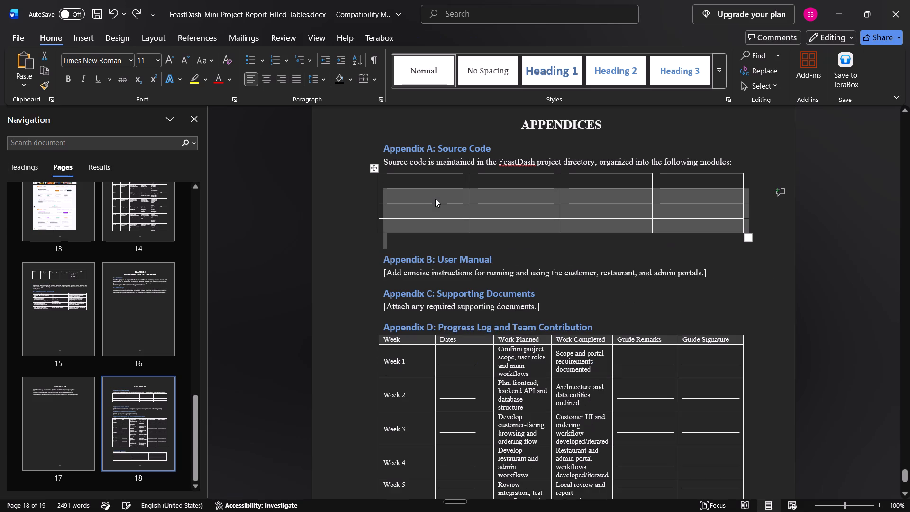
Fill the first three header cells of the report's Appendix A table with Component, ocation and Purpose, following FeastDash_Appendices.docx.
{"action": "left_click", "coordinate": [430, 198]}
{"action": "left_click", "coordinate": [402, 182]}
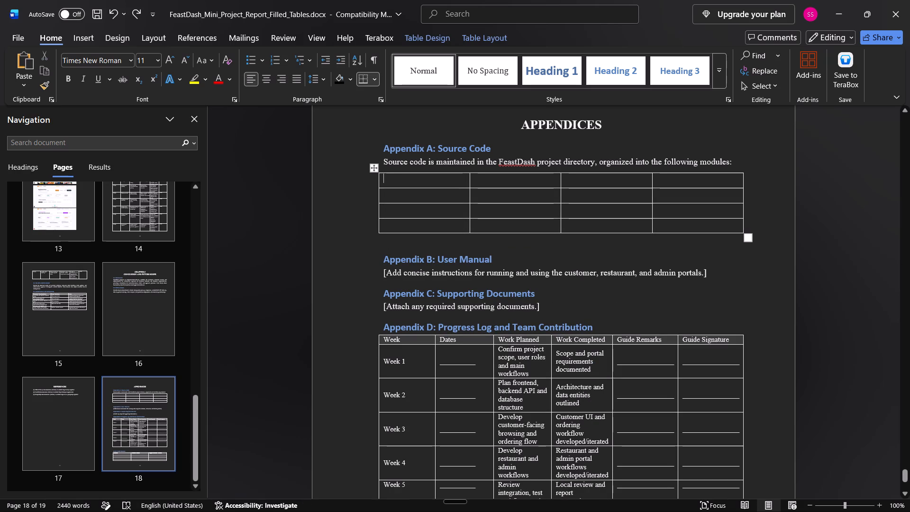
{"action": "key", "text": "alt+Tab"}
{"action": "key", "text": "alt+Tab"}
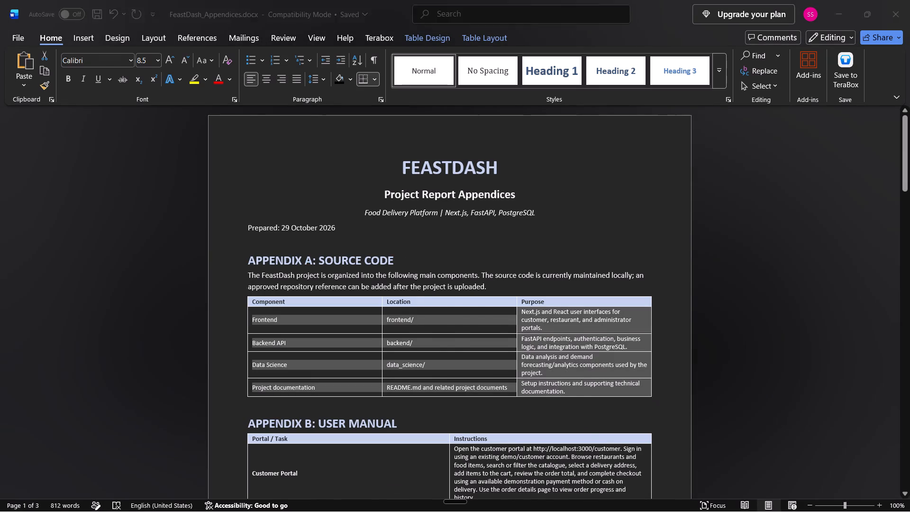
{"action": "type", "text": "Component"}
{"action": "key", "text": "Right"}
{"action": "type", "text": "ocation"}
{"action": "key", "text": "Right"}
{"action": "key", "text": "alt+Tab"}
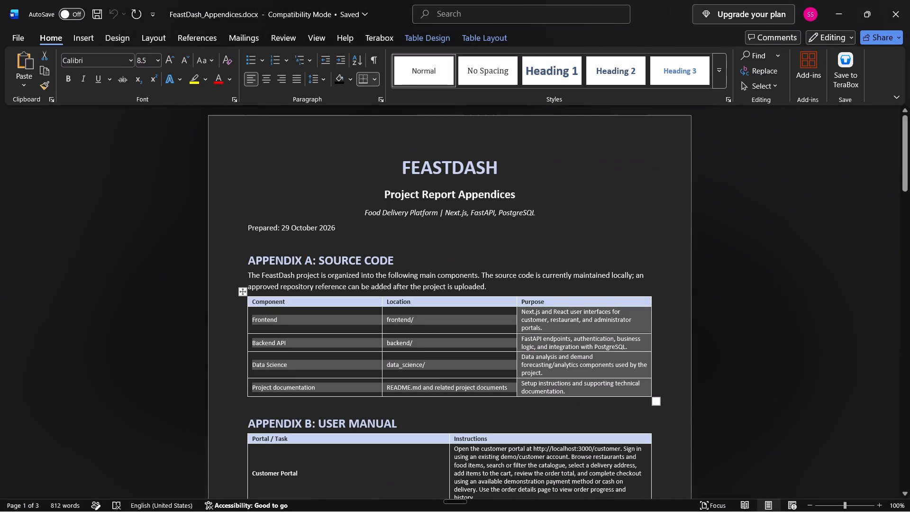
{"action": "key", "text": "alt+Tab"}
{"action": "type", "text": "Purpose"}
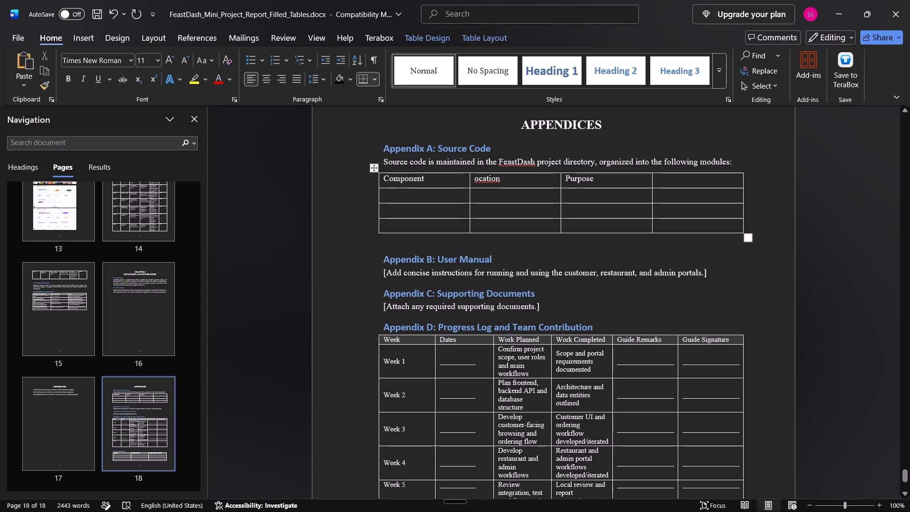
Delete the empty fourth column of the Appendix A table.
{"action": "left_click_drag", "start_coordinate": [675, 178], "coordinate": [711, 239]}
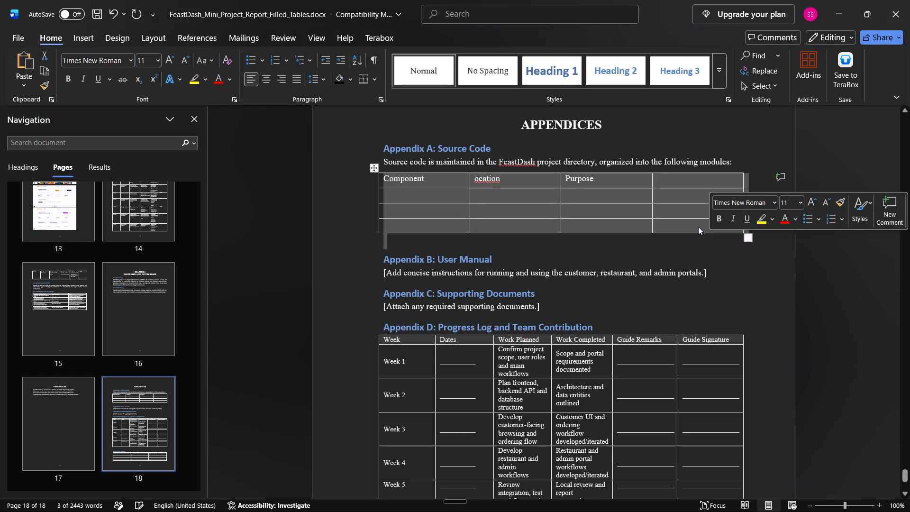
{"action": "left_click", "coordinate": [698, 227]}
{"action": "left_click_drag", "start_coordinate": [698, 227], "coordinate": [674, 184]}
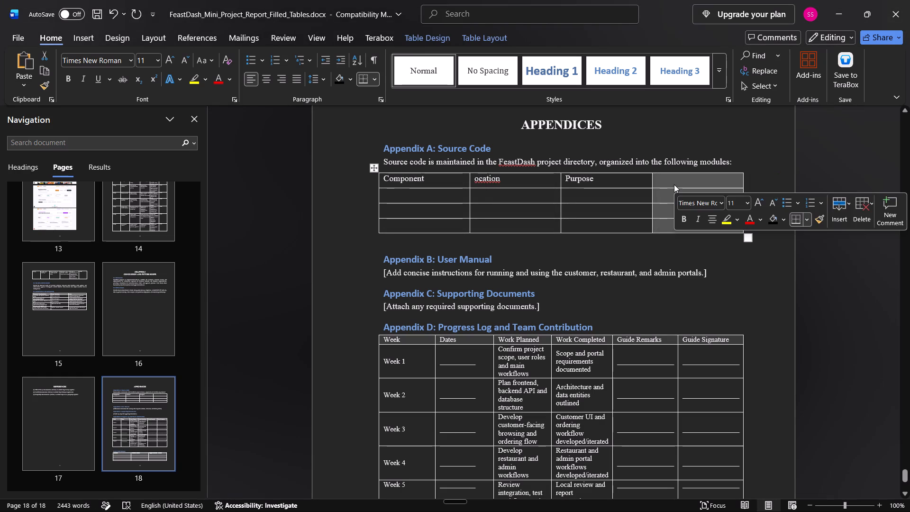
{"action": "key", "text": "Delete"}
{"action": "key", "text": "Delete"}
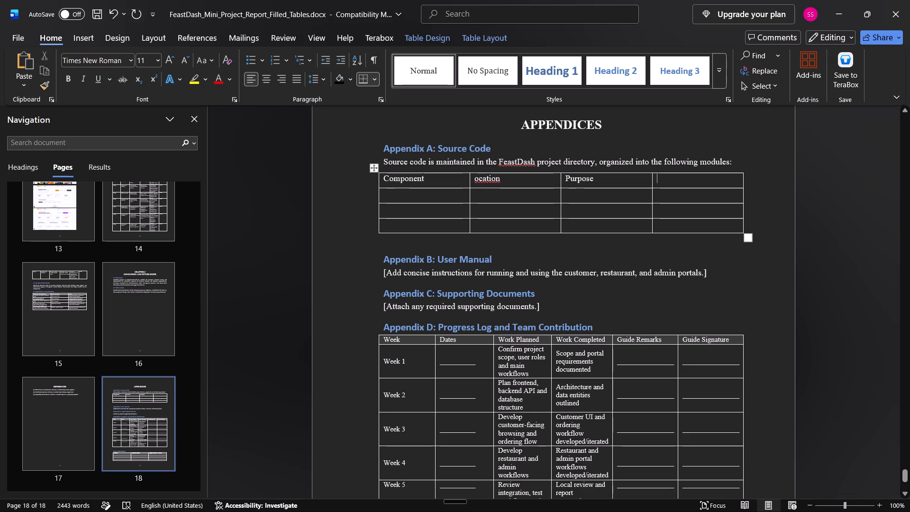
{"action": "left_click_drag", "start_coordinate": [679, 184], "coordinate": [703, 225]}
{"action": "right_click", "coordinate": [703, 225]}
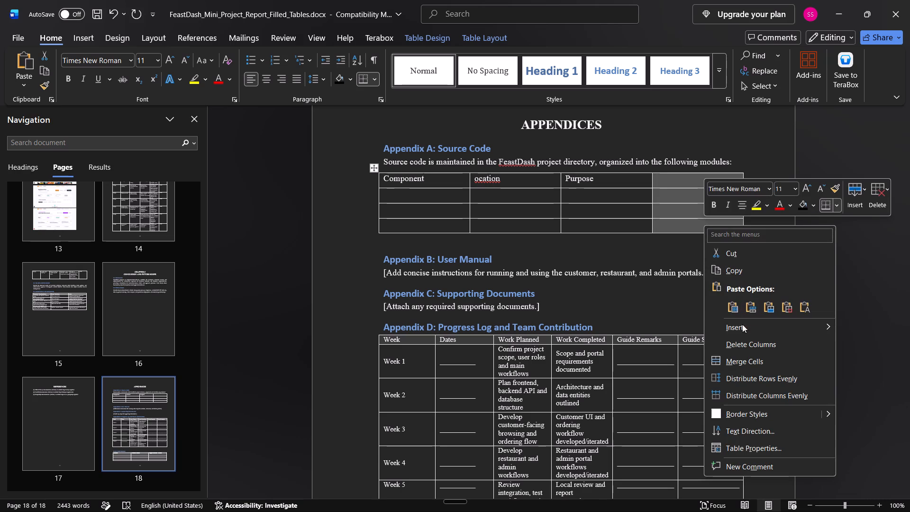
{"action": "left_click", "coordinate": [740, 347]}
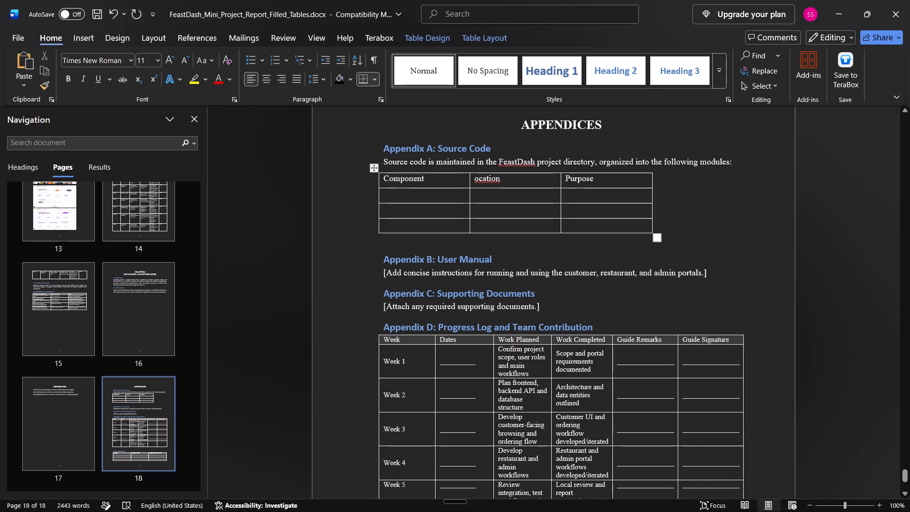
Enlarge the three-column Appendix A table to about the full text width, with slightly taller rows.
{"action": "left_click_drag", "start_coordinate": [656, 238], "coordinate": [707, 245]}
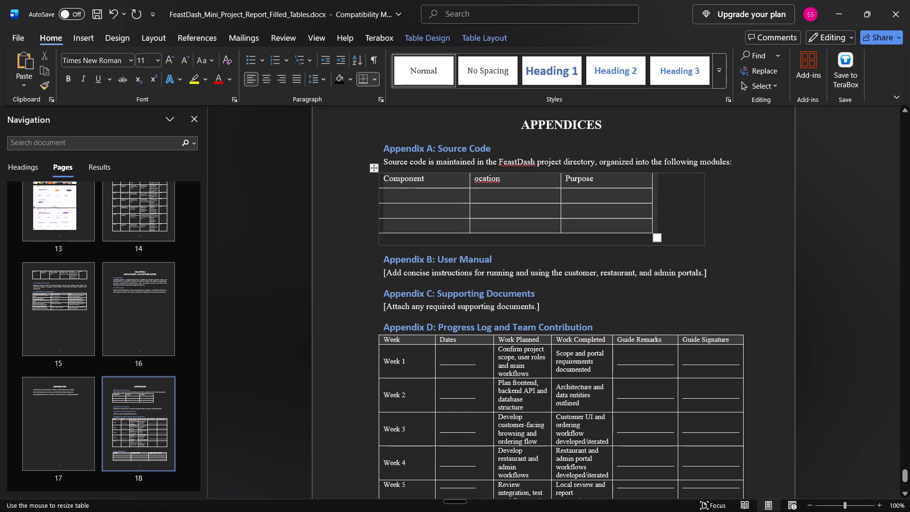
{"action": "left_click_drag", "start_coordinate": [707, 245], "coordinate": [746, 252]}
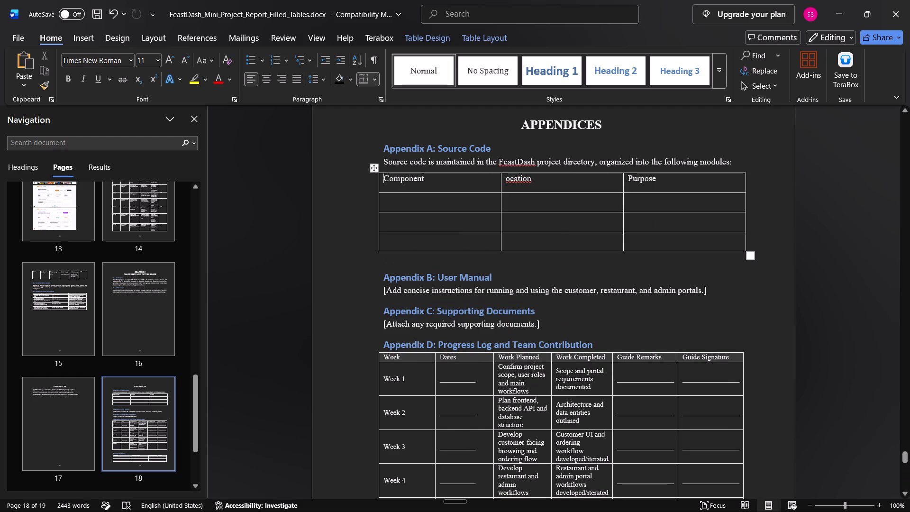
Insert one row below the last row of the Appendix A table.
{"action": "left_click", "coordinate": [750, 247]}
{"action": "left_click", "coordinate": [749, 241]}
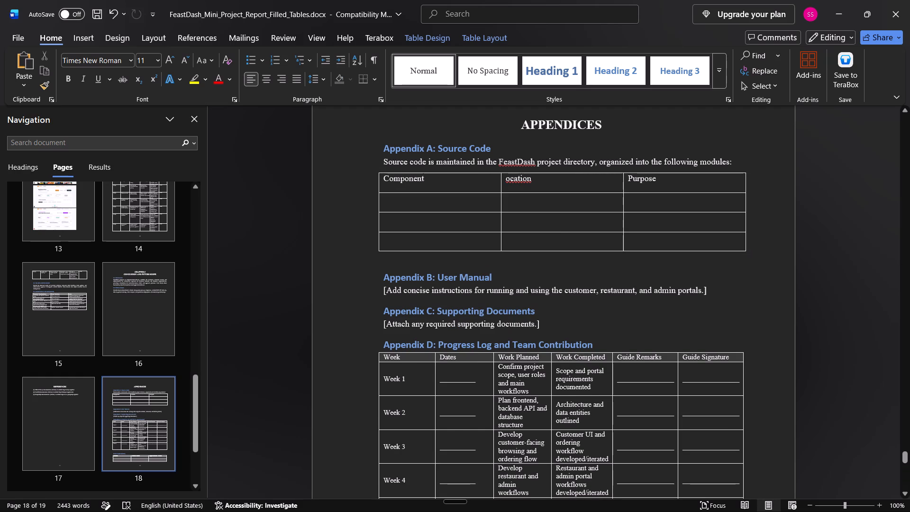
{"action": "left_click", "coordinate": [746, 240]}
{"action": "right_click", "coordinate": [750, 243]}
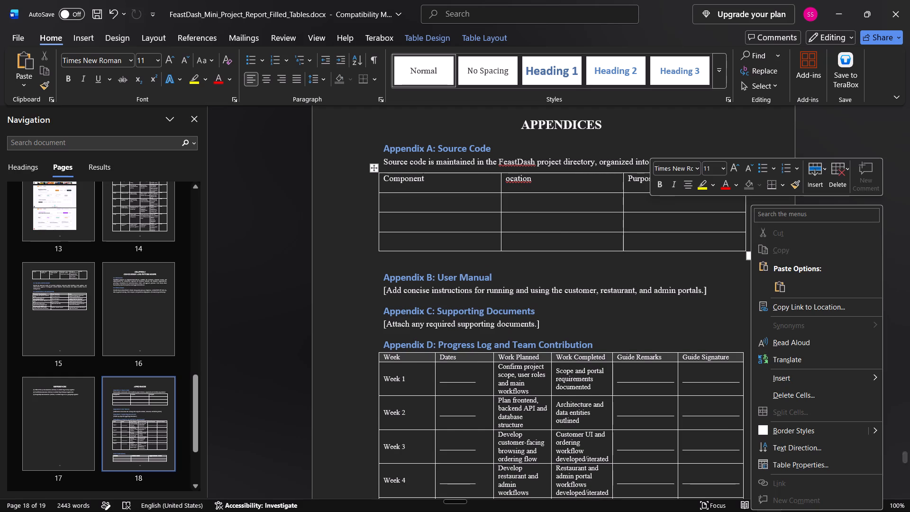
{"action": "left_click", "coordinate": [811, 172]}
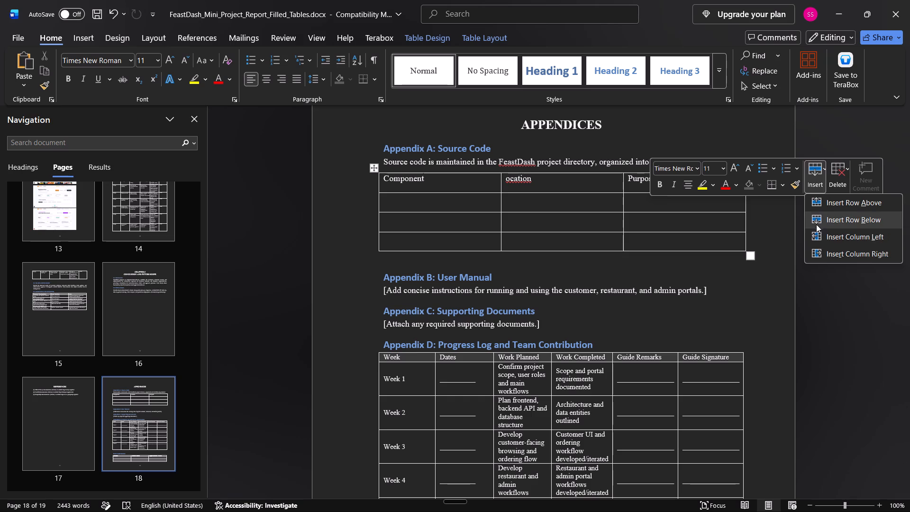
{"action": "left_click", "coordinate": [816, 223]}
{"action": "left_click", "coordinate": [647, 287]}
Copy the four body rows of Appendix A in FeastDash_Appendices.docx and paste them over the four empty rows of the report's table.
{"action": "key", "text": "alt+Tab"}
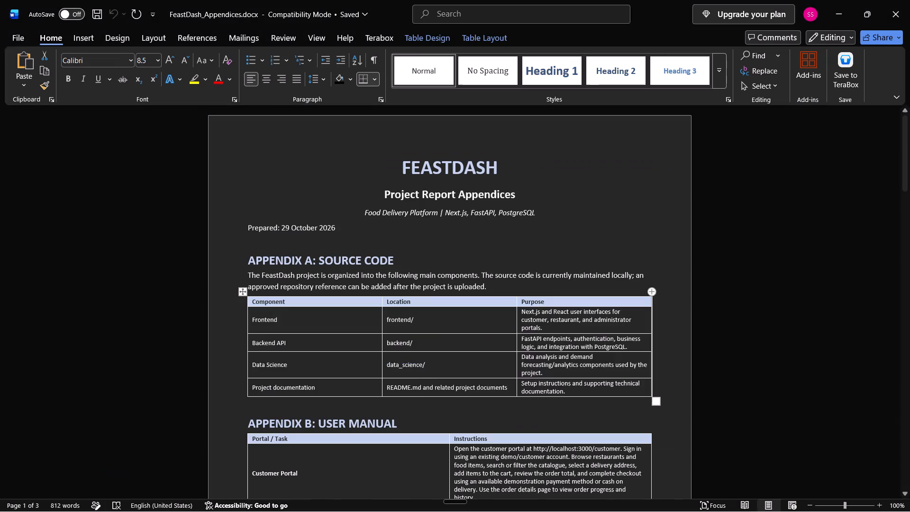
{"action": "key", "text": "ctrl+c"}
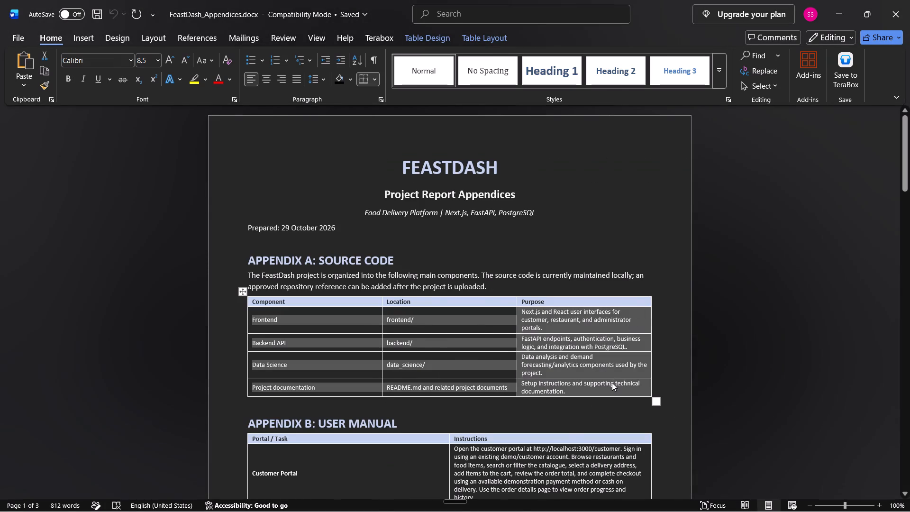
{"action": "key", "text": "alt+Tab"}
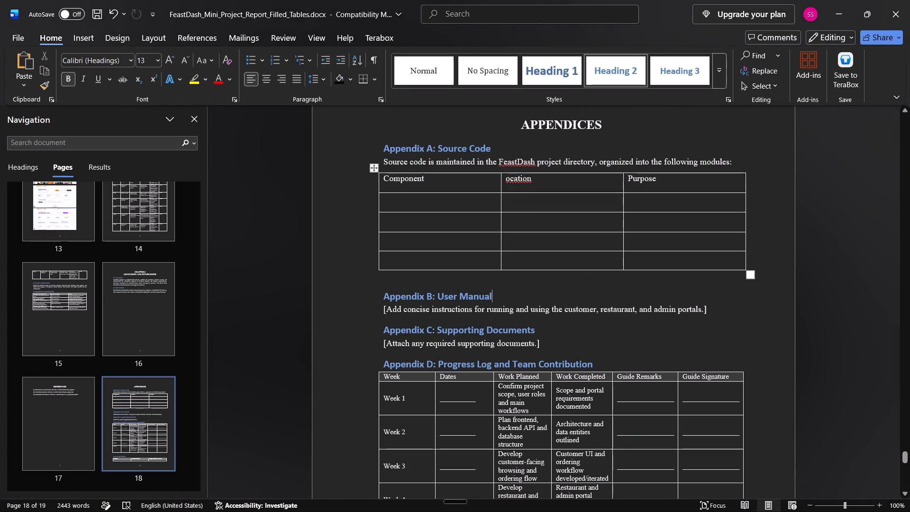
{"action": "key", "text": "alt+Tab"}
{"action": "key", "text": "alt+Tab"}
{"action": "left_click_drag", "start_coordinate": [684, 260], "coordinate": [464, 201]}
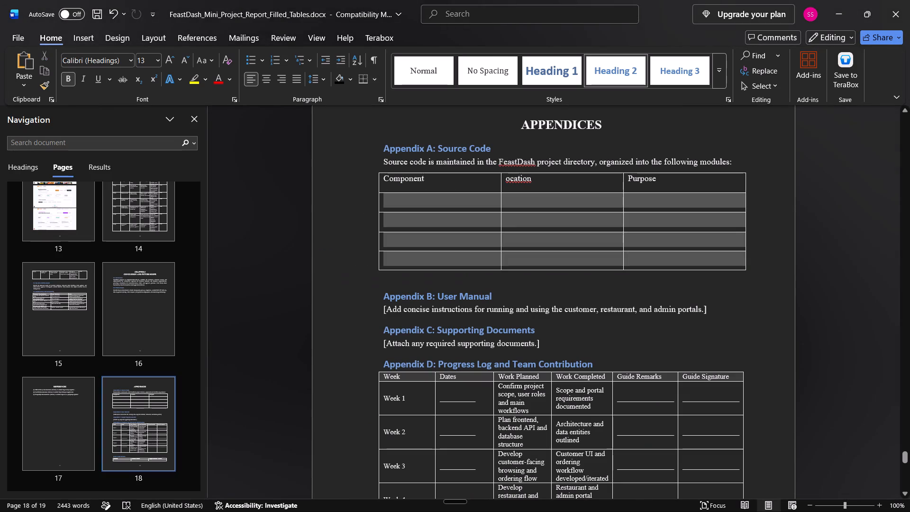
{"action": "left_click_drag", "start_coordinate": [464, 201], "coordinate": [449, 194]}
{"action": "key", "text": "ctrl+v"}
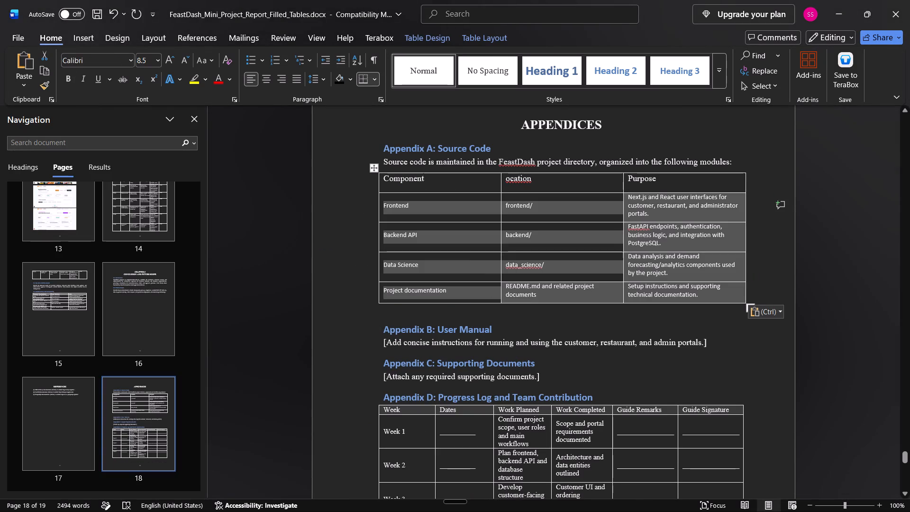
Align the contents of the pasted Appendix A body rows to the top left of their cells.
{"action": "left_click", "coordinate": [466, 37]}
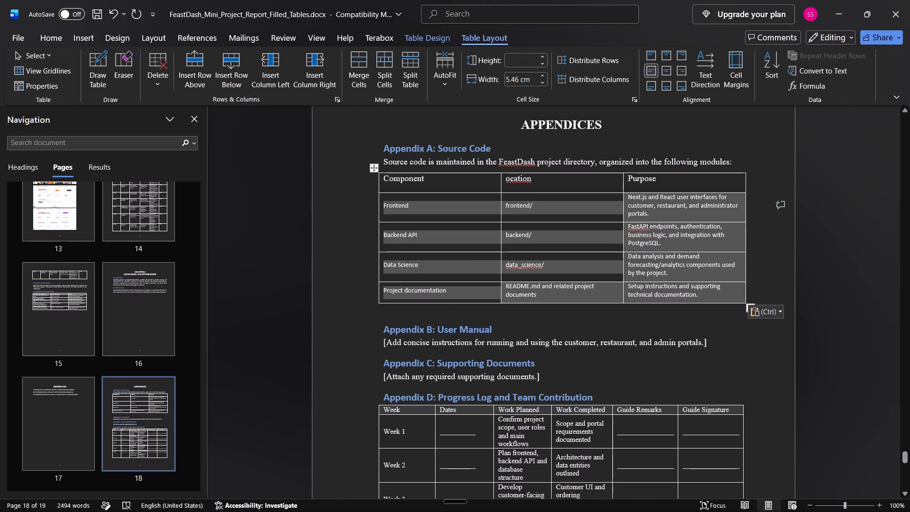
{"action": "left_click", "coordinate": [650, 58]}
{"action": "left_click", "coordinate": [626, 306]}
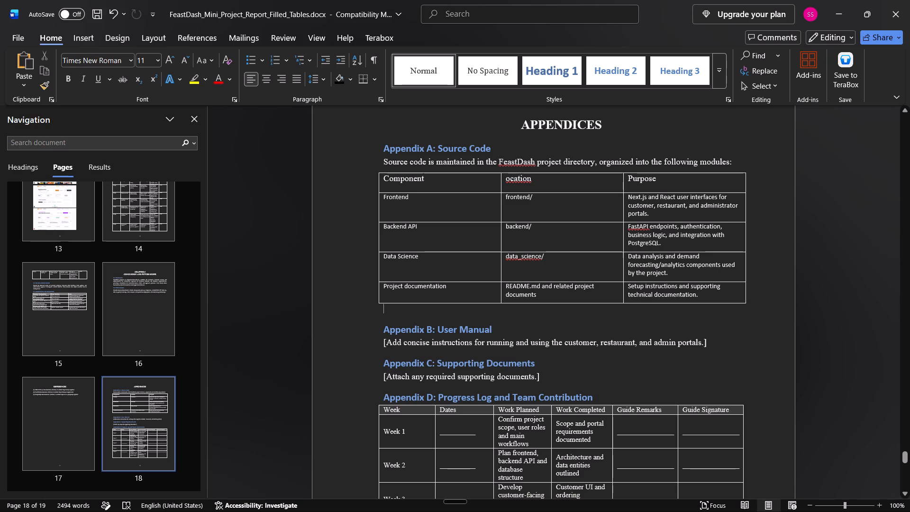
Check Appendix B in FeastDash_Appendices.docx and delete the bracketed placeholder line under the report's Appendix B: User Manual heading.
{"action": "scroll", "coordinate": [491, 352], "scroll_direction": "down", "scroll_amount": 2}
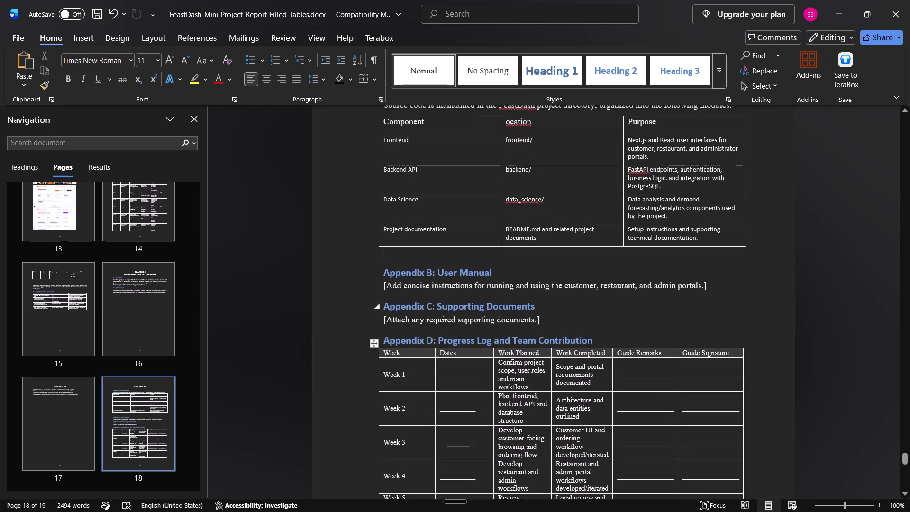
{"action": "key", "text": "alt+Tab"}
{"action": "scroll", "coordinate": [473, 336], "scroll_direction": "down", "scroll_amount": 7}
{"action": "scroll", "coordinate": [314, 273], "scroll_direction": "down", "scroll_amount": 5}
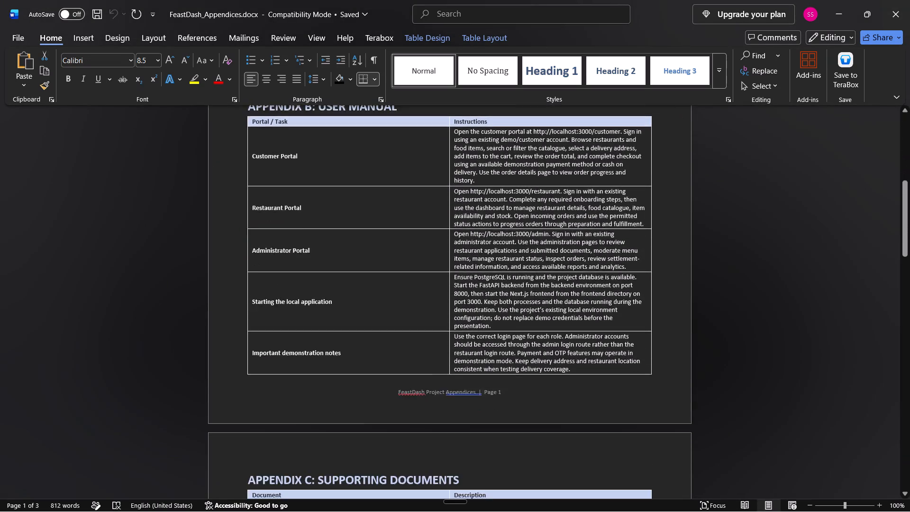
{"action": "scroll", "coordinate": [315, 277], "scroll_direction": "down", "scroll_amount": 5}
{"action": "scroll", "coordinate": [316, 277], "scroll_direction": "up", "scroll_amount": 4}
{"action": "scroll", "coordinate": [319, 213], "scroll_direction": "up", "scroll_amount": 3}
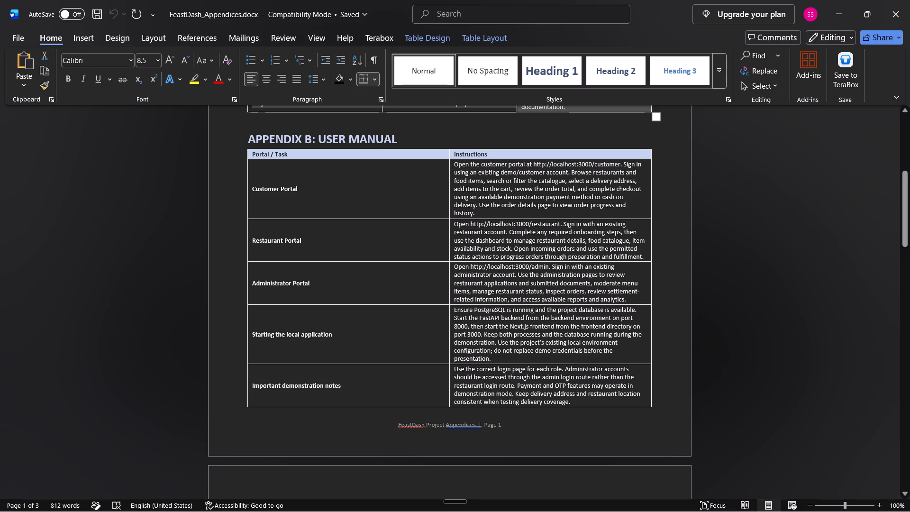
{"action": "key", "text": "alt+Tab"}
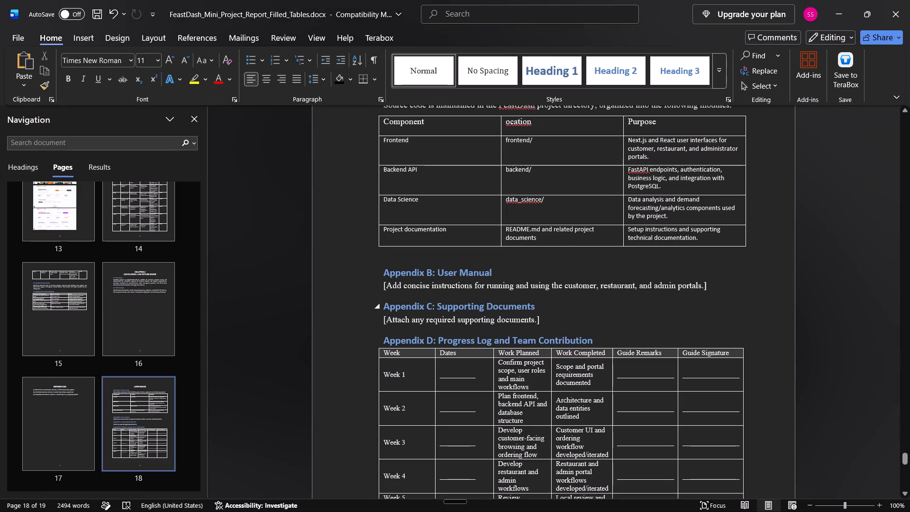
{"action": "left_click_drag", "start_coordinate": [382, 285], "coordinate": [694, 287]}
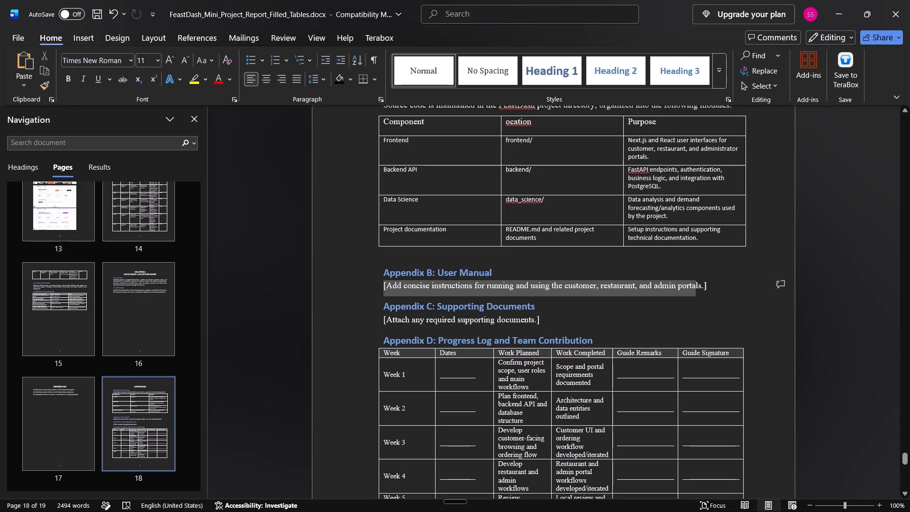
{"action": "left_click_drag", "start_coordinate": [694, 287], "coordinate": [702, 287]}
{"action": "key", "text": "BackSpace"}
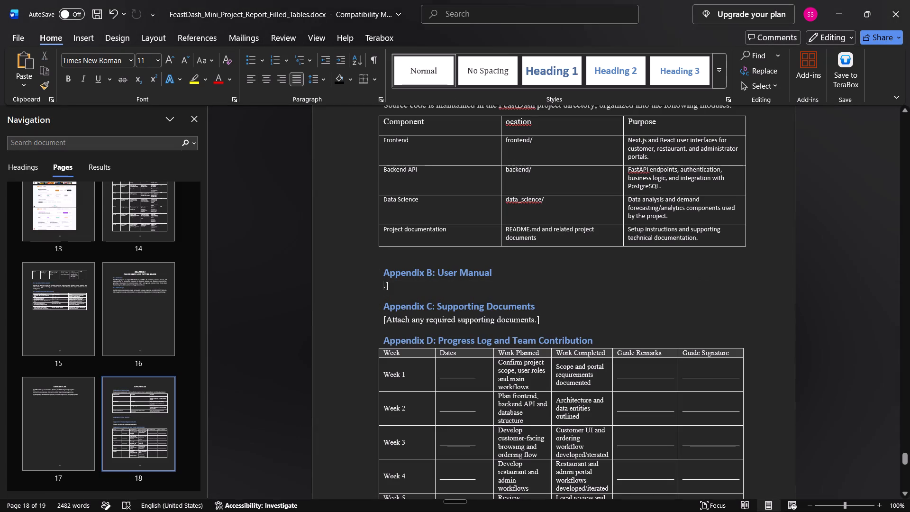
{"action": "key", "text": "Right"}
{"action": "key", "text": "Right"}
{"action": "key", "text": "BackSpace"}
{"action": "key", "text": "BackSpace"}
Insert a table of two columns and six rows under the report's Appendix B: User Manual heading.
{"action": "key", "text": "alt+Tab"}
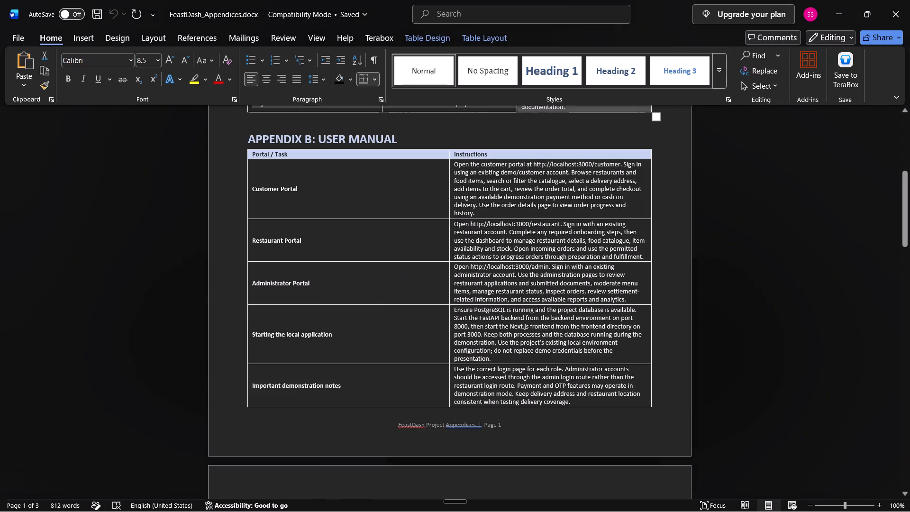
{"action": "scroll", "coordinate": [382, 214], "scroll_direction": "up", "scroll_amount": 3}
{"action": "key", "text": "alt+Tab"}
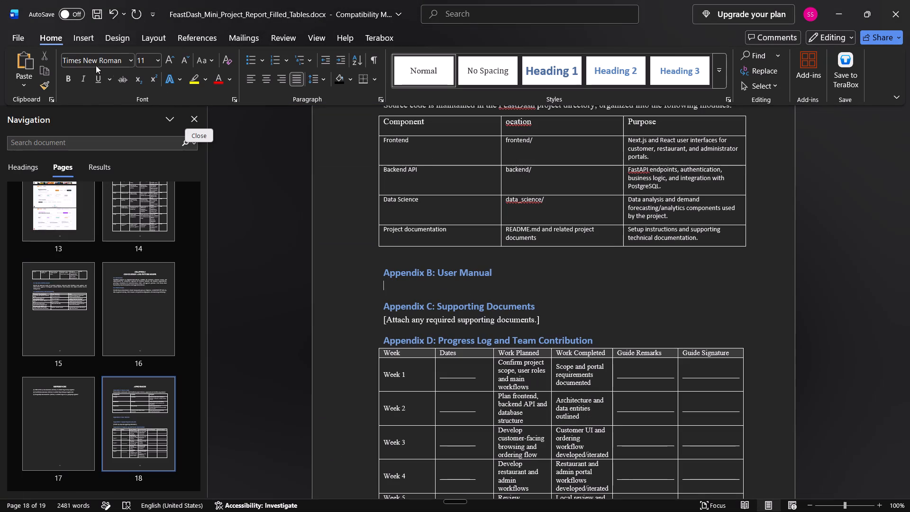
{"action": "left_click", "coordinate": [76, 38]}
{"action": "left_click", "coordinate": [91, 79]}
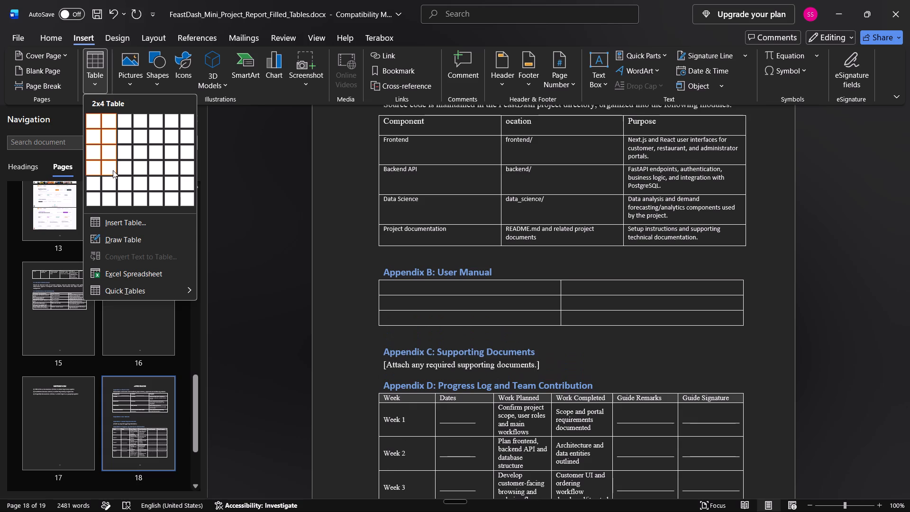
{"action": "left_click", "coordinate": [112, 203]}
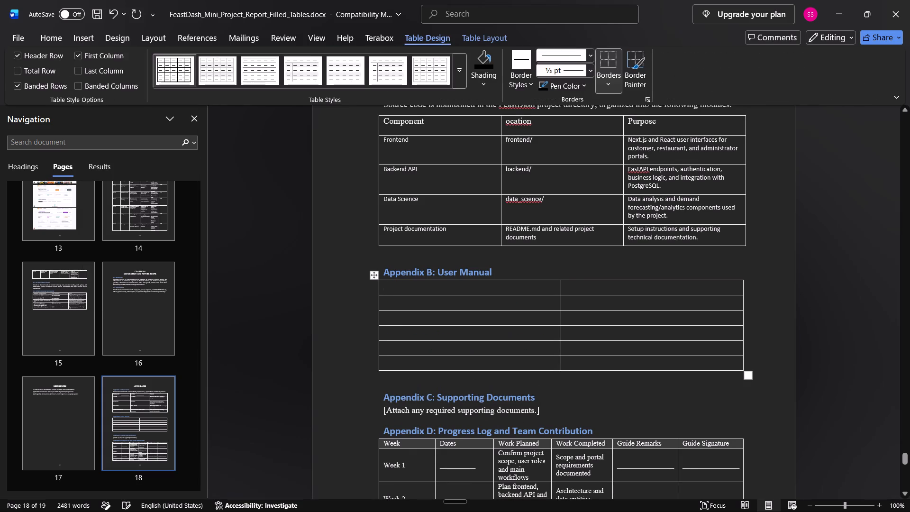
Fill the header row of the Appendix B table with "Portal/Task" and "Instructios", checking the headers in FeastDash_Appendices.docx.
{"action": "key", "text": "alt+Tab"}
{"action": "key", "text": "alt+Tab"}
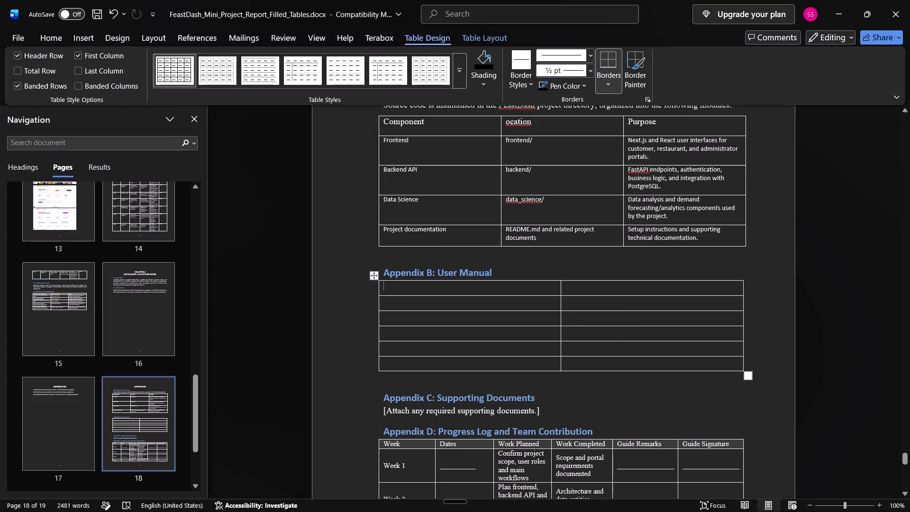
{"action": "type", "text": "Portal"}
{"action": "key", "text": "space"}
{"action": "key", "text": "BackSpace"}
{"action": "type", "text": "/Task"}
{"action": "key", "text": "Right"}
{"action": "key", "text": "alt+Tab"}
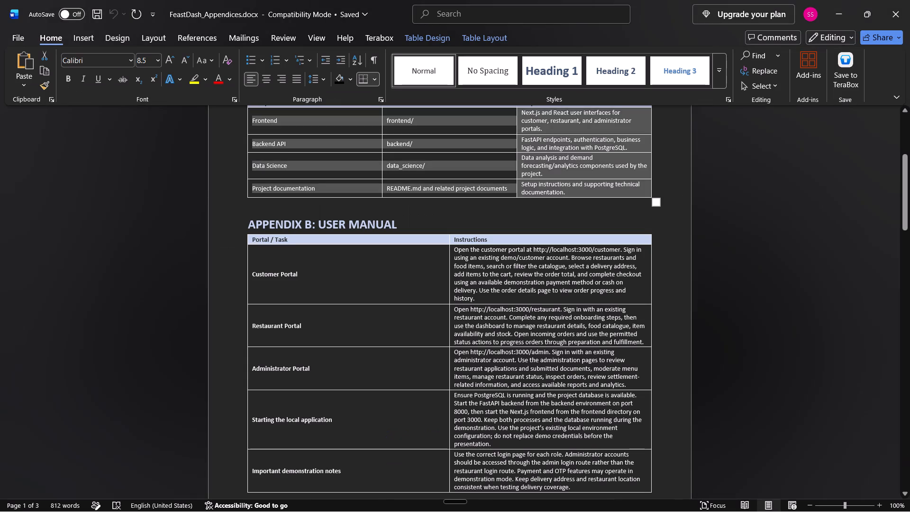
{"action": "key", "text": "alt+Tab"}
{"action": "type", "text": "Instructios"}
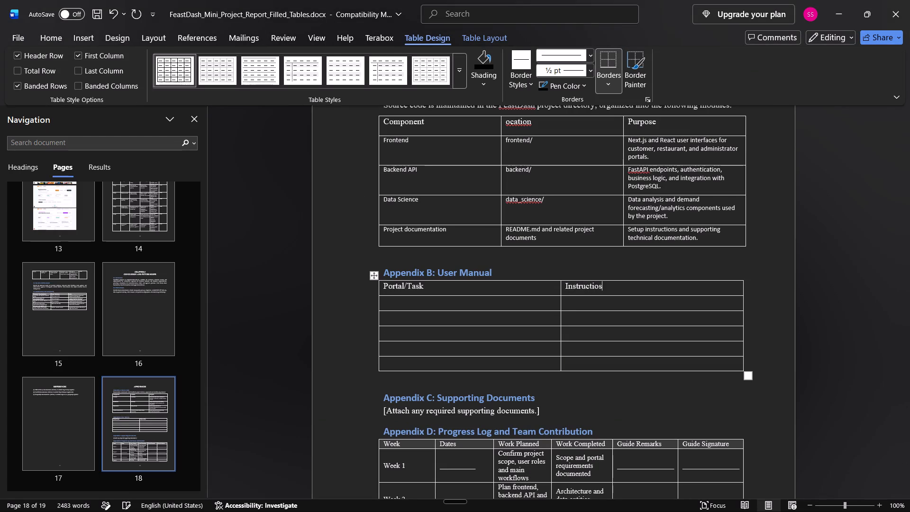
Copy the five body rows of Appendix B in FeastDash_Appendices.docx and paste them over the empty rows of the report's table.
{"action": "key", "text": "Down"}
{"action": "key", "text": "alt+Tab"}
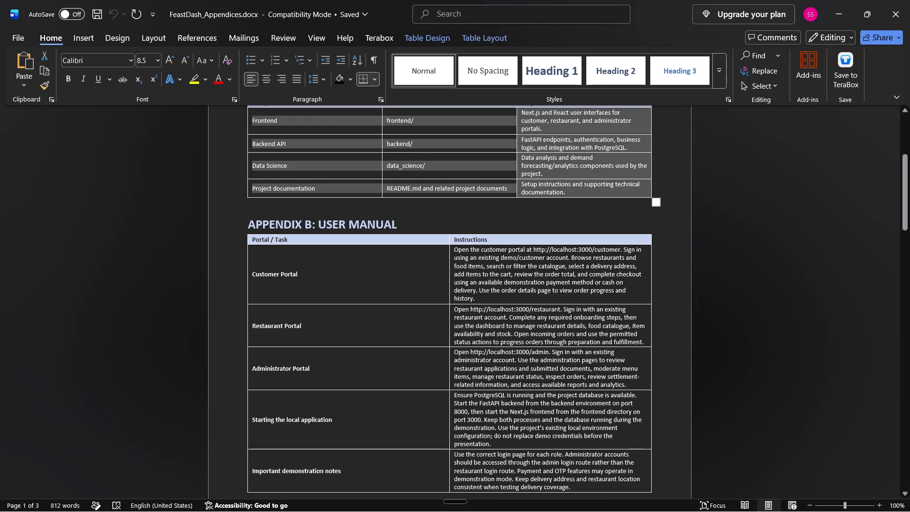
{"action": "left_click_drag", "start_coordinate": [320, 279], "coordinate": [570, 471]}
{"action": "key", "text": "ctrl+c"}
{"action": "key", "text": "alt+Tab"}
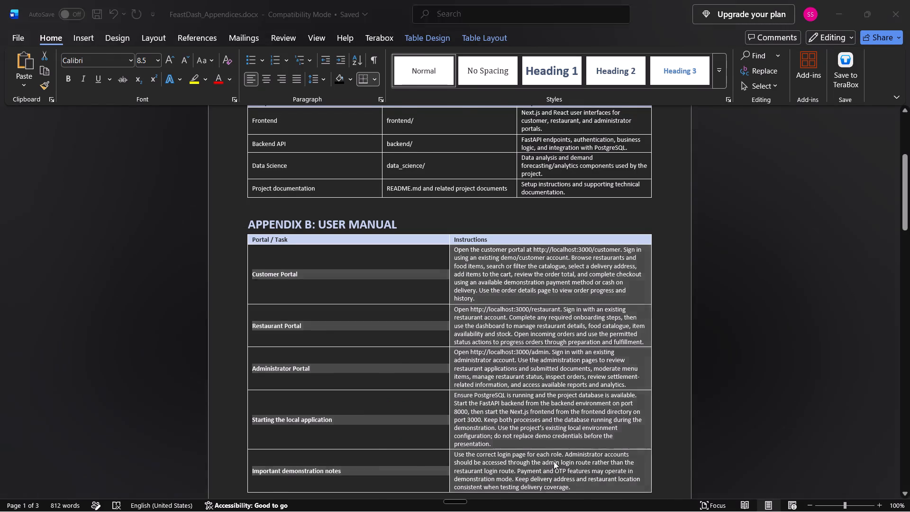
{"action": "left_click_drag", "start_coordinate": [431, 305], "coordinate": [616, 371]}
{"action": "key", "text": "ctrl+v"}
Check Appendix C in FeastDash_Appendices.docx and delete the bracketed placeholder line under the report's Appendix C: Supporting Documents heading.
{"action": "scroll", "coordinate": [616, 371], "scroll_direction": "down", "scroll_amount": 6}
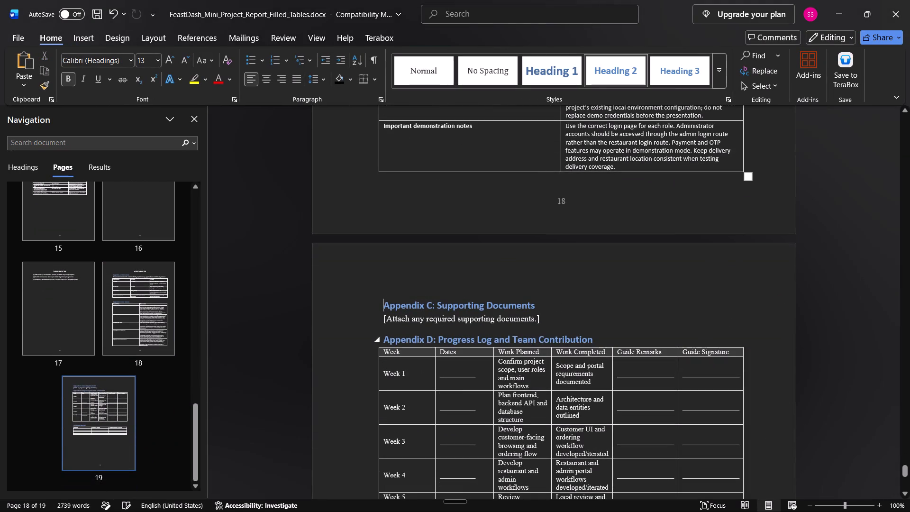
{"action": "key", "text": "alt+Tab"}
{"action": "scroll", "coordinate": [528, 321], "scroll_direction": "down", "scroll_amount": 11}
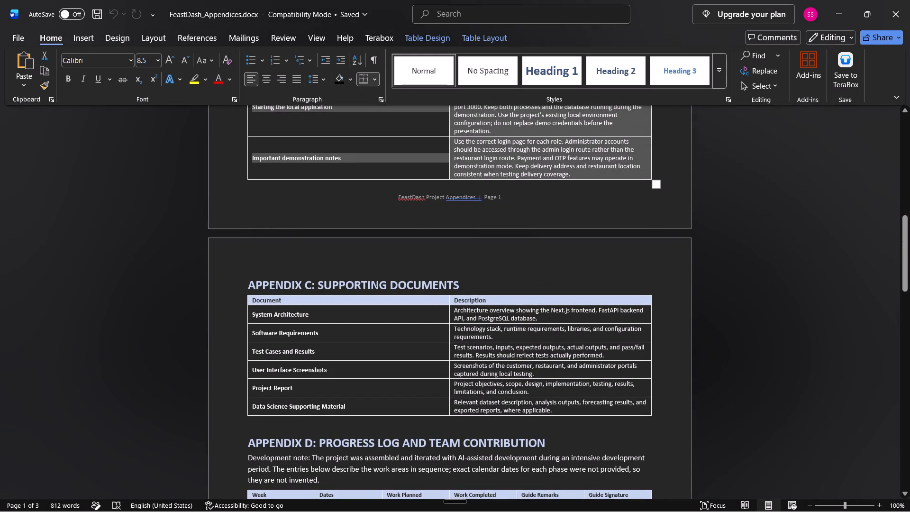
{"action": "key", "text": "alt+Tab"}
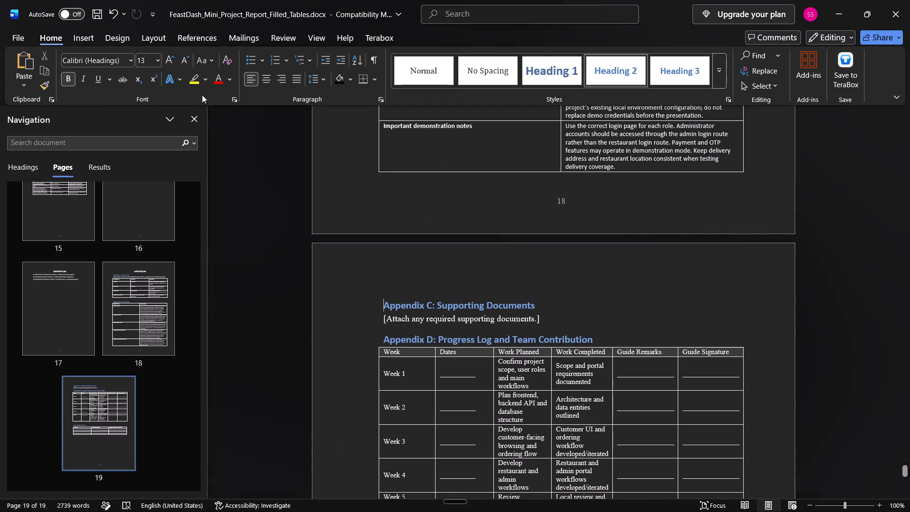
{"action": "left_click", "coordinate": [540, 319]}
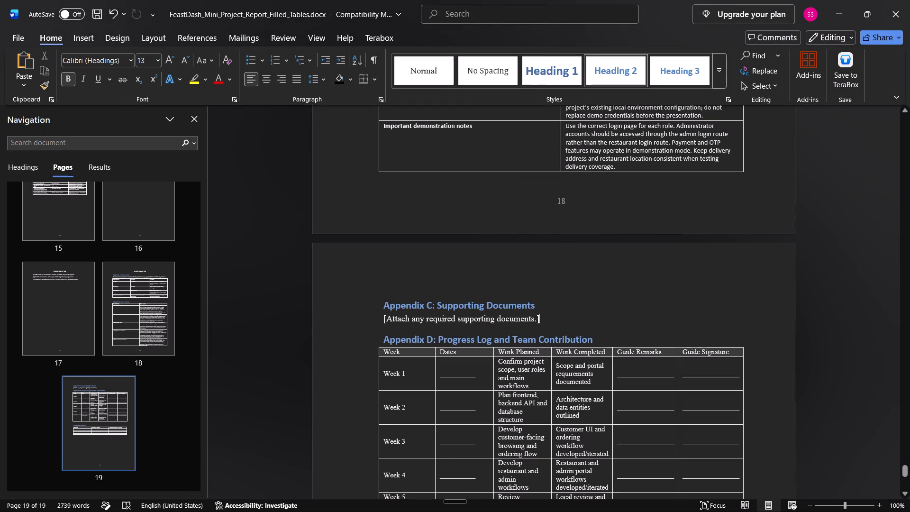
{"action": "key", "text": "BackSpace"}
{"action": "key", "text": "BackSpace"}
{"action": "key", "text": "BackSpace"}
{"action": "key", "text": "BackSpace"}
{"action": "key", "text": "BackSpace"}
{"action": "key", "text": "BackSpace"}
{"action": "key", "text": "BackSpace"}
{"action": "key", "text": "BackSpace"}
{"action": "key", "text": "BackSpace"}
{"action": "key", "text": "BackSpace"}
{"action": "key", "text": "BackSpace"}
{"action": "key", "text": "BackSpace"}
{"action": "key", "text": "BackSpace"}
{"action": "key", "text": "BackSpace"}
{"action": "key", "text": "BackSpace"}
{"action": "key", "text": "BackSpace"}
{"action": "key", "text": "BackSpace"}
{"action": "key", "text": "BackSpace"}
{"action": "key", "text": "BackSpace"}
{"action": "key", "text": "BackSpace"}
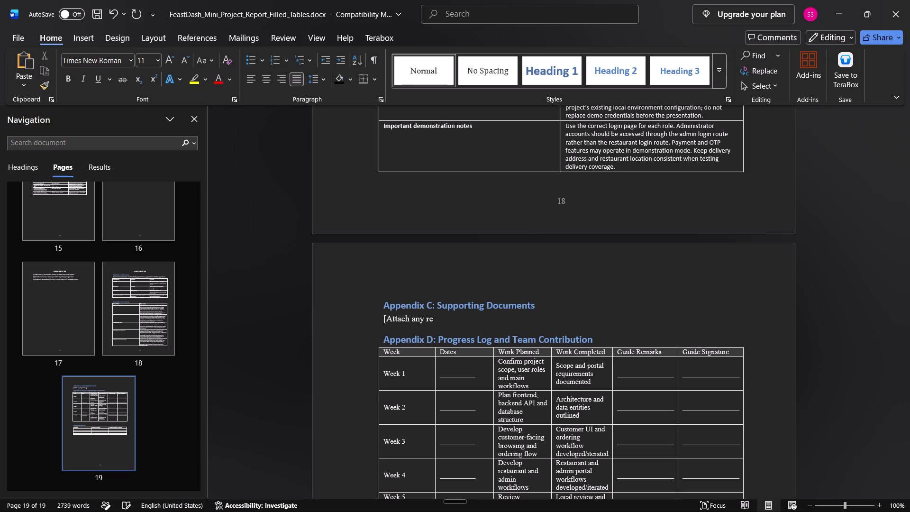
{"action": "key", "text": "BackSpace"}
{"action": "key", "text": "BackSpace"}
{"action": "key", "text": "BackSpace"}
{"action": "key", "text": "BackSpace"}
{"action": "key", "text": "BackSpace"}
{"action": "key", "text": "BackSpace"}
{"action": "key", "text": "BackSpace"}
{"action": "key", "text": "BackSpace"}
{"action": "key", "text": "BackSpace"}
{"action": "key", "text": "BackSpace"}
{"action": "key", "text": "BackSpace"}
Insert a table of two columns and six rows under the report's Appendix C: Supporting Documents heading.
{"action": "left_click", "coordinate": [71, 40]}
{"action": "left_click", "coordinate": [96, 65]}
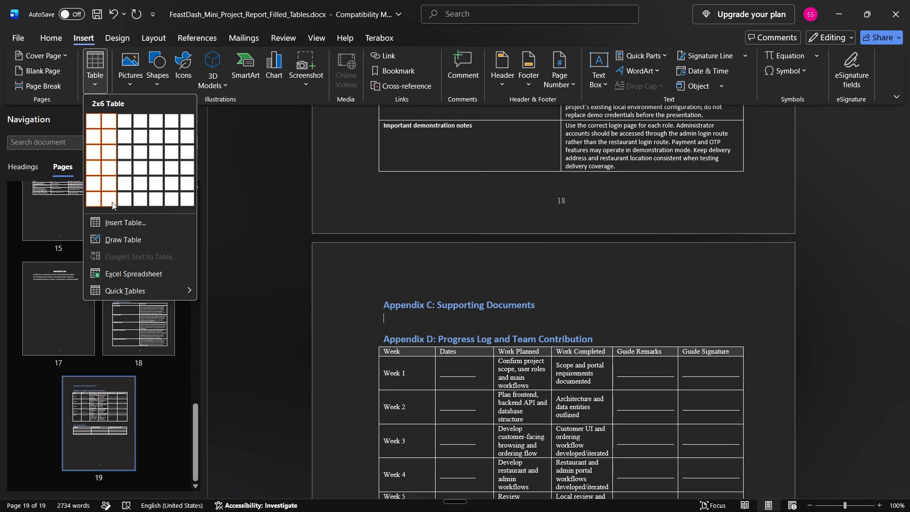
{"action": "key", "text": "alt+Tab"}
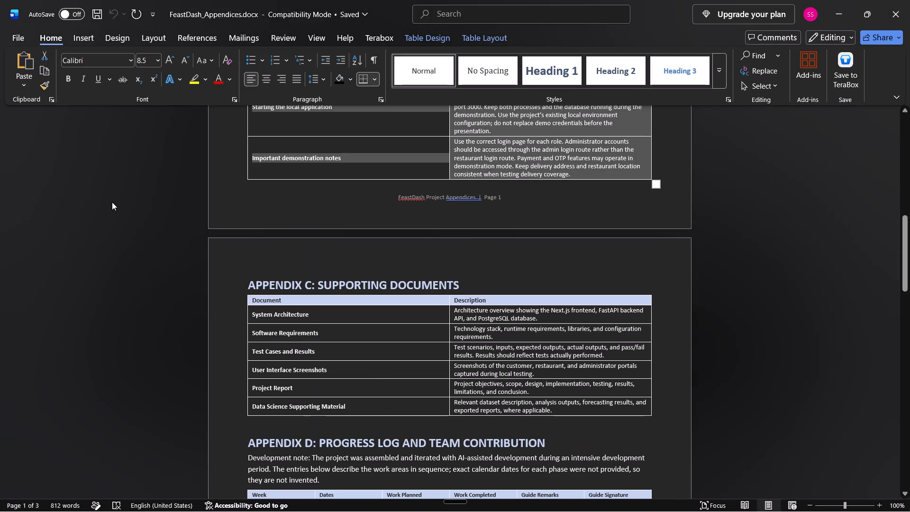
{"action": "key", "text": "alt+Tab"}
{"action": "left_click", "coordinate": [92, 77]}
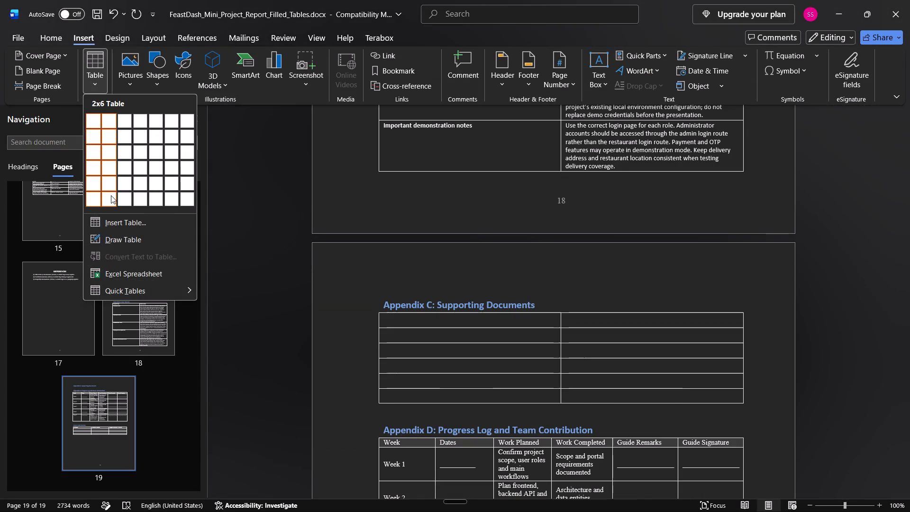
{"action": "left_click", "coordinate": [111, 195]}
Fill the header row of the Appendix C table with "Document" and "Description", as in FeastDash_Appendices.docx.
{"action": "key", "text": "alt+Tab"}
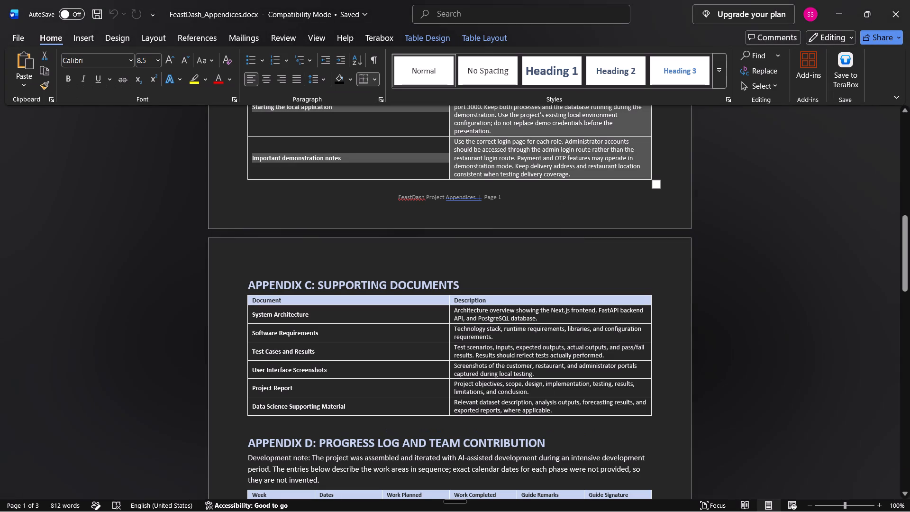
{"action": "key", "text": "alt+Tab"}
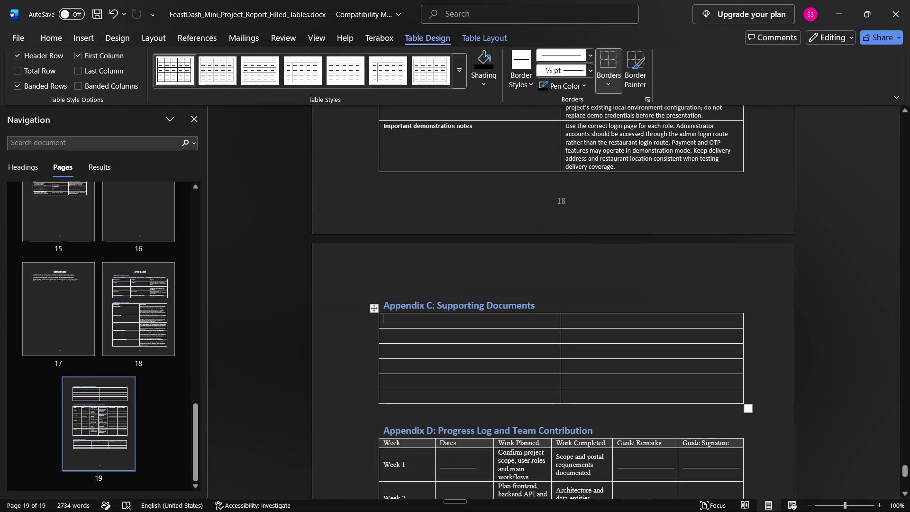
{"action": "type", "text": "Document"}
{"action": "key", "text": "Right"}
{"action": "type", "text": "Description"}
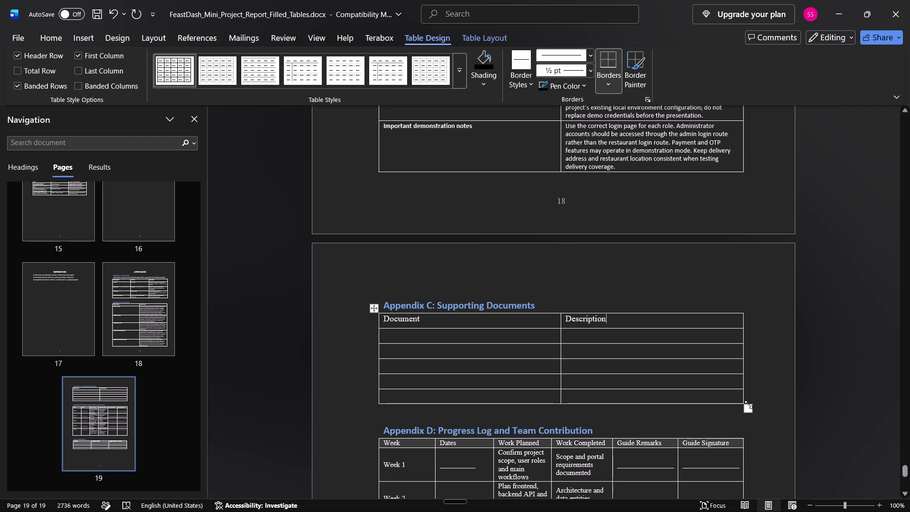
Insert one row below the last row of the Appendix C table.
{"action": "left_click", "coordinate": [748, 400]}
{"action": "right_click", "coordinate": [748, 398]}
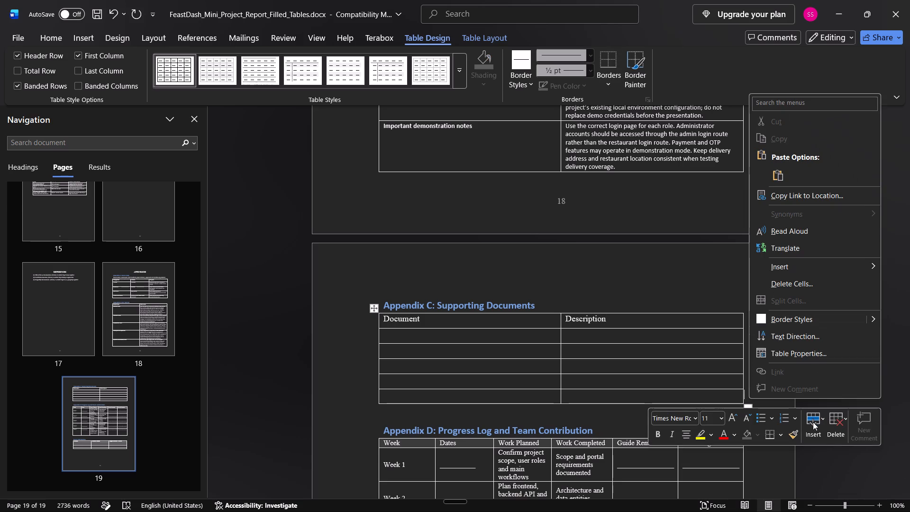
{"action": "left_click", "coordinate": [813, 422]}
{"action": "left_click", "coordinate": [836, 371]}
Copy the six body rows of Appendix C in FeastDash_Appendices.docx and paste them over the empty rows of the report's table.
{"action": "scroll", "coordinate": [671, 401], "scroll_direction": "down", "scroll_amount": 4}
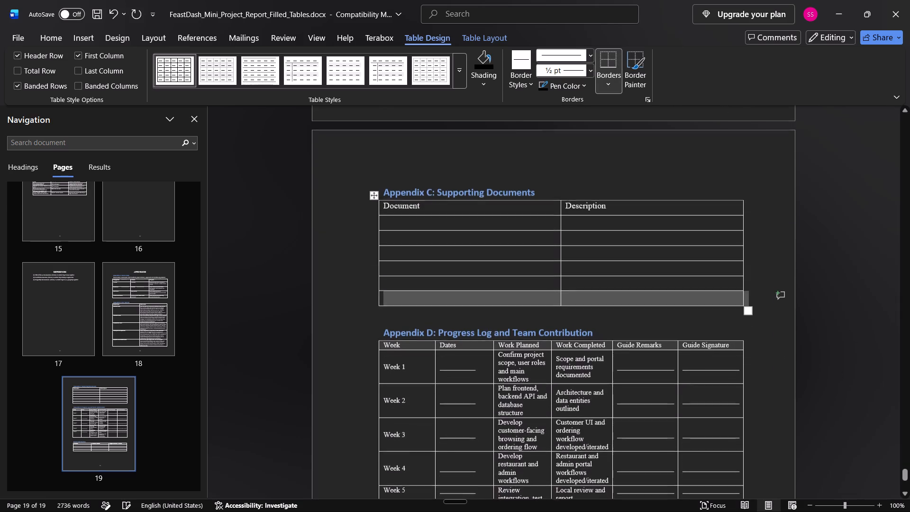
{"action": "key", "text": "alt+Tab"}
{"action": "left_click_drag", "start_coordinate": [312, 320], "coordinate": [550, 401]}
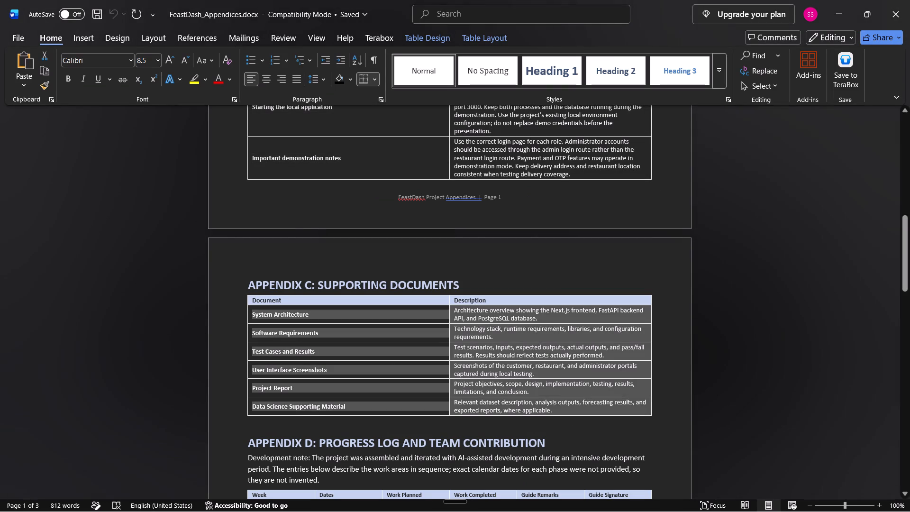
{"action": "left_click_drag", "start_coordinate": [550, 401], "coordinate": [552, 401]}
{"action": "key", "text": "ctrl+c"}
{"action": "key", "text": "alt+Tab"}
{"action": "left_click_drag", "start_coordinate": [437, 223], "coordinate": [578, 301]}
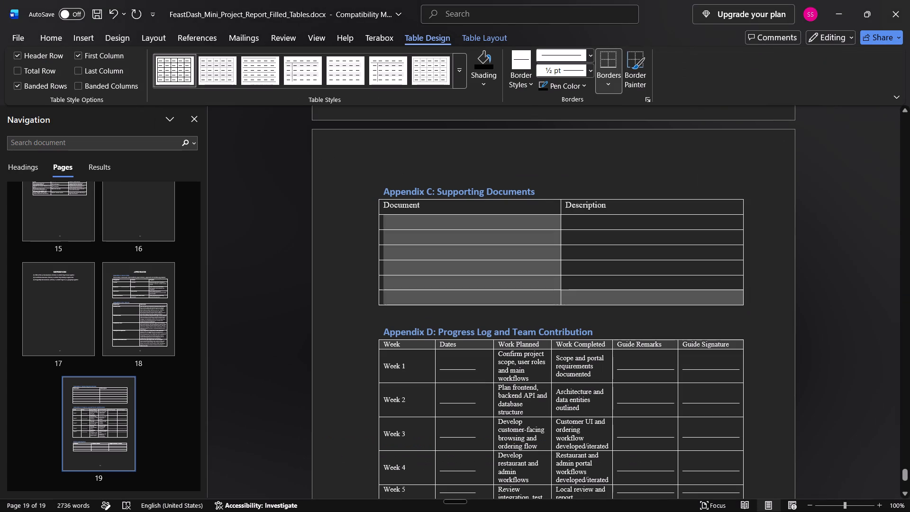
{"action": "left_click_drag", "start_coordinate": [578, 301], "coordinate": [597, 310]}
{"action": "left_click", "coordinate": [594, 300]}
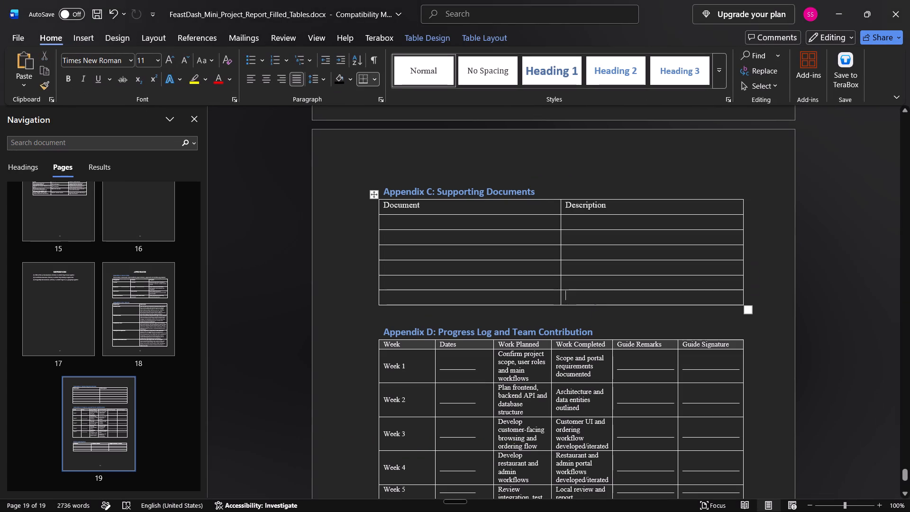
{"action": "left_click_drag", "start_coordinate": [594, 299], "coordinate": [500, 224]}
{"action": "key", "text": "ctrl+v"}
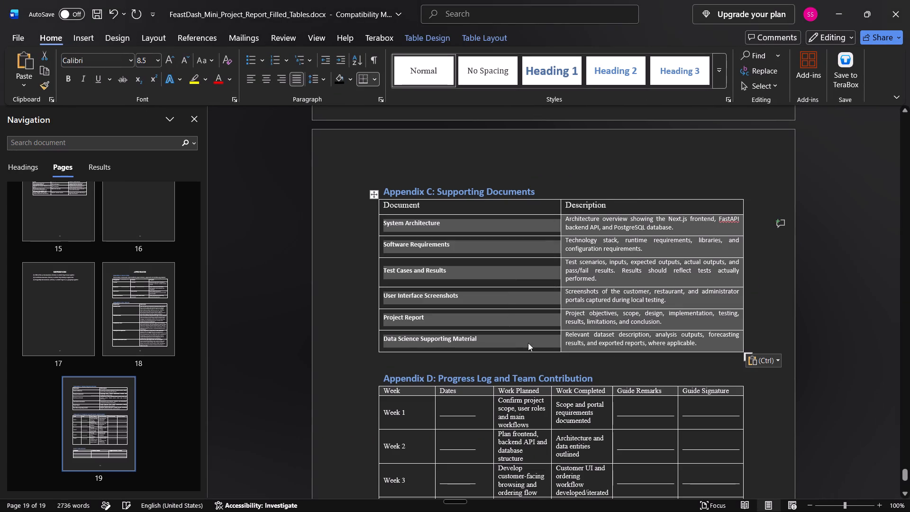
{"action": "left_click", "coordinate": [589, 365]}
Copy the Week 1 to Week 5 rows of Appendix D in FeastDash_Appendices.docx and paste them over the report's progress log rows.
{"action": "scroll", "coordinate": [589, 365], "scroll_direction": "down", "scroll_amount": 5}
{"action": "key", "text": "alt+Tab"}
{"action": "scroll", "coordinate": [587, 365], "scroll_direction": "down", "scroll_amount": 5}
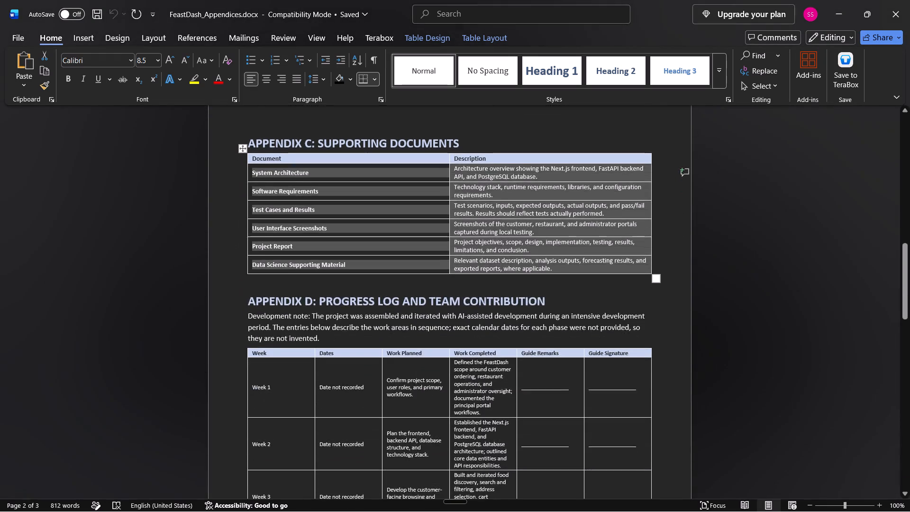
{"action": "scroll", "coordinate": [569, 366], "scroll_direction": "down", "scroll_amount": 5}
{"action": "left_click_drag", "start_coordinate": [279, 243], "coordinate": [331, 284]}
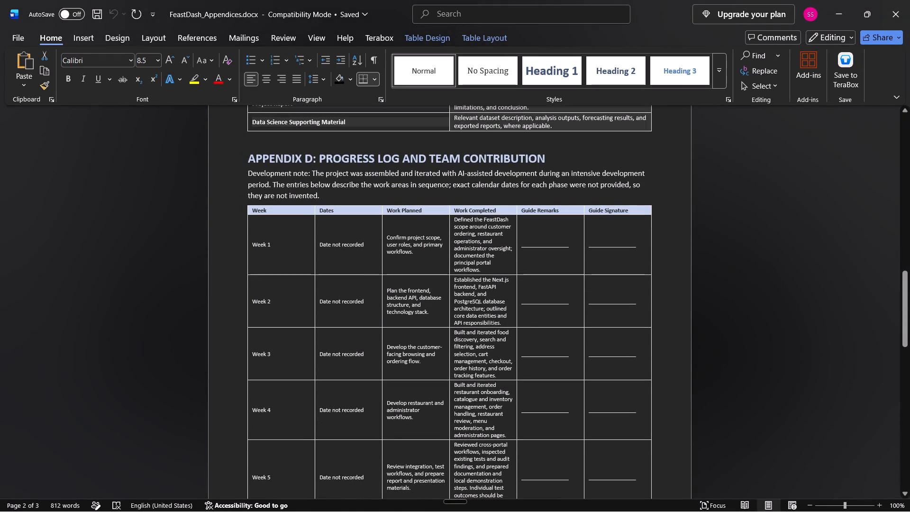
{"action": "left_click_drag", "start_coordinate": [331, 284], "coordinate": [635, 491]}
{"action": "scroll", "coordinate": [616, 439], "scroll_direction": "down", "scroll_amount": 4}
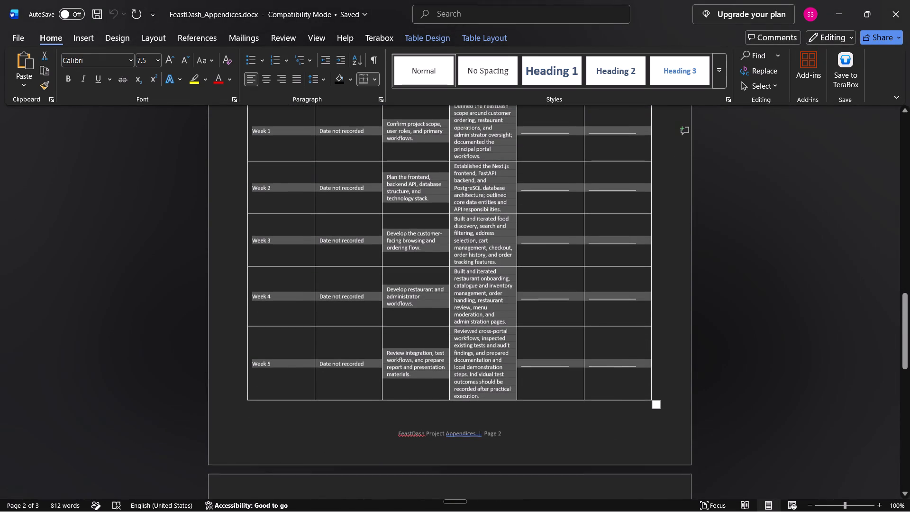
{"action": "key", "text": "ctrl+c"}
{"action": "scroll", "coordinate": [606, 406], "scroll_direction": "down", "scroll_amount": 5}
{"action": "key", "text": "alt+Tab"}
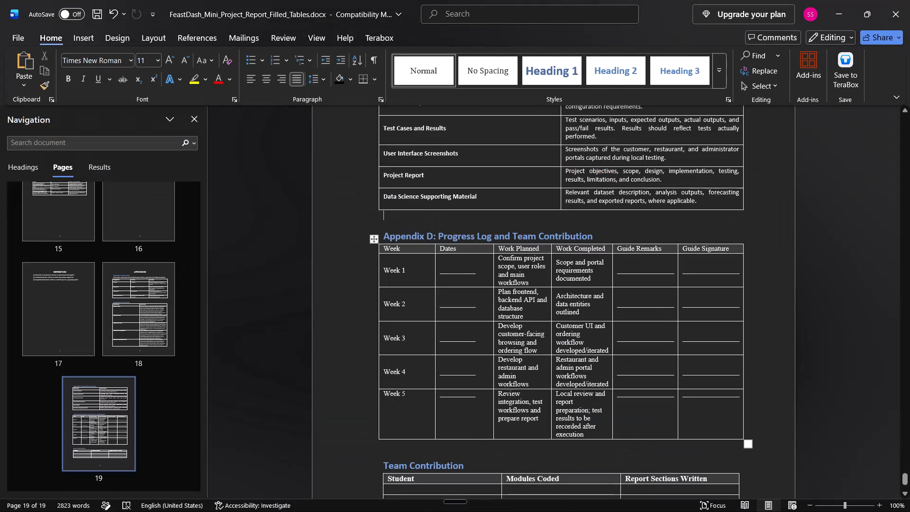
{"action": "left_click_drag", "start_coordinate": [407, 271], "coordinate": [712, 427]}
{"action": "key", "text": "ctrl+v"}
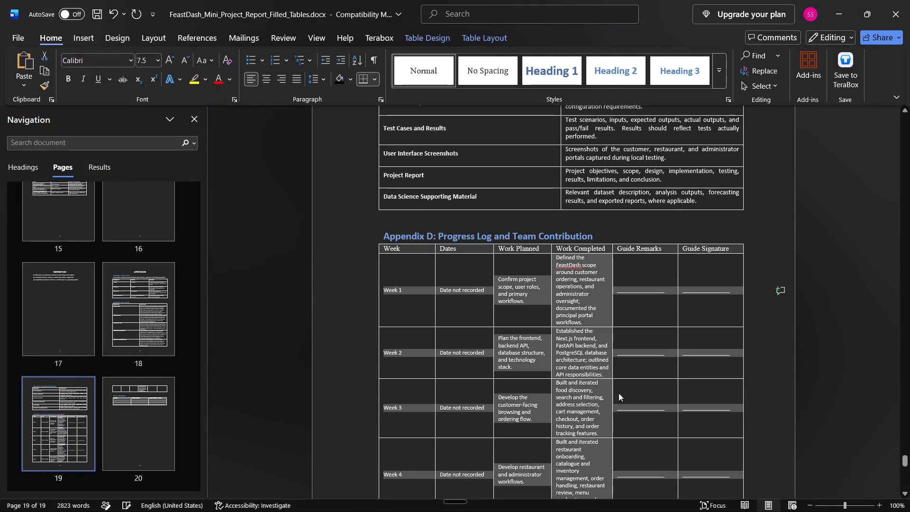
{"action": "scroll", "coordinate": [573, 377], "scroll_direction": "down", "scroll_amount": 5}
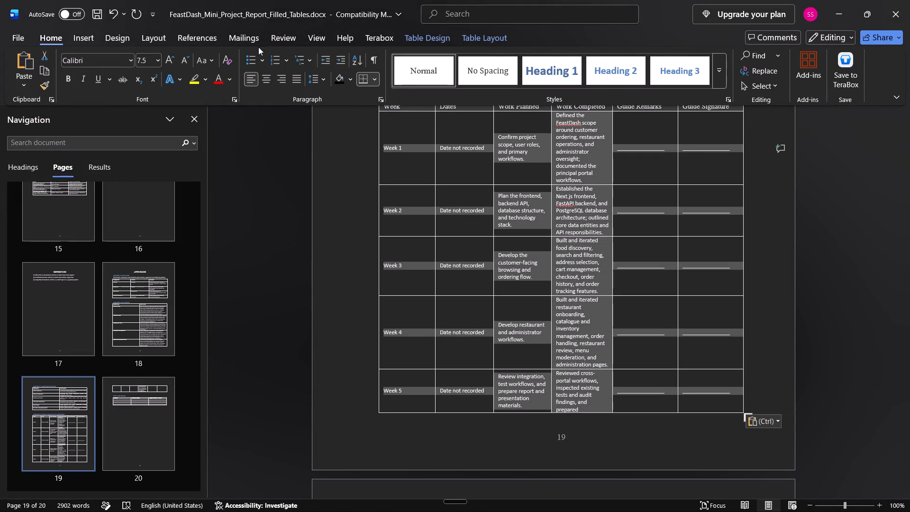
{"action": "scroll", "coordinate": [449, 254], "scroll_direction": "up", "scroll_amount": 4}
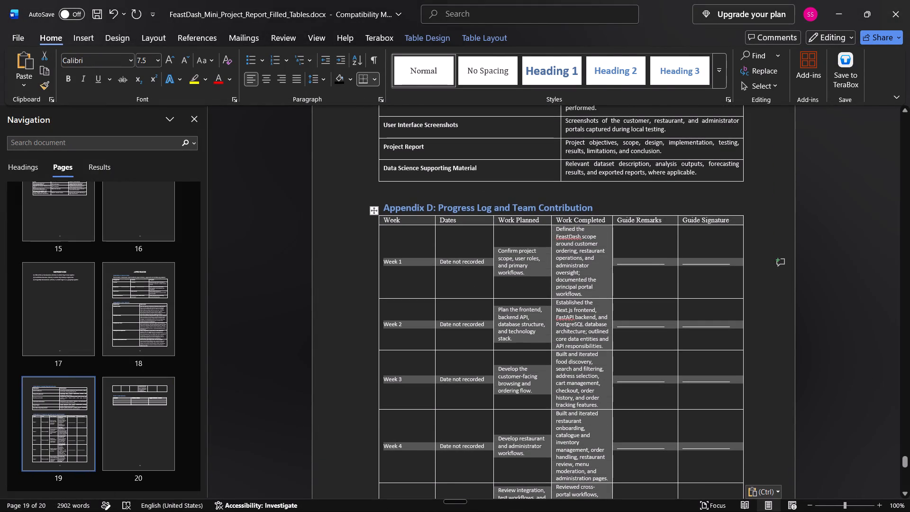
{"action": "key", "text": "alt+Tab"}
{"action": "key", "text": "alt+Tab"}
Align the text of the Week 1 to Week 5 rows in the Appendix D progress log to the top left of their cells.
{"action": "left_click", "coordinate": [474, 36]}
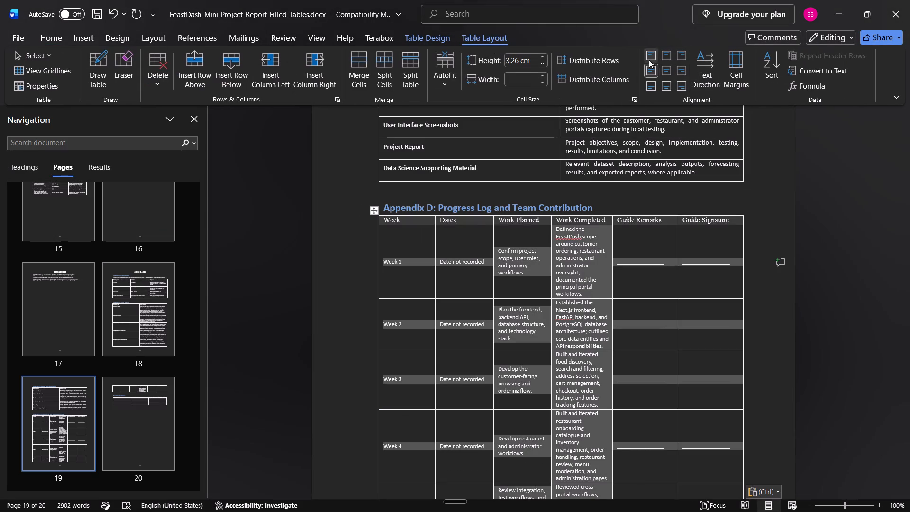
{"action": "left_click", "coordinate": [649, 60]}
{"action": "left_click", "coordinate": [340, 331]}
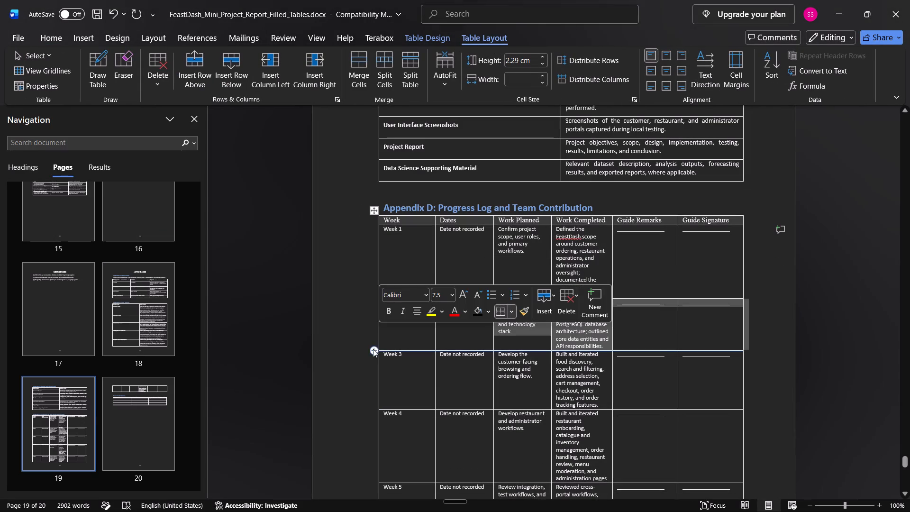
{"action": "left_click", "coordinate": [361, 349]}
{"action": "left_click", "coordinate": [410, 383]}
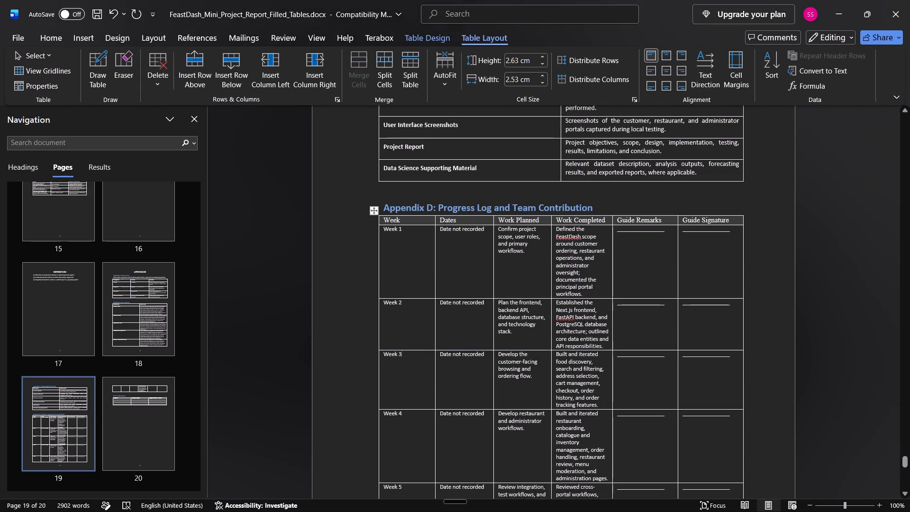
Review the end of the report's appendices and compare its Team Contribution table with the one in FeastDash_Appendices.docx.
{"action": "scroll", "coordinate": [525, 398], "scroll_direction": "down", "scroll_amount": 4}
{"action": "scroll", "coordinate": [525, 398], "scroll_direction": "up", "scroll_amount": 5}
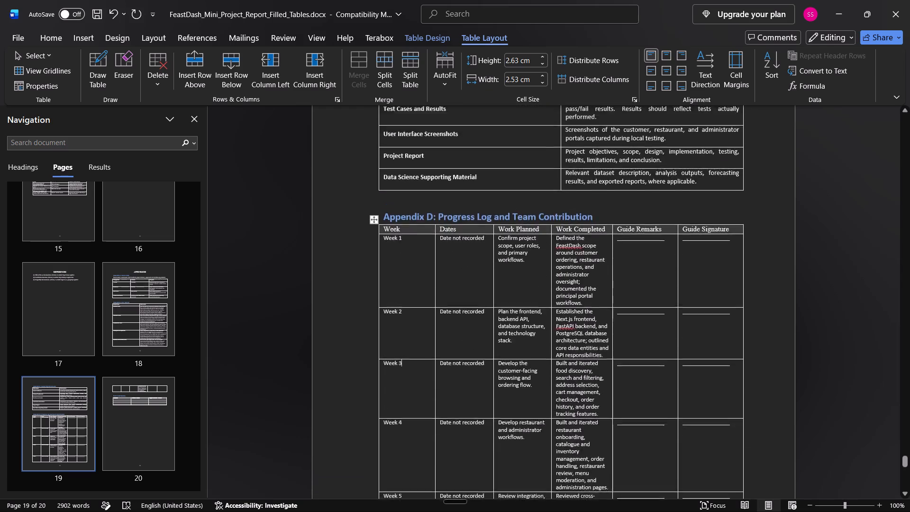
{"action": "scroll", "coordinate": [529, 383], "scroll_direction": "up", "scroll_amount": 2}
{"action": "scroll", "coordinate": [579, 302], "scroll_direction": "up", "scroll_amount": 11}
{"action": "scroll", "coordinate": [583, 305], "scroll_direction": "down", "scroll_amount": 7}
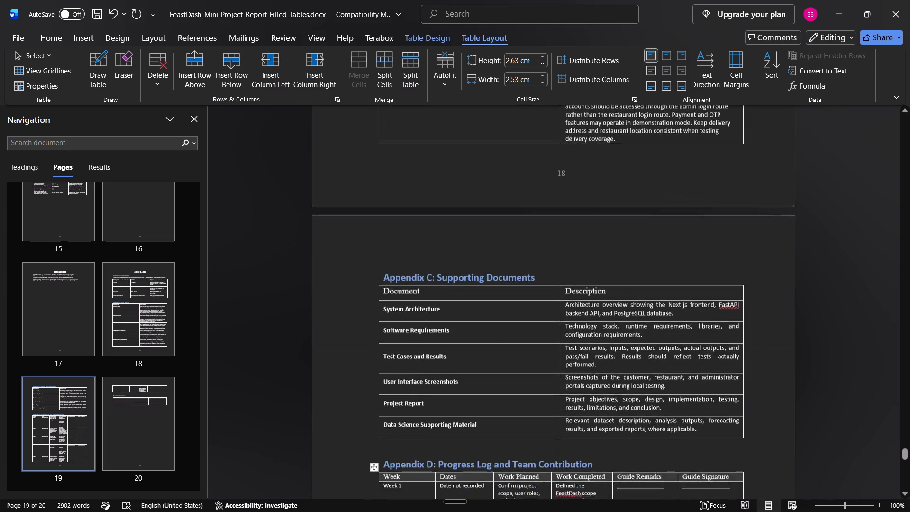
{"action": "scroll", "coordinate": [583, 305], "scroll_direction": "down", "scroll_amount": 18}
{"action": "scroll", "coordinate": [583, 305], "scroll_direction": "down", "scroll_amount": 3}
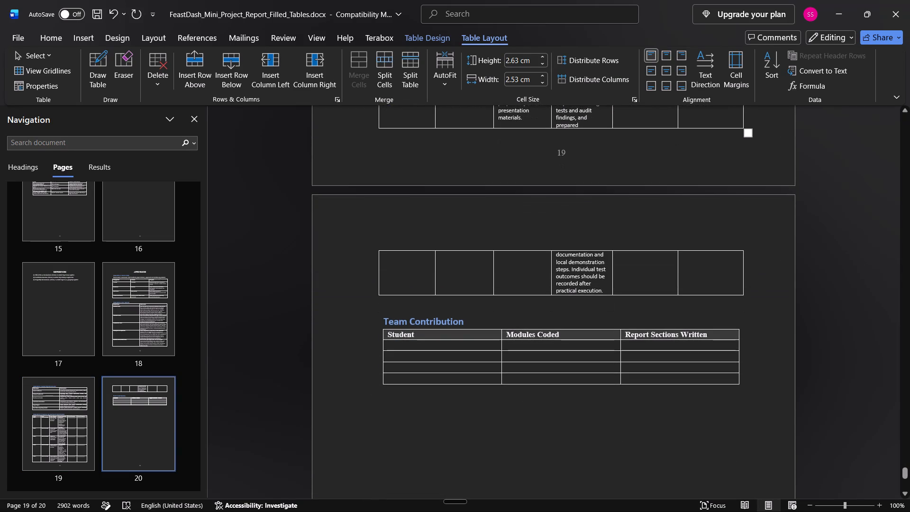
{"action": "key", "text": "alt+Tab"}
{"action": "scroll", "coordinate": [583, 305], "scroll_direction": "down", "scroll_amount": 5}
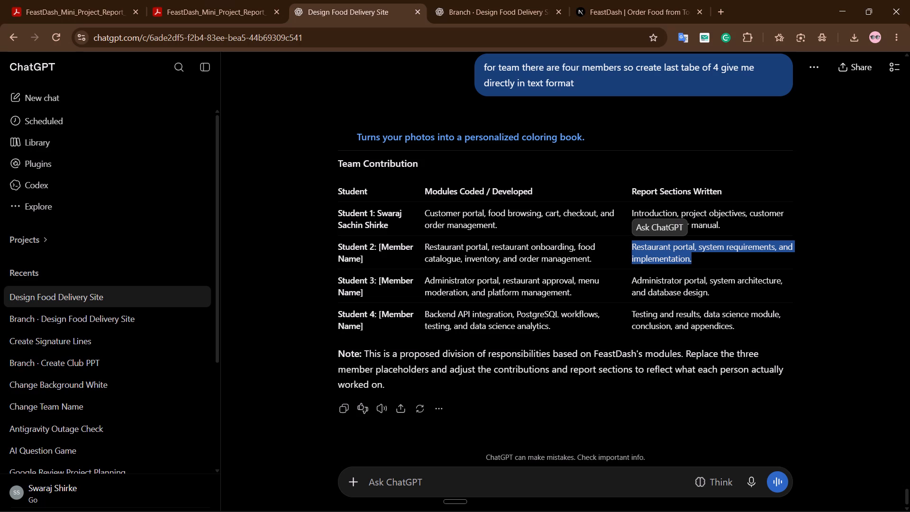
{"action": "triple_click", "coordinate": [657, 294]}
{"action": "key", "text": "ctrl+c"}
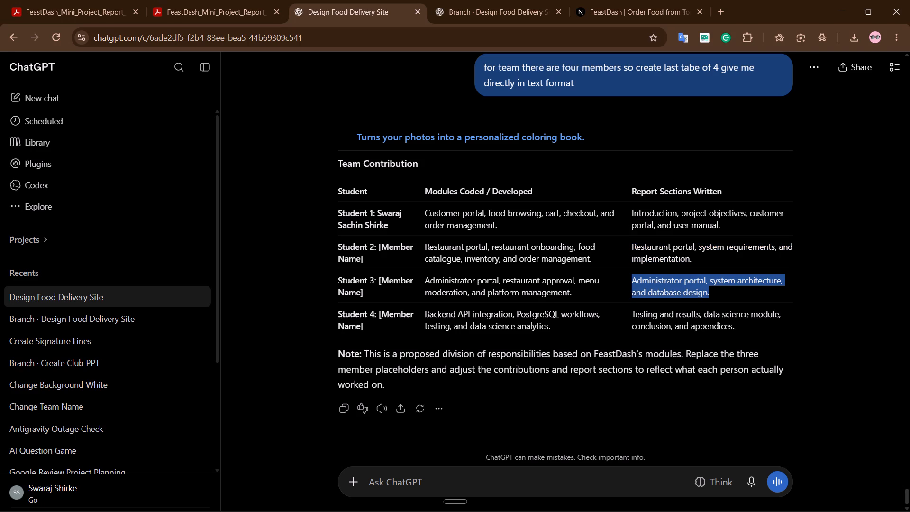
{"action": "key", "text": "alt+Tab"}
{"action": "key", "text": "ctrl+v"}
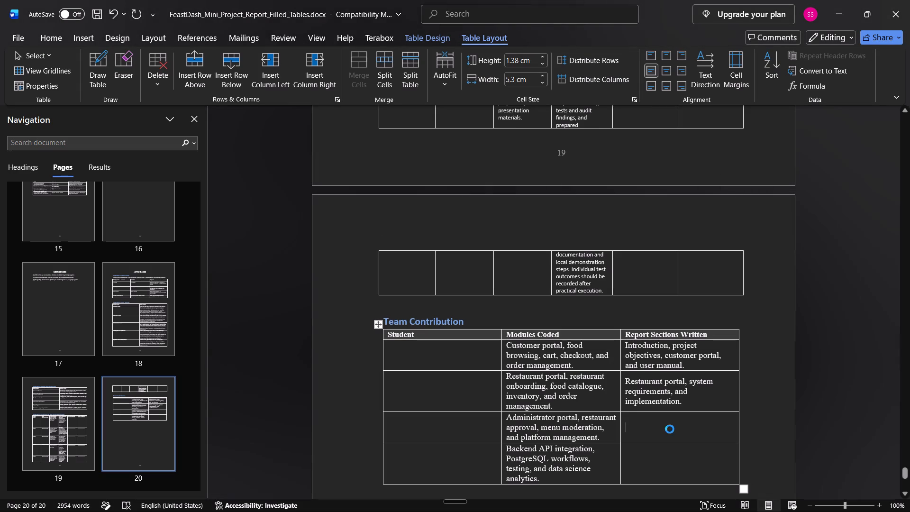
{"action": "left_click", "coordinate": [54, 35]}
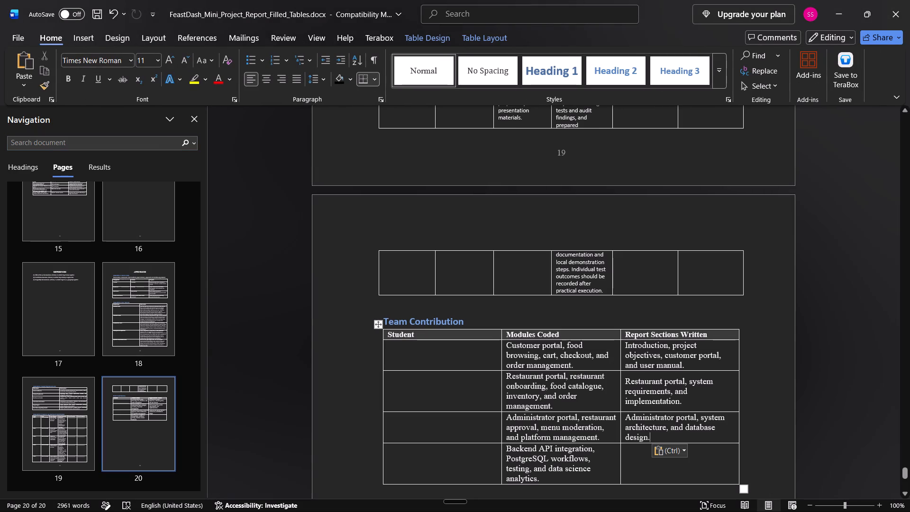
Copy Student 4's testing, data science, conclusion and appendices sections from ChatGPT into the fourth Report Sections Written cell in Word.
{"action": "left_click", "coordinate": [632, 460]}
{"action": "key", "text": "alt+Tab"}
{"action": "triple_click", "coordinate": [644, 320]}
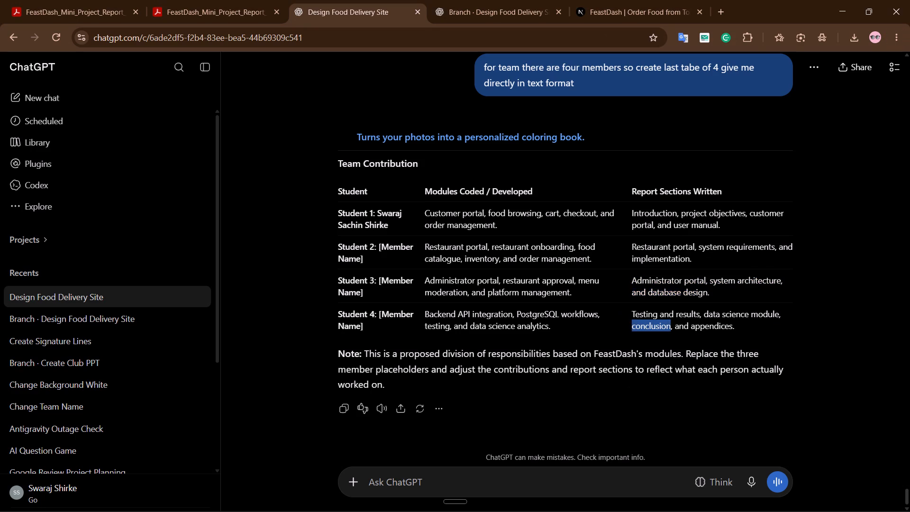
{"action": "key", "text": "ctrl+c"}
{"action": "key", "text": "alt+Tab"}
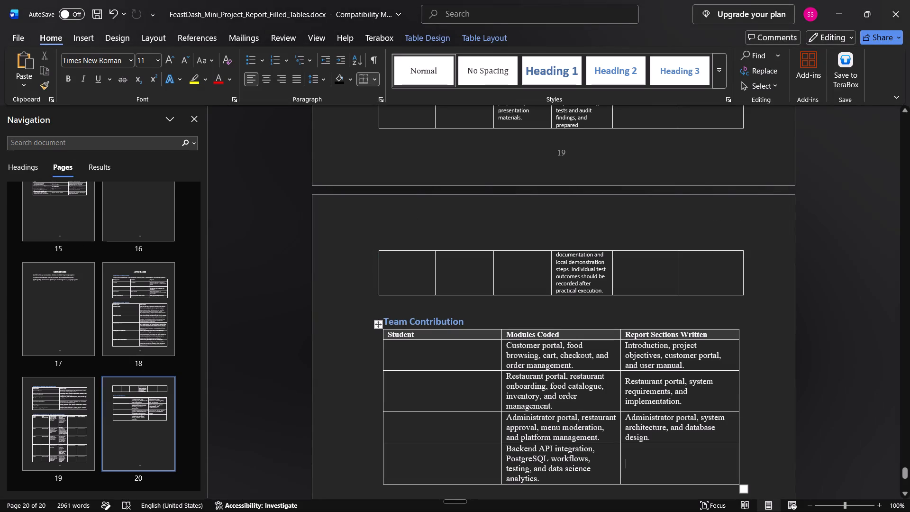
{"action": "key", "text": "ctrl+v"}
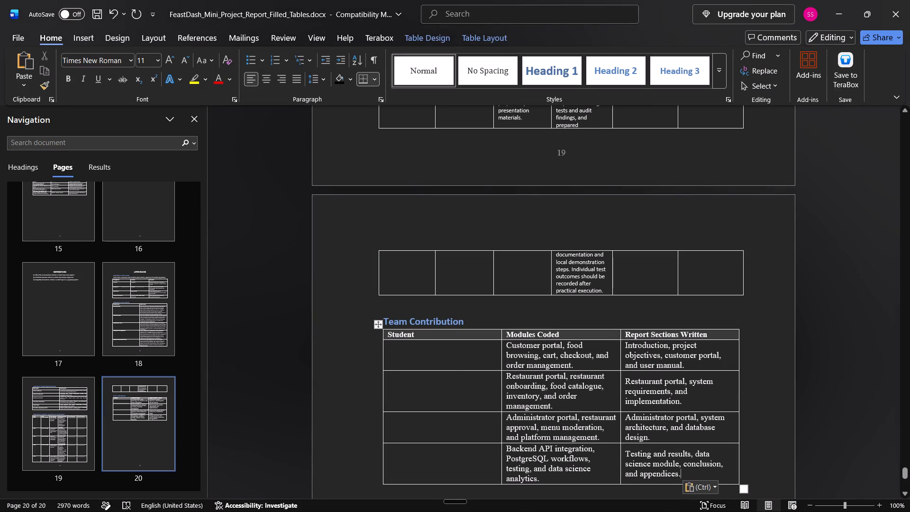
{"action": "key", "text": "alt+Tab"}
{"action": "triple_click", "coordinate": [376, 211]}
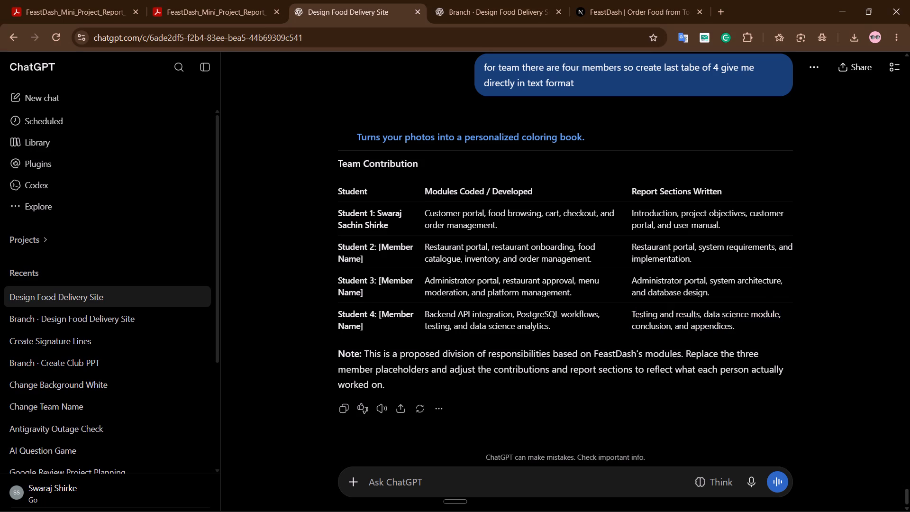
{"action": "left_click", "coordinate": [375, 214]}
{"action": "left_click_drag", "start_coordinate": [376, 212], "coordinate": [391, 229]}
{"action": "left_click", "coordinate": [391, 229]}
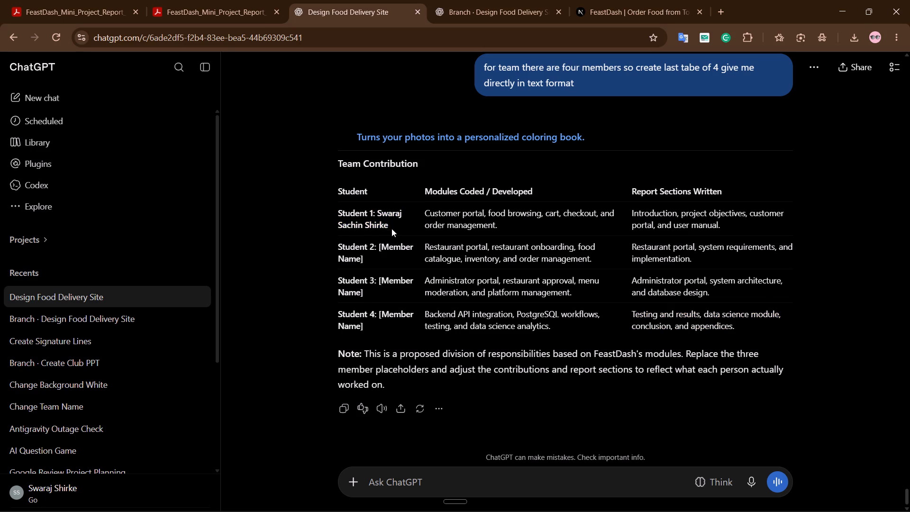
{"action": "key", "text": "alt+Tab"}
Copy the four student names from the title page's Submitted by table into the empty Student column of the Team Contribution table.
{"action": "scroll", "coordinate": [66, 252], "scroll_direction": "up", "scroll_amount": 16}
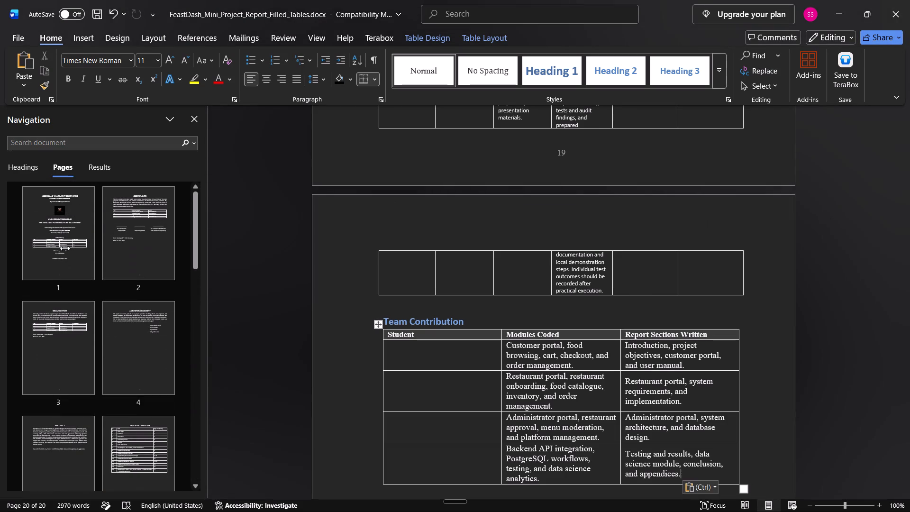
{"action": "left_click", "coordinate": [65, 248]}
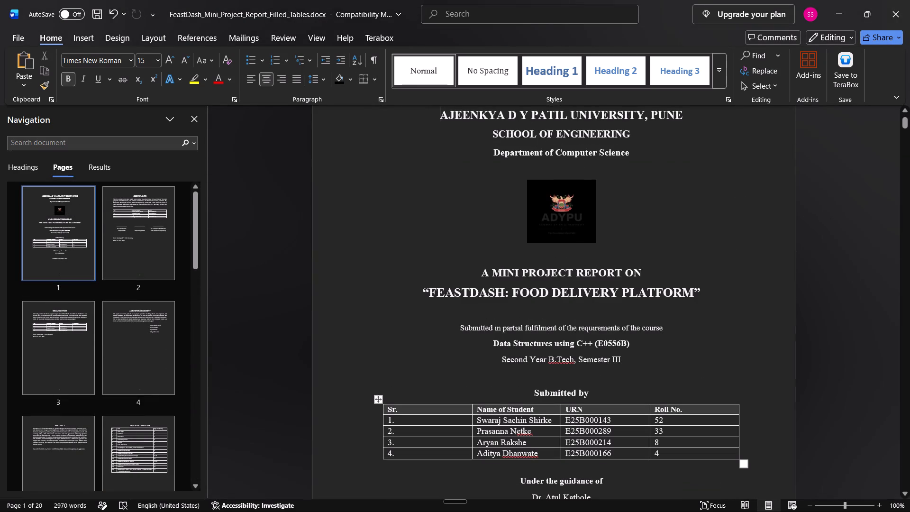
{"action": "left_click_drag", "start_coordinate": [476, 421], "coordinate": [526, 454]}
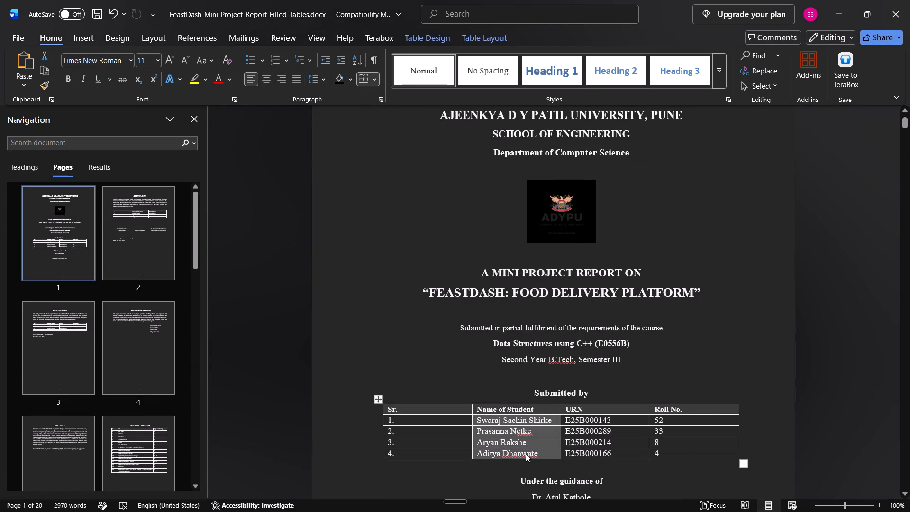
{"action": "key", "text": "ctrl+c"}
{"action": "scroll", "coordinate": [83, 415], "scroll_direction": "down", "scroll_amount": 15}
{"action": "left_click", "coordinate": [117, 422]}
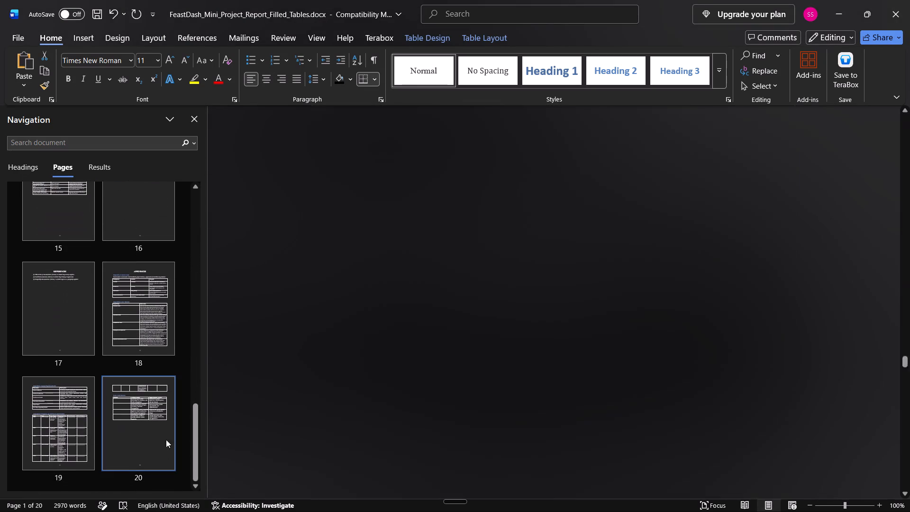
{"action": "left_click_drag", "start_coordinate": [402, 219], "coordinate": [435, 324]}
{"action": "key", "text": "ctrl+v"}
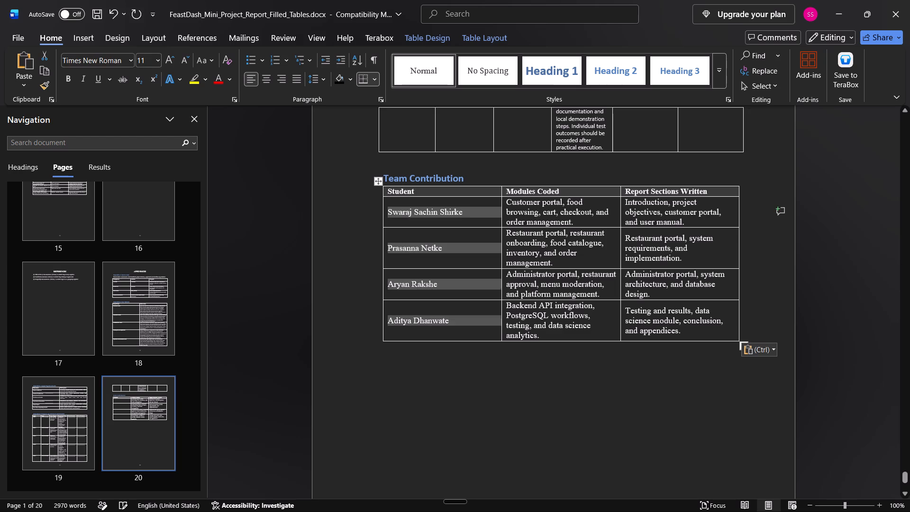
{"action": "left_click", "coordinate": [438, 329]}
Align the Week 1 to Week 5 Guide Remarks and Guide Signature cells in Appendix D's progress log to bottom centre.
{"action": "scroll", "coordinate": [434, 400], "scroll_direction": "up", "scroll_amount": 6}
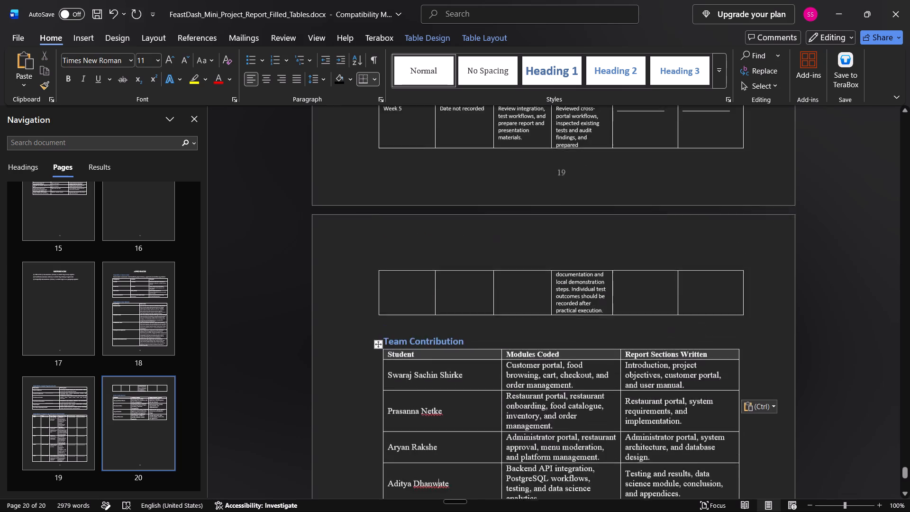
{"action": "scroll", "coordinate": [434, 400], "scroll_direction": "up", "scroll_amount": 8}
{"action": "scroll", "coordinate": [437, 399], "scroll_direction": "down", "scroll_amount": 4}
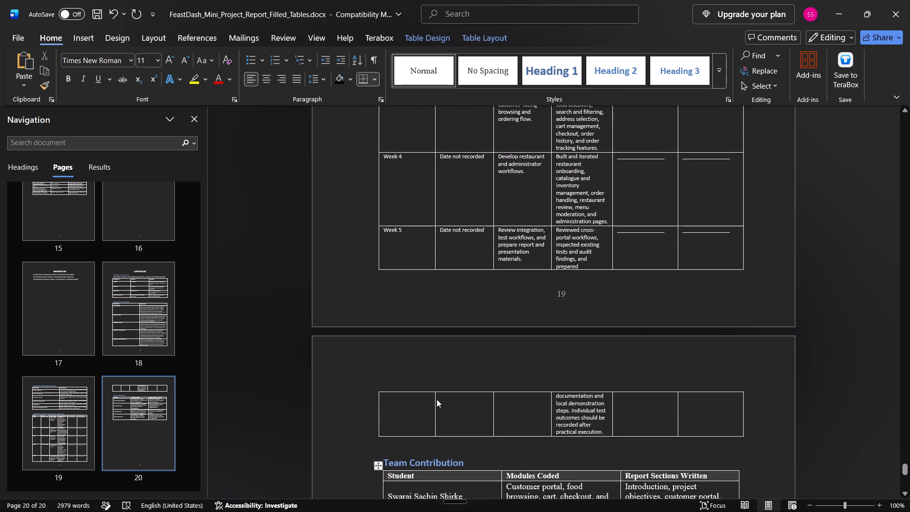
{"action": "scroll", "coordinate": [437, 399], "scroll_direction": "up", "scroll_amount": 20}
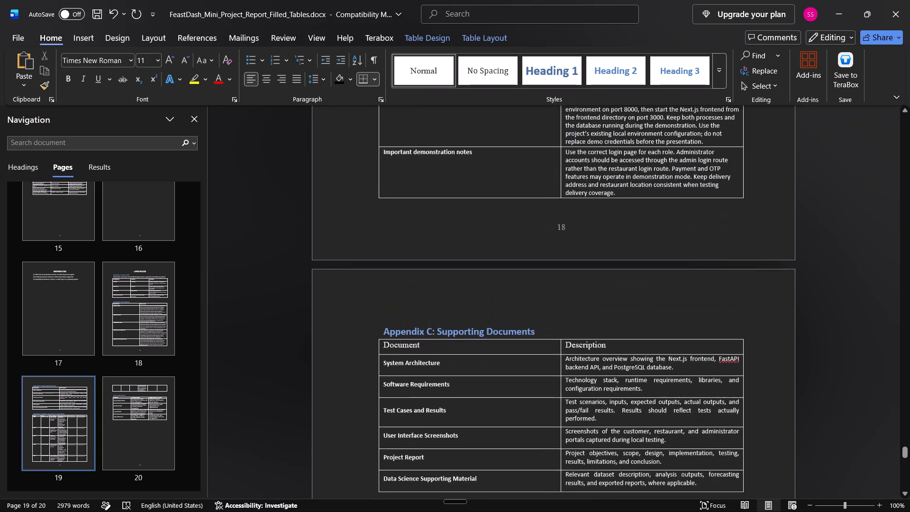
{"action": "scroll", "coordinate": [437, 399], "scroll_direction": "down", "scroll_amount": 10}
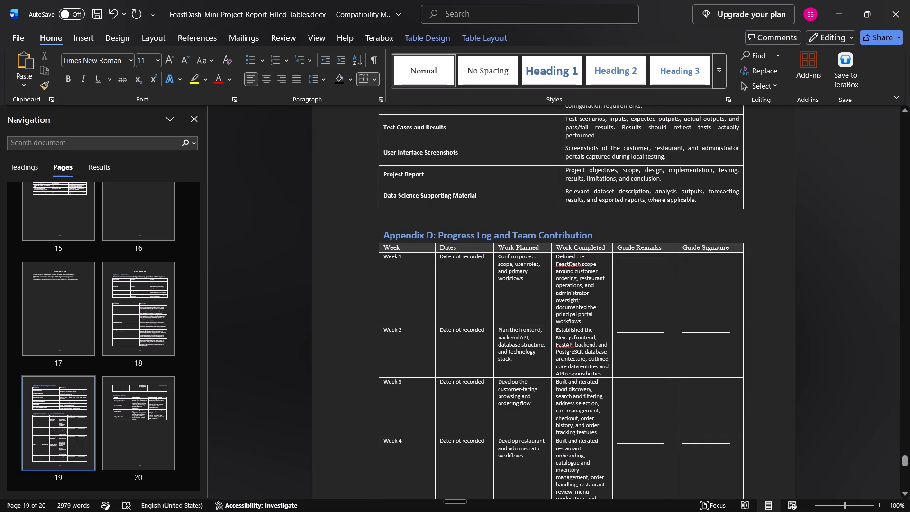
{"action": "left_click", "coordinate": [667, 262]}
{"action": "left_click", "coordinate": [667, 262]}
{"action": "left_click_drag", "start_coordinate": [630, 272], "coordinate": [686, 442]}
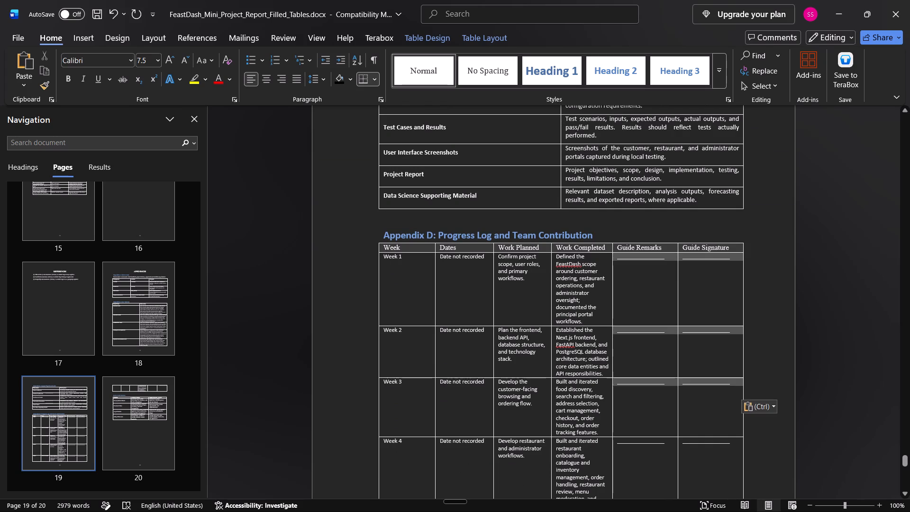
{"action": "left_click_drag", "start_coordinate": [686, 442], "coordinate": [678, 295]}
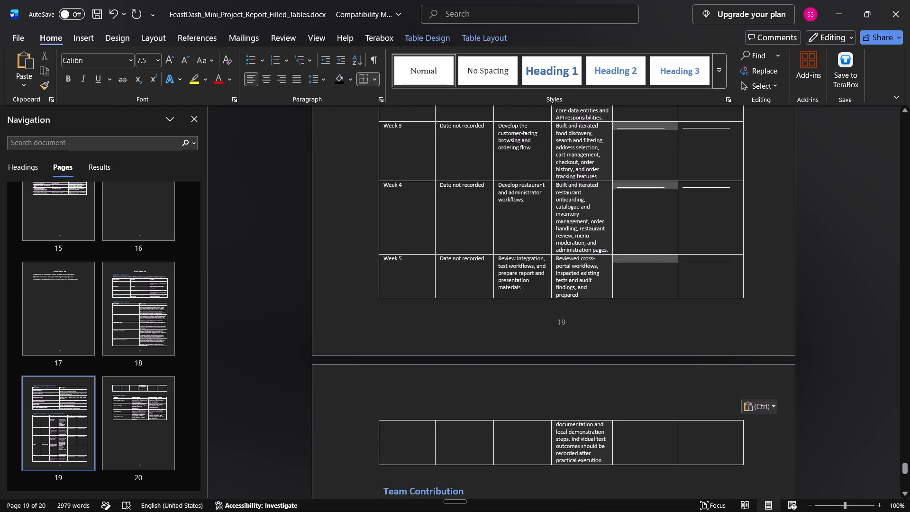
{"action": "left_click_drag", "start_coordinate": [678, 295], "coordinate": [703, 432]}
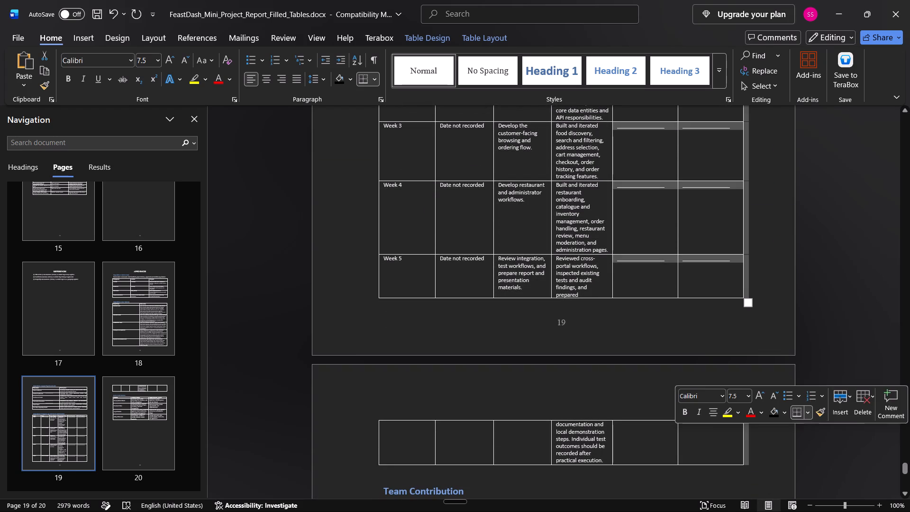
{"action": "left_click", "coordinate": [480, 35]}
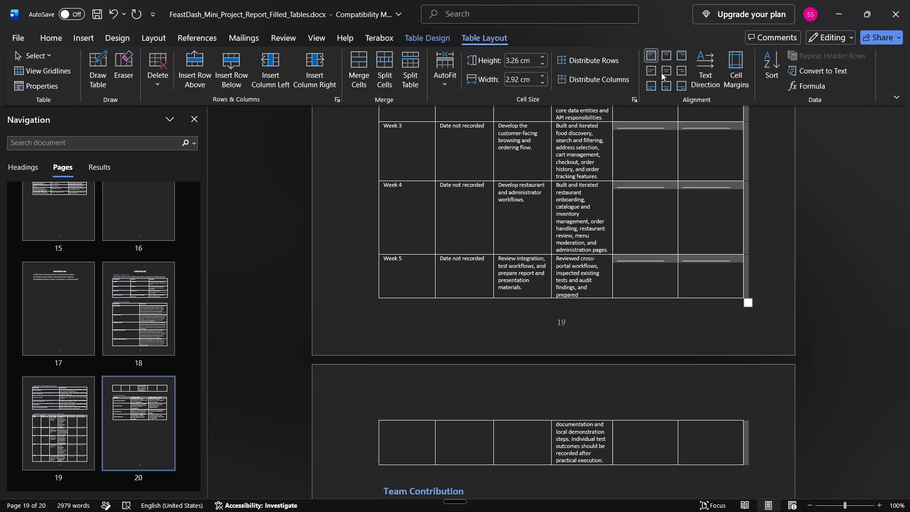
{"action": "left_click", "coordinate": [668, 85]}
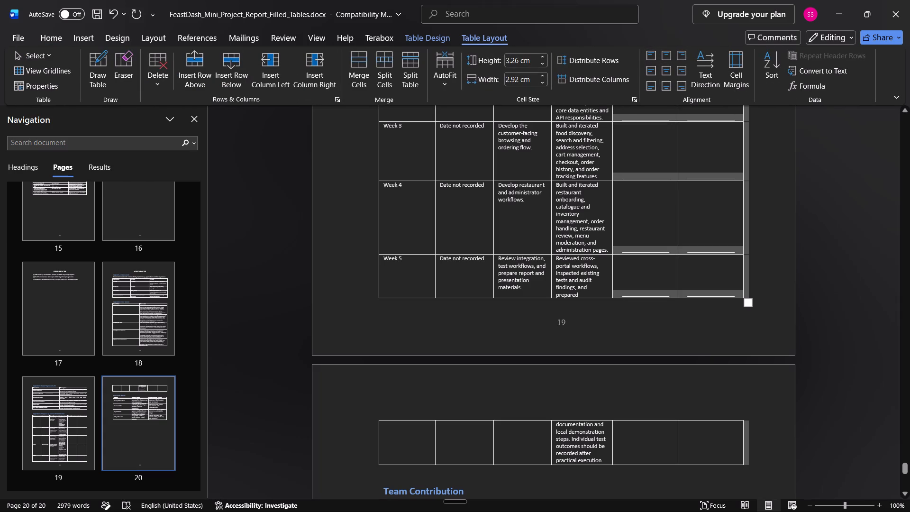
{"action": "left_click", "coordinate": [687, 351]}
Review the report pages backwards from the appendices through the conclusion, testing results and section 4.3 to the Chapter 4 figures.
{"action": "scroll", "coordinate": [687, 351], "scroll_direction": "up", "scroll_amount": 17}
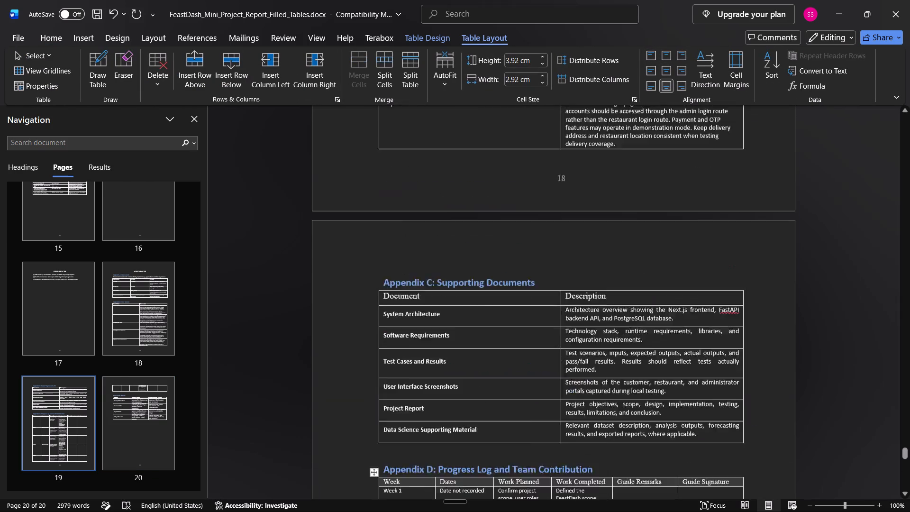
{"action": "scroll", "coordinate": [689, 349], "scroll_direction": "up", "scroll_amount": 20}
{"action": "scroll", "coordinate": [689, 349], "scroll_direction": "up", "scroll_amount": 14}
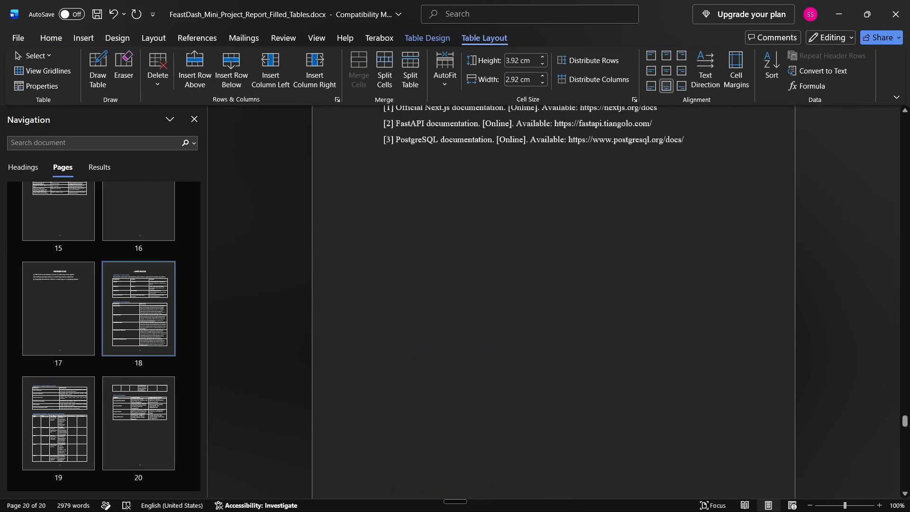
{"action": "scroll", "coordinate": [689, 349], "scroll_direction": "up", "scroll_amount": 20}
{"action": "scroll", "coordinate": [689, 349], "scroll_direction": "up", "scroll_amount": 14}
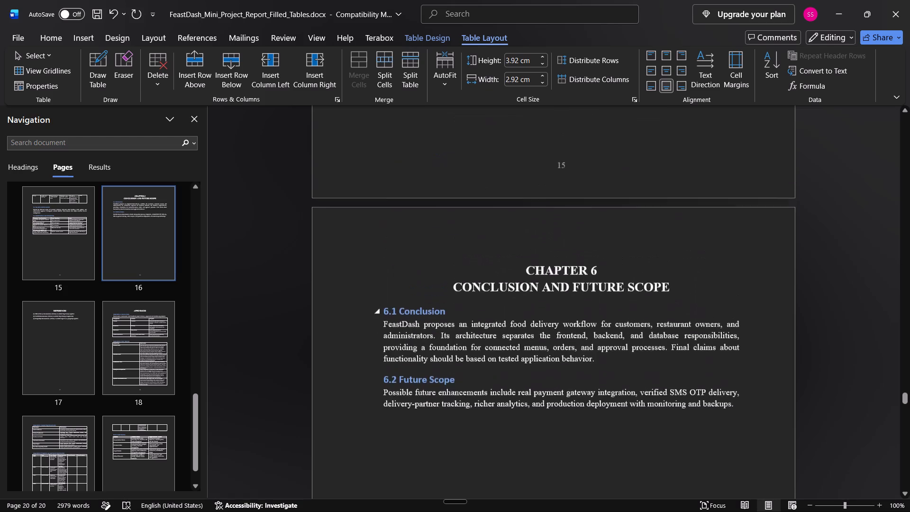
{"action": "scroll", "coordinate": [689, 349], "scroll_direction": "up", "scroll_amount": 6}
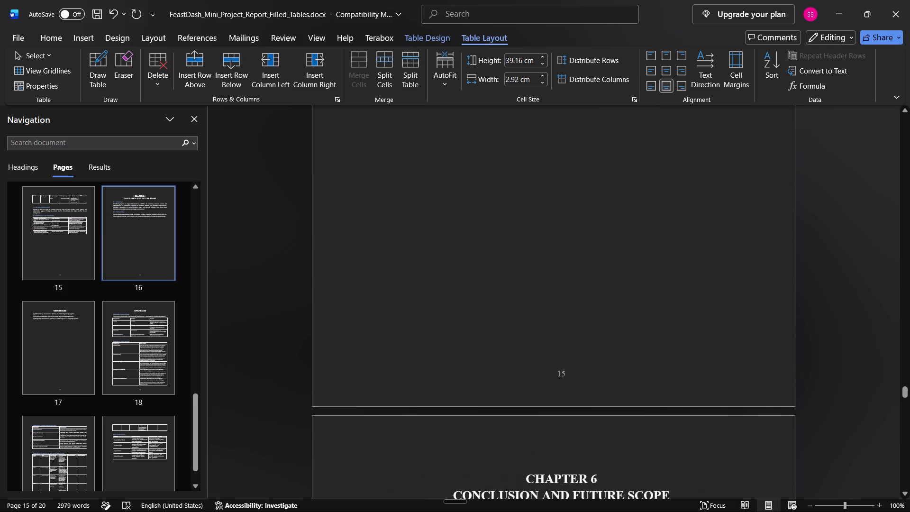
{"action": "scroll", "coordinate": [689, 349], "scroll_direction": "down", "scroll_amount": 6}
{"action": "scroll", "coordinate": [689, 349], "scroll_direction": "up", "scroll_amount": 15}
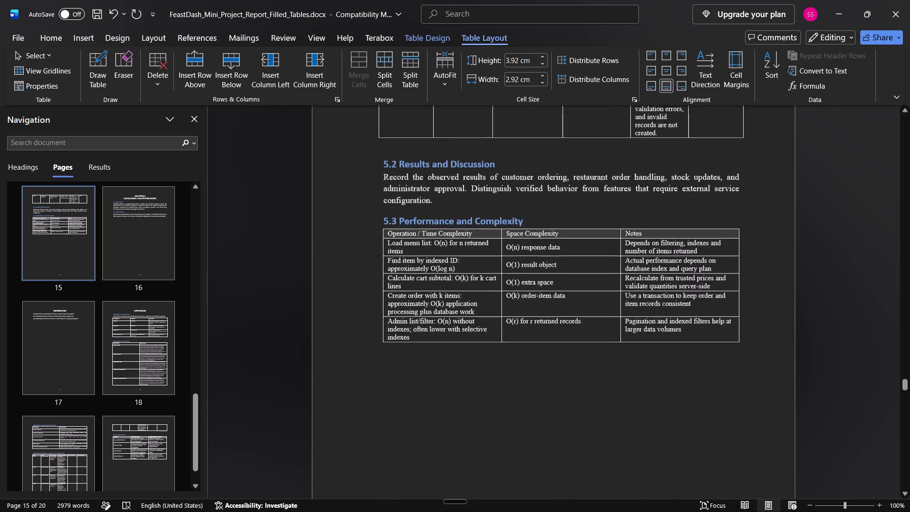
{"action": "scroll", "coordinate": [673, 338], "scroll_direction": "up", "scroll_amount": 4}
{"action": "scroll", "coordinate": [673, 338], "scroll_direction": "up", "scroll_amount": 20}
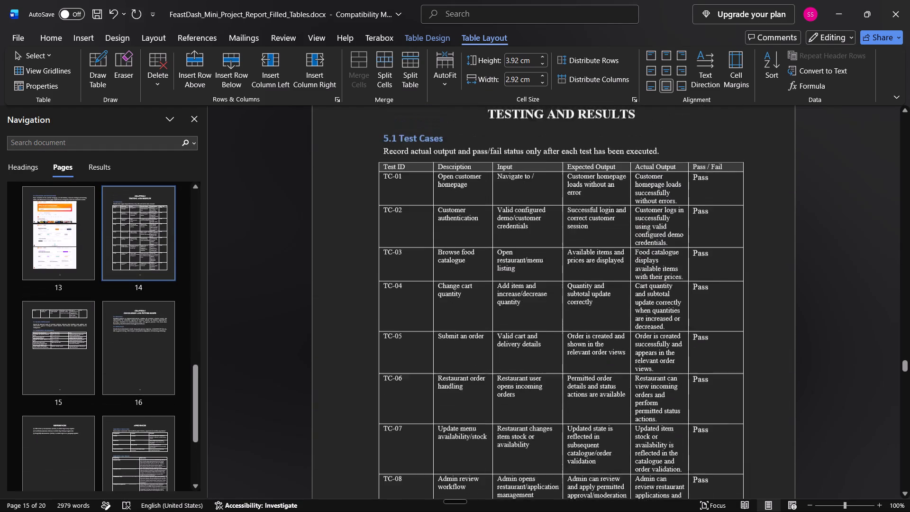
{"action": "scroll", "coordinate": [673, 338], "scroll_direction": "up", "scroll_amount": 20}
{"action": "scroll", "coordinate": [673, 338], "scroll_direction": "up", "scroll_amount": 10}
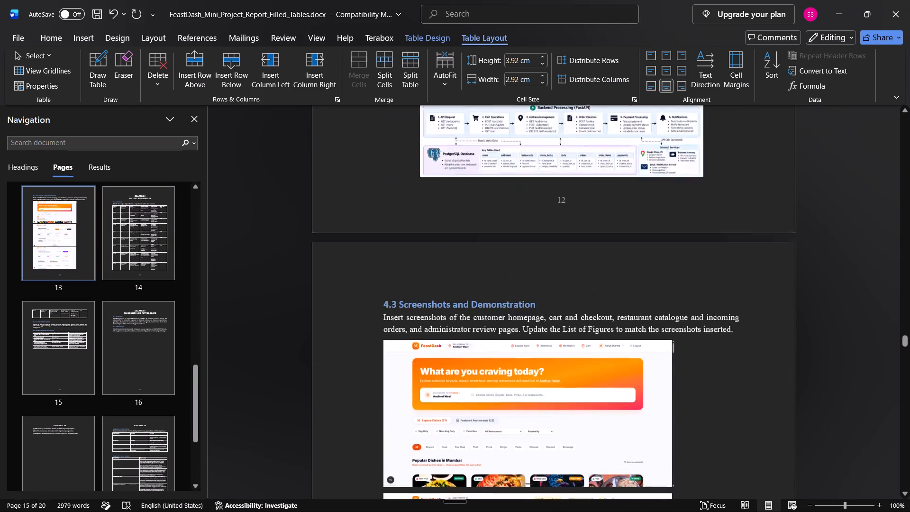
{"action": "scroll", "coordinate": [673, 338], "scroll_direction": "up", "scroll_amount": 13}
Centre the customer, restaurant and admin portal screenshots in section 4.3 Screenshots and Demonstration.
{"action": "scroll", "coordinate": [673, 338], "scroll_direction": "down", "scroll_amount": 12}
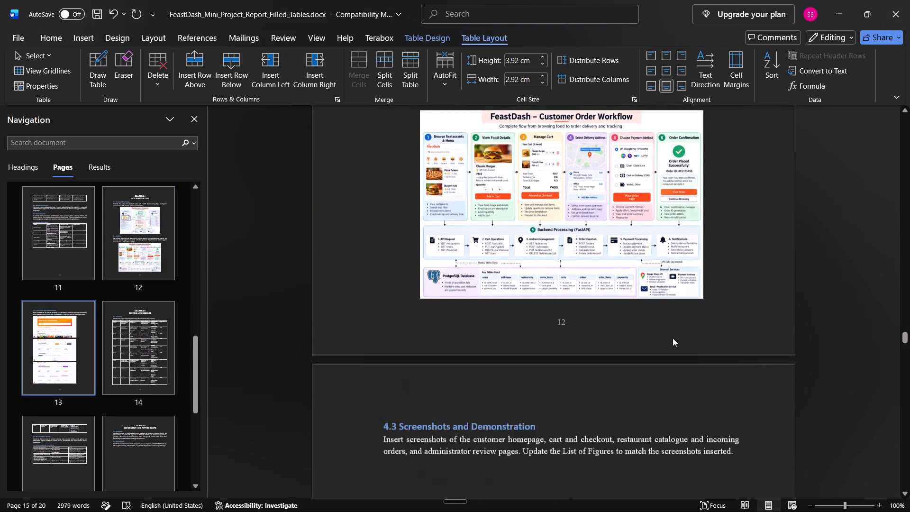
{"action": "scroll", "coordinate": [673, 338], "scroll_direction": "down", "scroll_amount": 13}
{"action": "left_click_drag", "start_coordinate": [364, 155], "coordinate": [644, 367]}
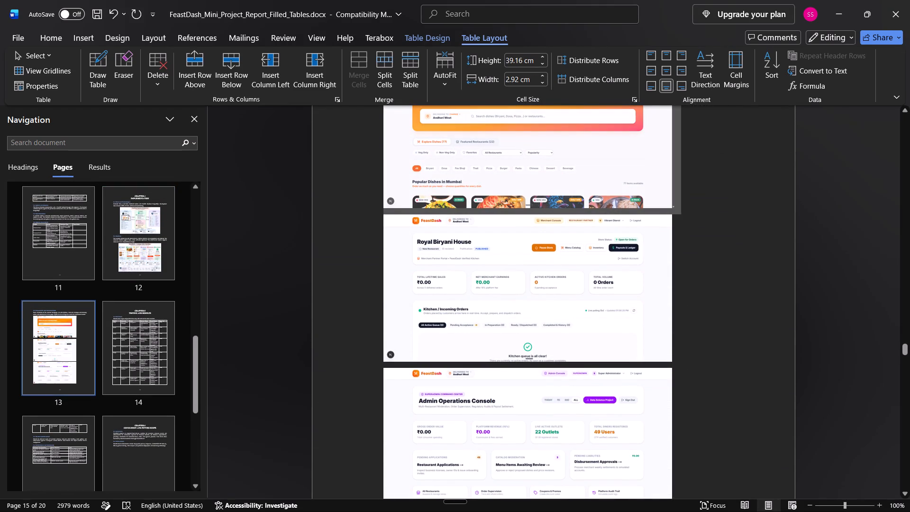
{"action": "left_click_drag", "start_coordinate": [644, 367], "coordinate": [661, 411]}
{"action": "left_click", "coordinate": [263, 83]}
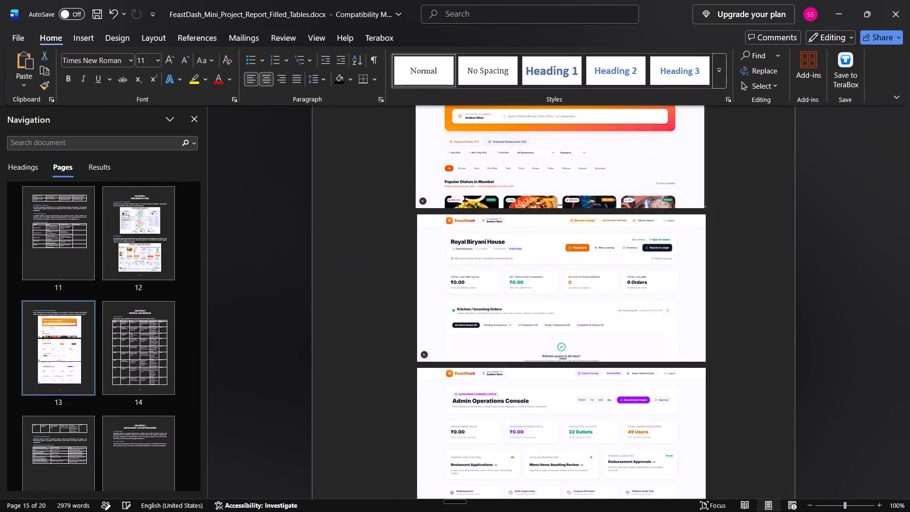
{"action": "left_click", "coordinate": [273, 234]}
Set the three portal screenshots in section 4.3 to justified alignment.
{"action": "left_click_drag", "start_coordinate": [394, 147], "coordinate": [596, 396]}
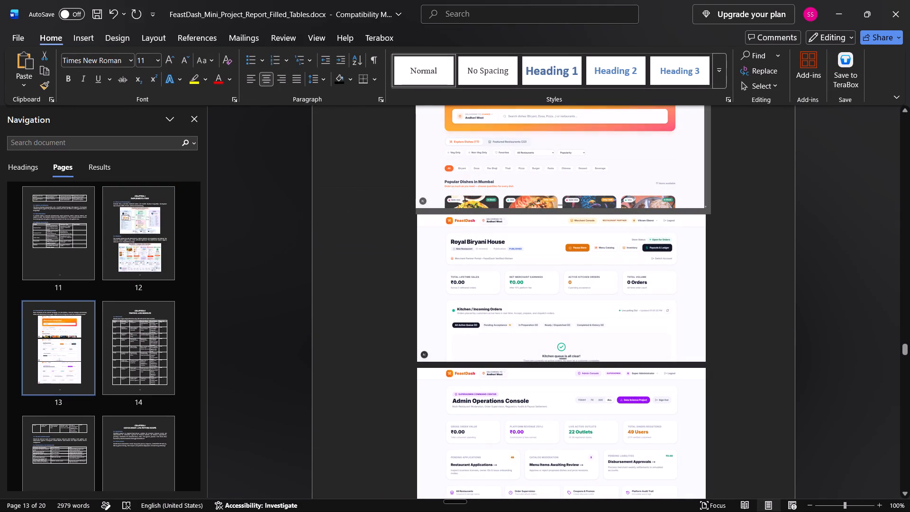
{"action": "left_click_drag", "start_coordinate": [596, 396], "coordinate": [647, 456]}
{"action": "left_click", "coordinate": [299, 81]}
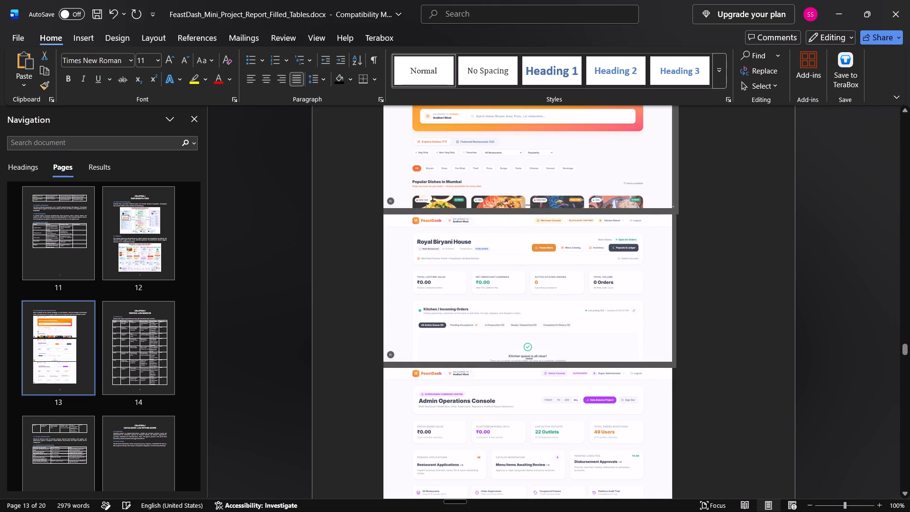
{"action": "left_click", "coordinate": [364, 256]}
Set the Customer Order Workflow figure in section 4.2 and the System Architecture figure in section 4.1 to justified alignment.
{"action": "scroll", "coordinate": [362, 262], "scroll_direction": "up", "scroll_amount": 18}
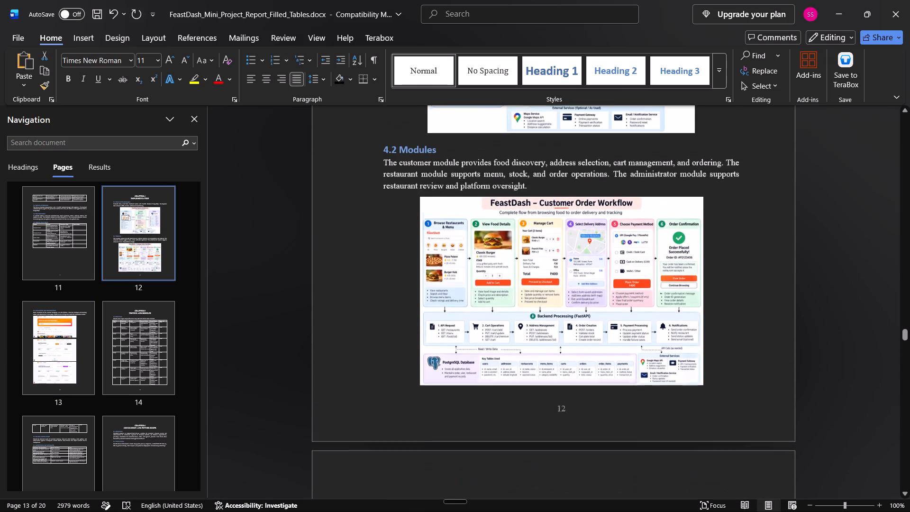
{"action": "left_click_drag", "start_coordinate": [363, 262], "coordinate": [689, 297]}
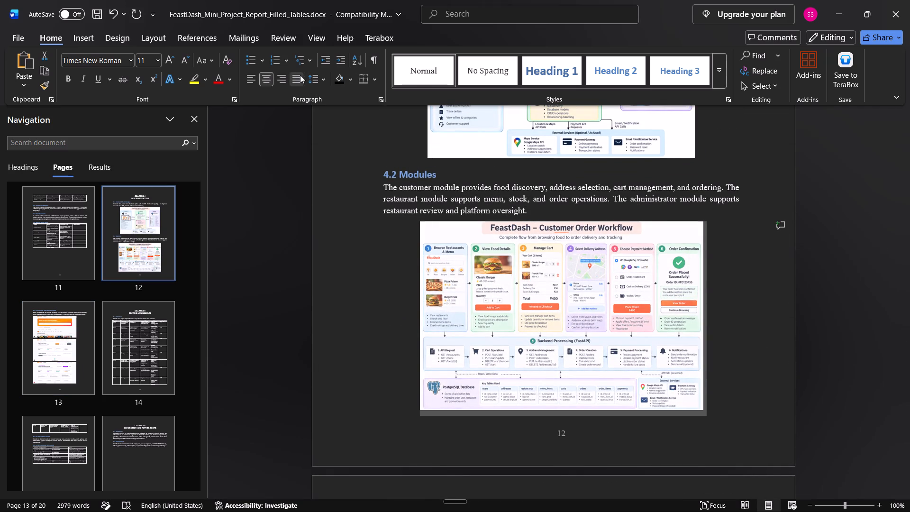
{"action": "left_click", "coordinate": [300, 75]}
{"action": "scroll", "coordinate": [379, 248], "scroll_direction": "up", "scroll_amount": 4}
{"action": "left_click_drag", "start_coordinate": [396, 207], "coordinate": [619, 206]}
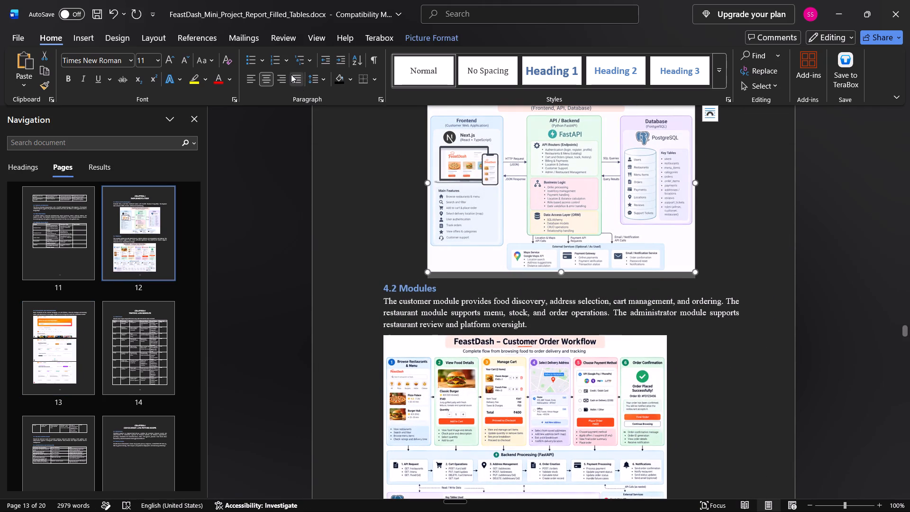
{"action": "left_click", "coordinate": [292, 73]}
{"action": "left_click", "coordinate": [331, 181]}
Copy the four student names from the Team Contribution table into the Team Member cells of section 3.5, from Customer Portal to Backend/API.
{"action": "scroll", "coordinate": [364, 218], "scroll_direction": "up", "scroll_amount": 8}
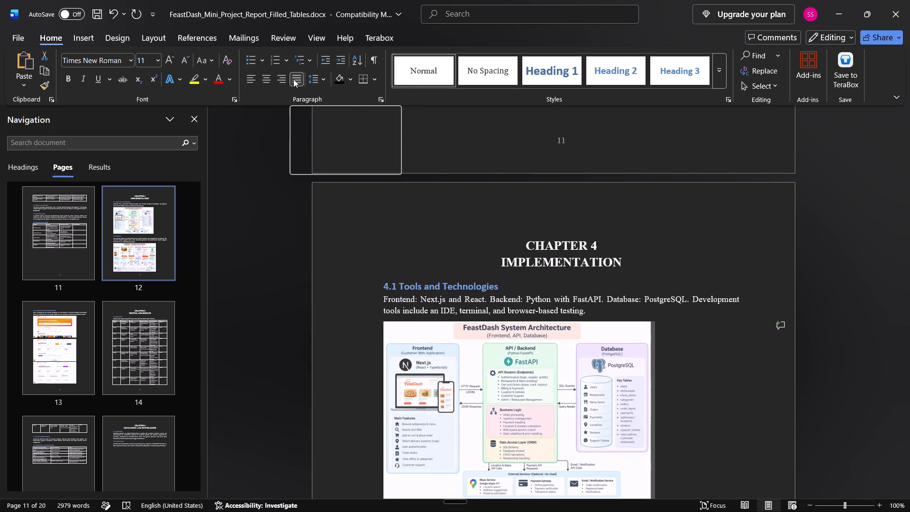
{"action": "left_click", "coordinate": [266, 229]}
{"action": "scroll", "coordinate": [438, 280], "scroll_direction": "up", "scroll_amount": 12}
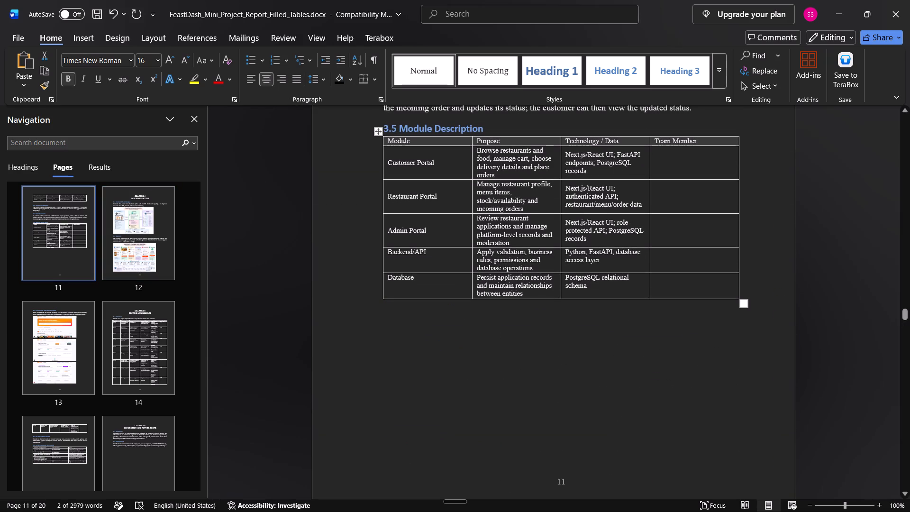
{"action": "scroll", "coordinate": [438, 280], "scroll_direction": "up", "scroll_amount": 2}
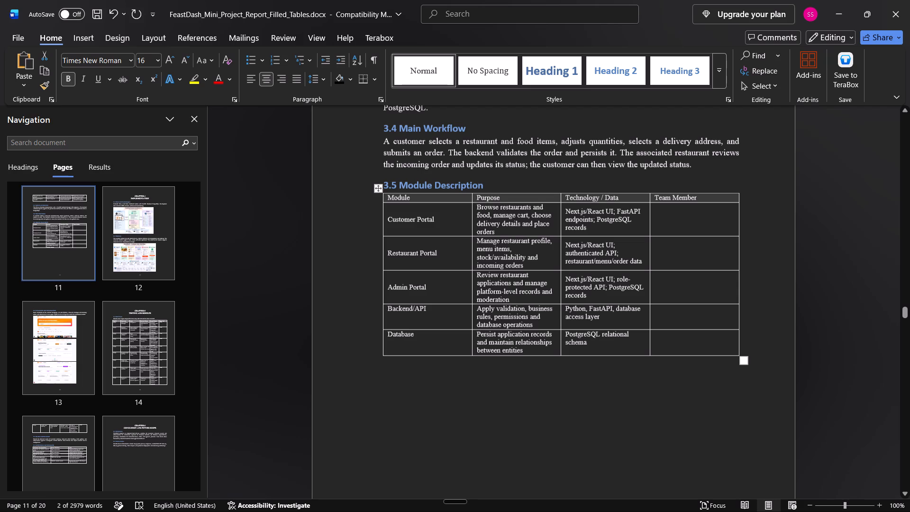
{"action": "scroll", "coordinate": [102, 396], "scroll_direction": "down", "scroll_amount": 10}
{"action": "left_click", "coordinate": [118, 398]}
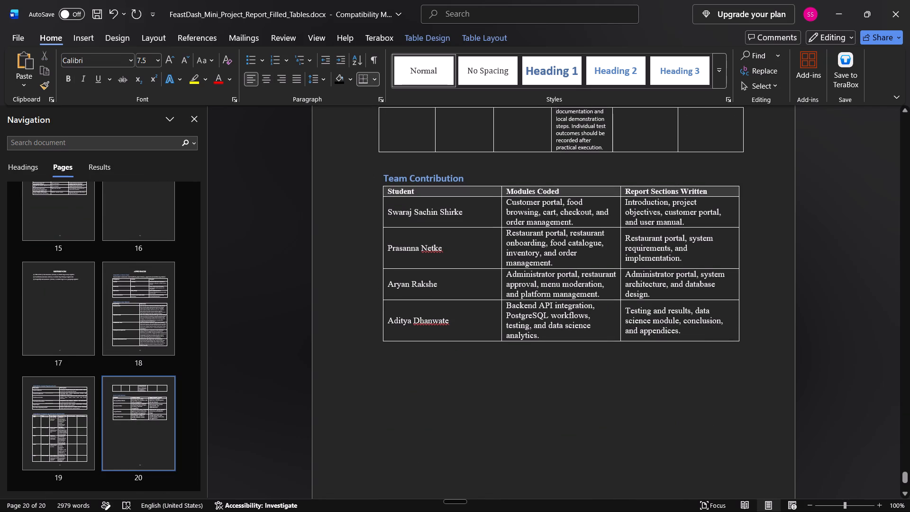
{"action": "left_click_drag", "start_coordinate": [465, 334], "coordinate": [392, 216]}
{"action": "key", "text": "ctrl+c"}
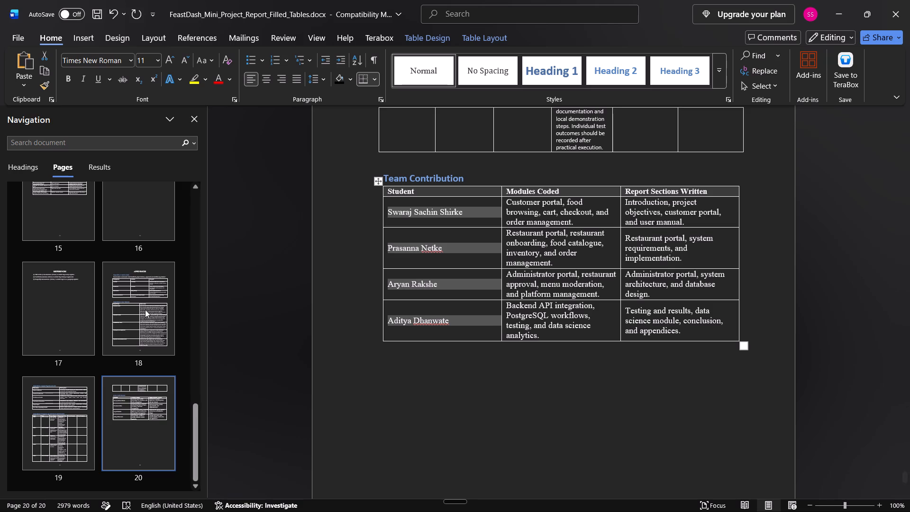
{"action": "scroll", "coordinate": [145, 310], "scroll_direction": "up", "scroll_amount": 8}
{"action": "scroll", "coordinate": [146, 358], "scroll_direction": "down", "scroll_amount": 4}
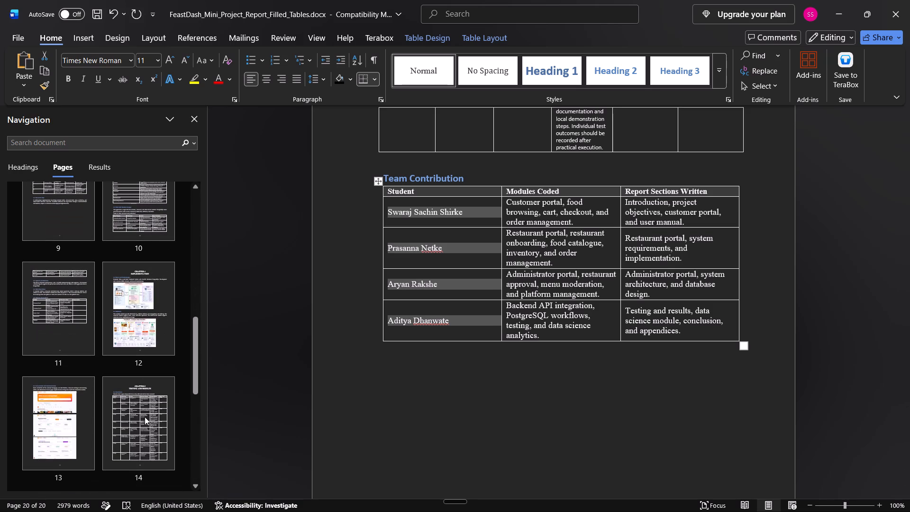
{"action": "left_click", "coordinate": [71, 313]}
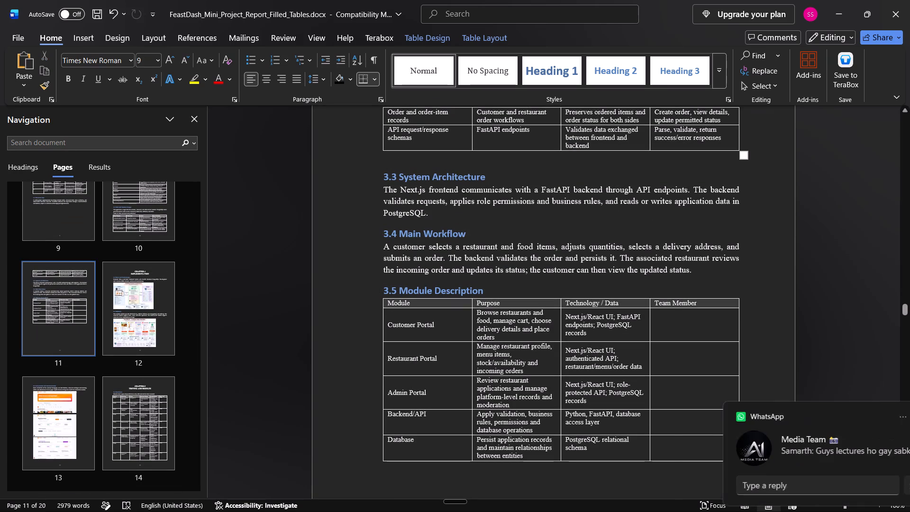
{"action": "left_click_drag", "start_coordinate": [660, 325], "coordinate": [672, 429]}
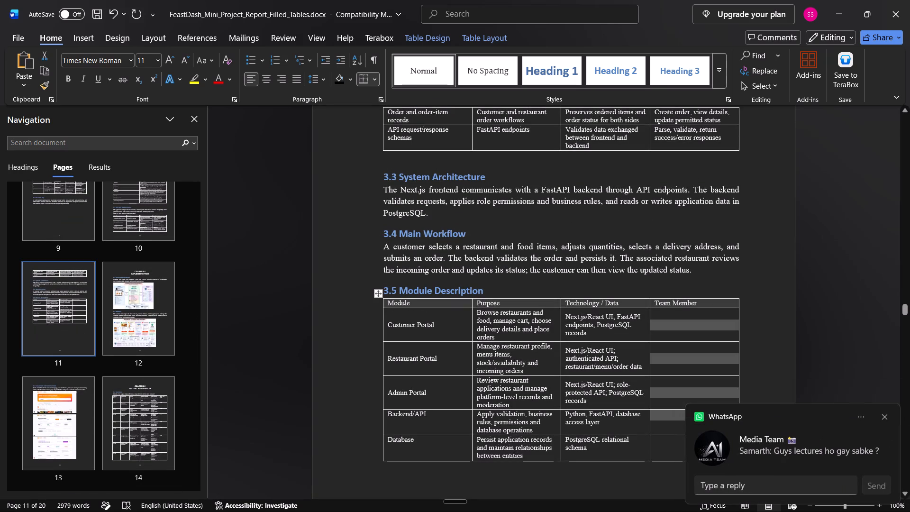
{"action": "key", "text": "ctrl+v"}
{"action": "left_click", "coordinate": [666, 447]}
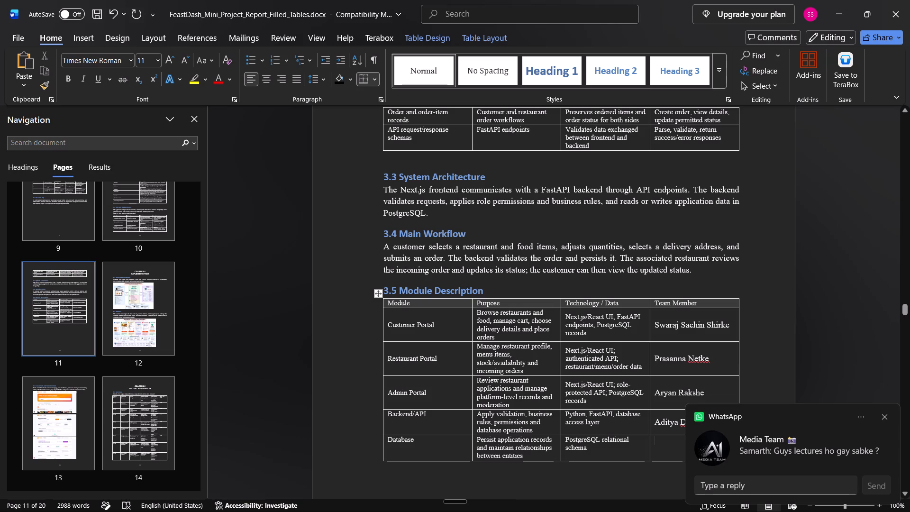
Copy the Customer Portal row's team member name into the Database row's Team Member cell.
{"action": "left_click", "coordinate": [699, 312]}
{"action": "triple_click", "coordinate": [700, 324]}
{"action": "key", "text": "ctrl+c"}
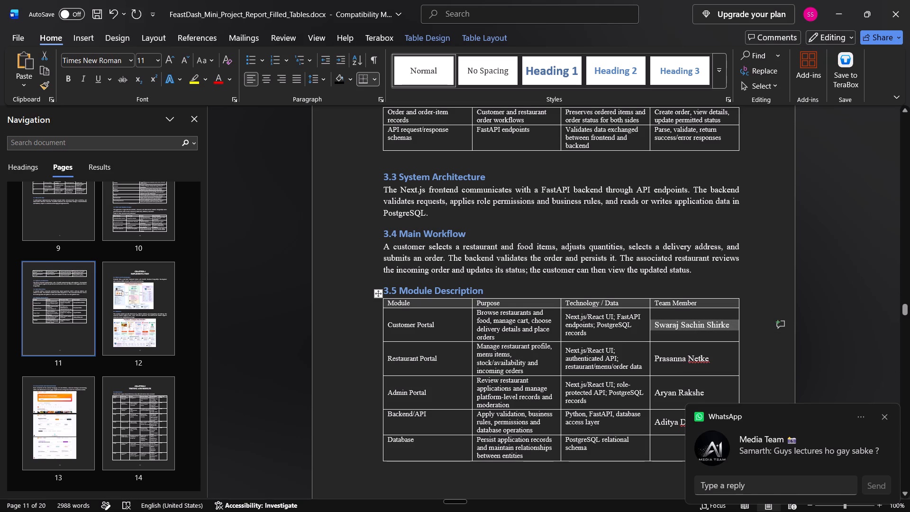
{"action": "left_click", "coordinate": [660, 459]}
{"action": "key", "text": "ctrl+v"}
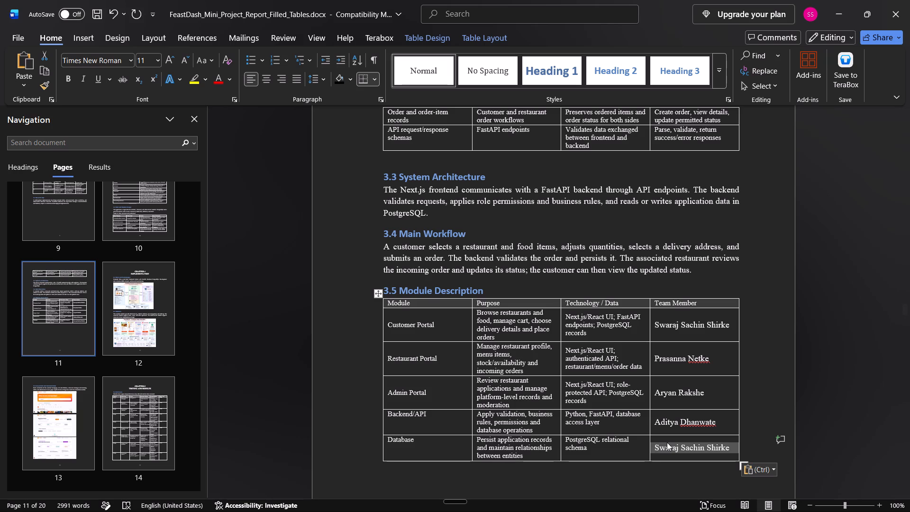
{"action": "left_click", "coordinate": [649, 489]}
Review the report's pages backwards from the Module Description table through the contents and front matter to the Certificate page.
{"action": "scroll", "coordinate": [649, 489], "scroll_direction": "down", "scroll_amount": 6}
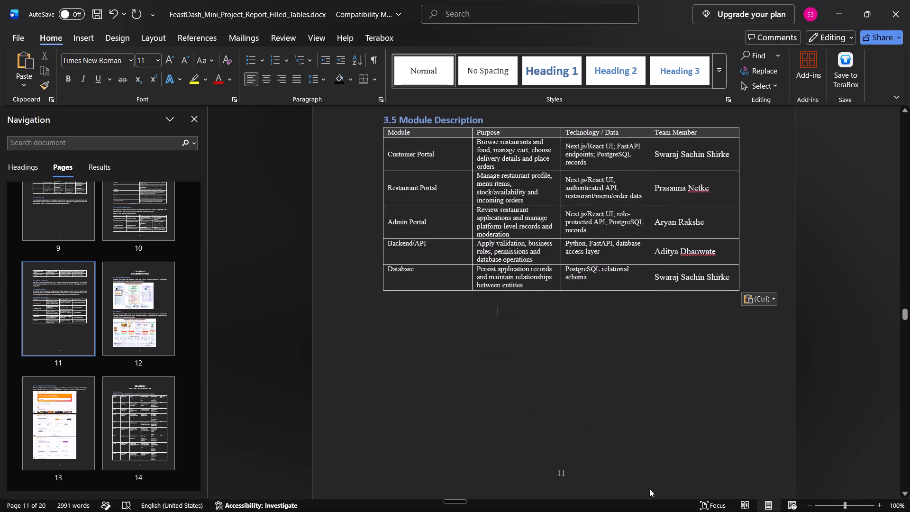
{"action": "scroll", "coordinate": [649, 489], "scroll_direction": "down", "scroll_amount": 10}
{"action": "scroll", "coordinate": [649, 489], "scroll_direction": "up", "scroll_amount": 20}
{"action": "scroll", "coordinate": [649, 489], "scroll_direction": "up", "scroll_amount": 1}
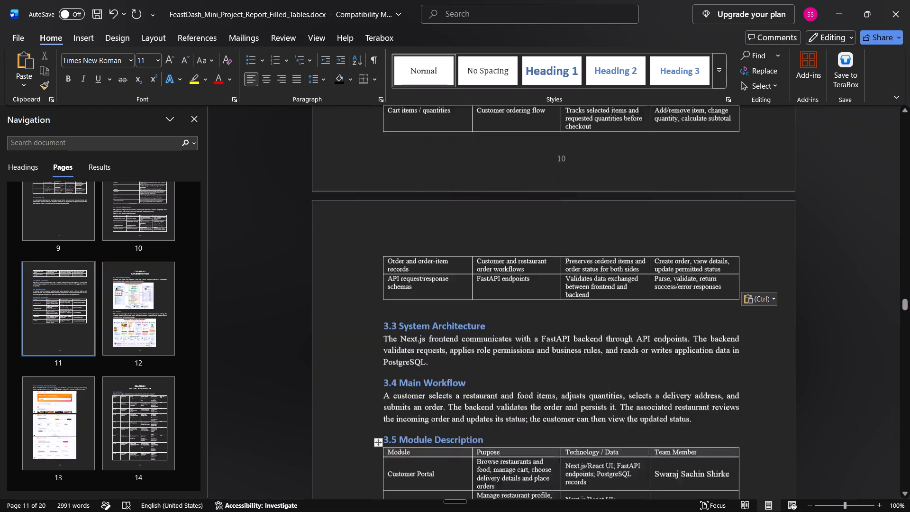
{"action": "scroll", "coordinate": [649, 489], "scroll_direction": "up", "scroll_amount": 20}
{"action": "scroll", "coordinate": [649, 489], "scroll_direction": "up", "scroll_amount": 20}
{"action": "scroll", "coordinate": [649, 489], "scroll_direction": "up", "scroll_amount": 6}
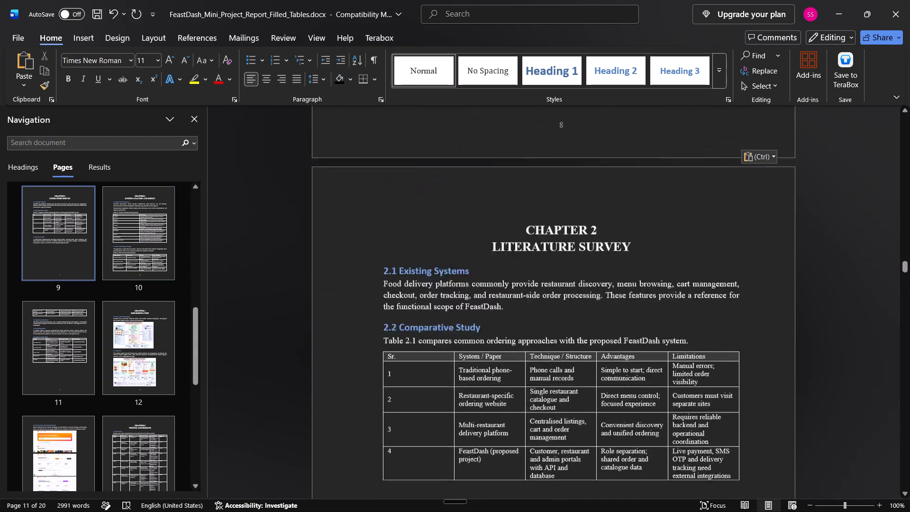
{"action": "scroll", "coordinate": [649, 489], "scroll_direction": "up", "scroll_amount": 20}
{"action": "scroll", "coordinate": [649, 489], "scroll_direction": "up", "scroll_amount": 20}
{"action": "scroll", "coordinate": [649, 489], "scroll_direction": "up", "scroll_amount": 6}
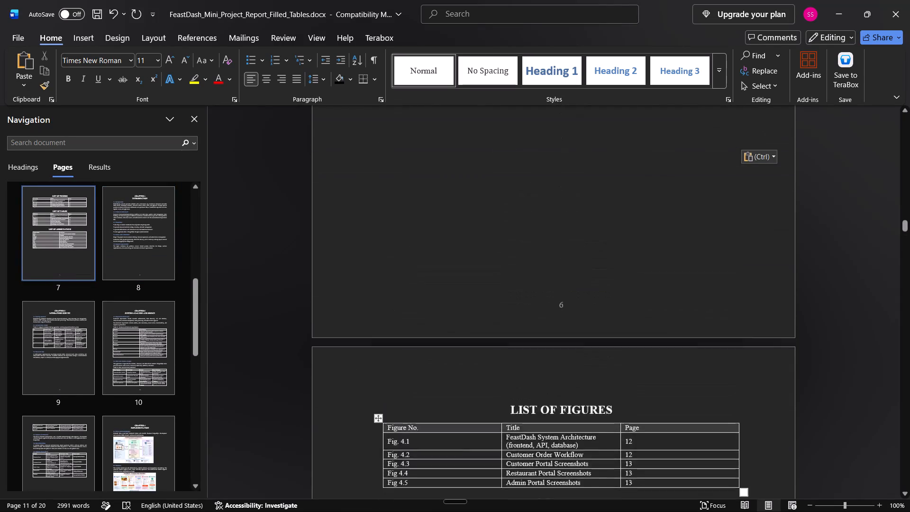
{"action": "scroll", "coordinate": [649, 489], "scroll_direction": "up", "scroll_amount": 13}
{"action": "scroll", "coordinate": [649, 489], "scroll_direction": "down", "scroll_amount": 5}
{"action": "scroll", "coordinate": [649, 489], "scroll_direction": "up", "scroll_amount": 13}
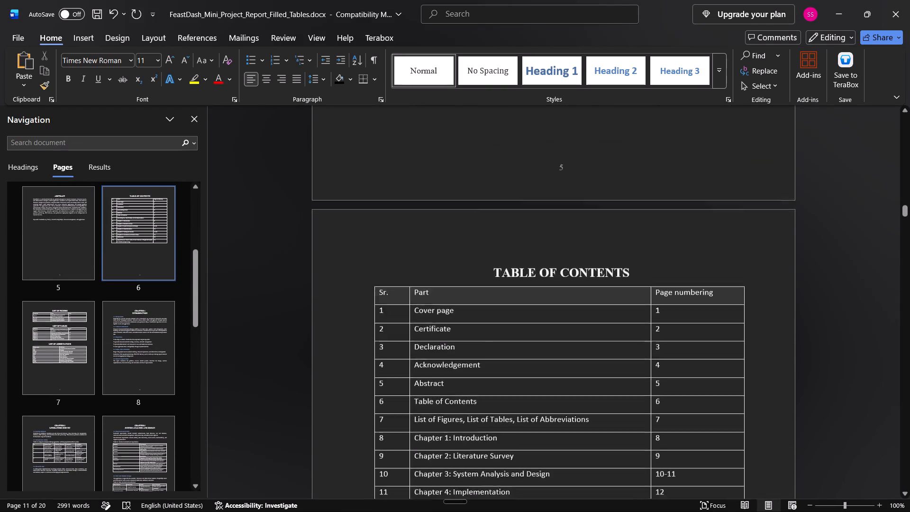
{"action": "scroll", "coordinate": [638, 480], "scroll_direction": "up", "scroll_amount": 20}
{"action": "scroll", "coordinate": [630, 471], "scroll_direction": "up", "scroll_amount": 8}
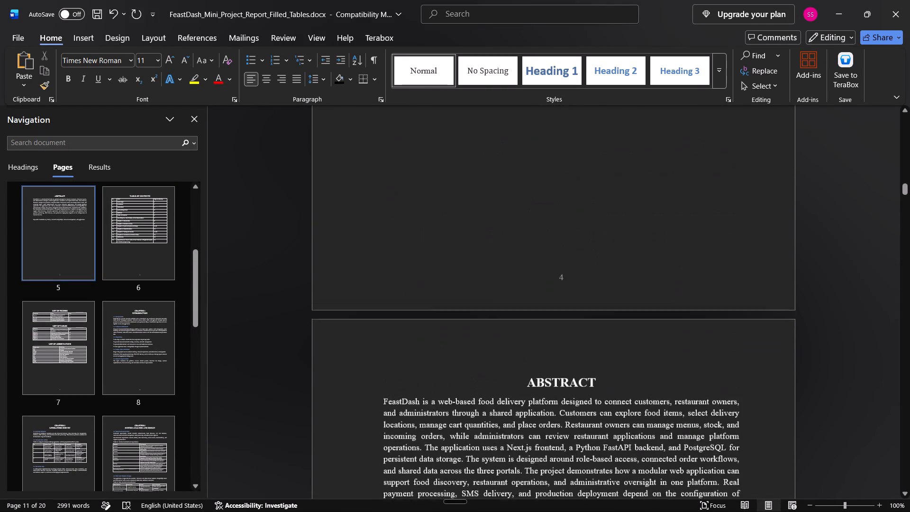
{"action": "scroll", "coordinate": [630, 471], "scroll_direction": "up", "scroll_amount": 15}
{"action": "scroll", "coordinate": [630, 471], "scroll_direction": "up", "scroll_amount": 15}
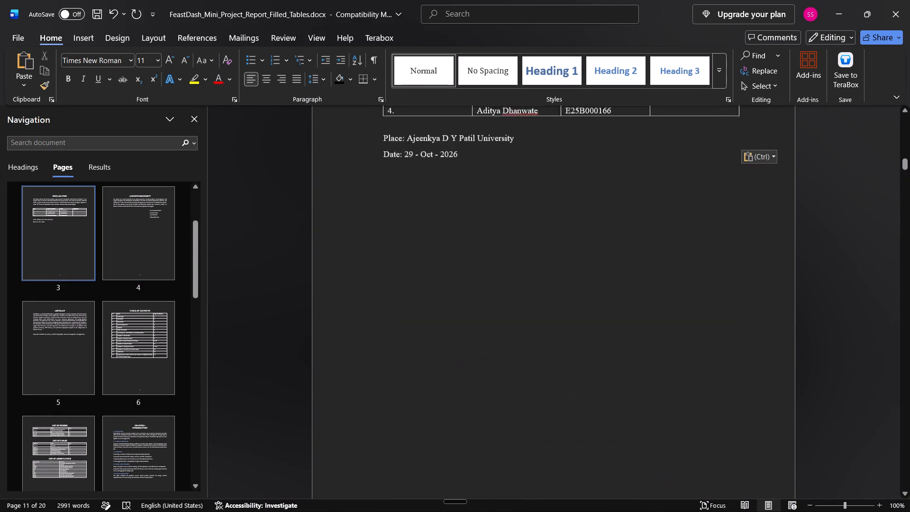
{"action": "scroll", "coordinate": [629, 471], "scroll_direction": "up", "scroll_amount": 9}
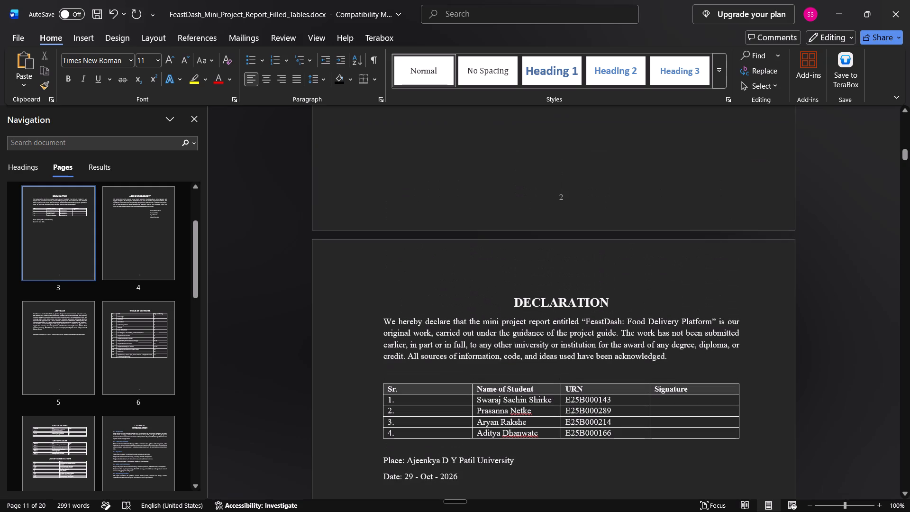
{"action": "scroll", "coordinate": [628, 472], "scroll_direction": "up", "scroll_amount": 20}
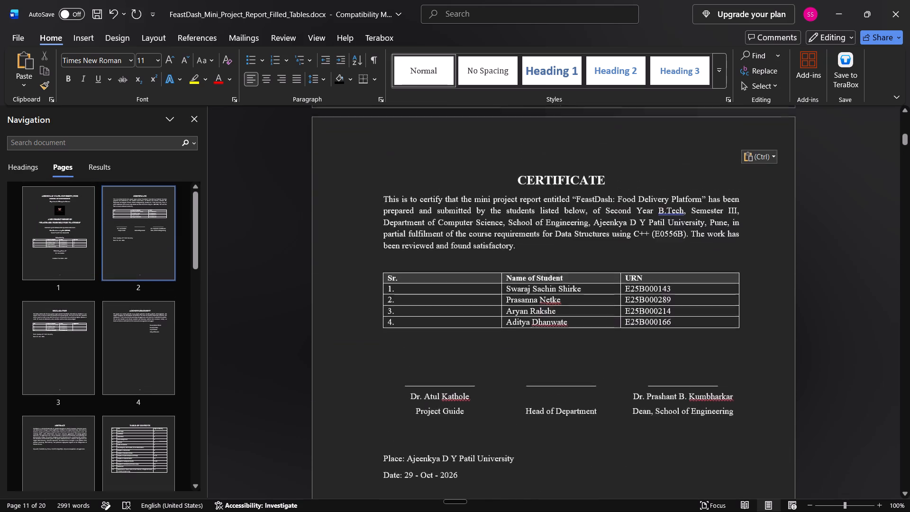
Return to the report's title page and save the FeastDash_Mini_Project_Report_Filled_Tables document.
{"action": "scroll", "coordinate": [619, 473], "scroll_direction": "up", "scroll_amount": 14}
{"action": "scroll", "coordinate": [588, 465], "scroll_direction": "up", "scroll_amount": 14}
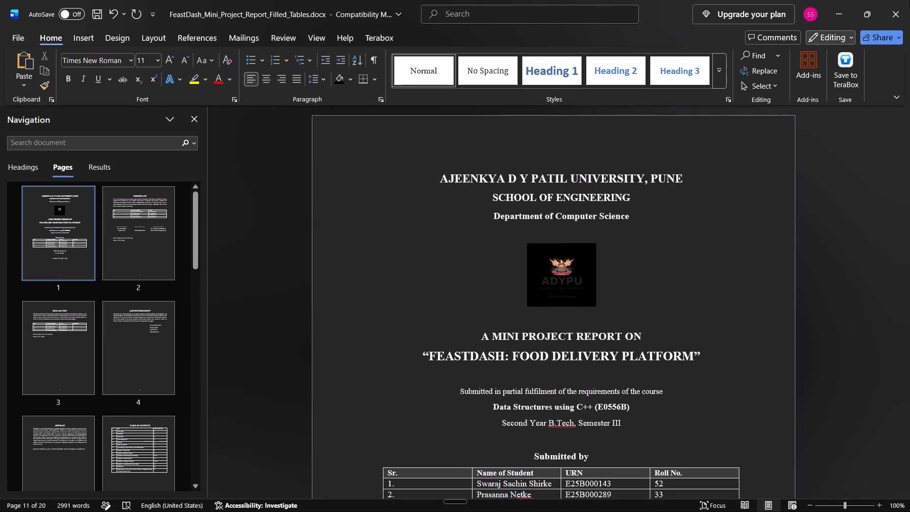
{"action": "left_click", "coordinate": [95, 14]}
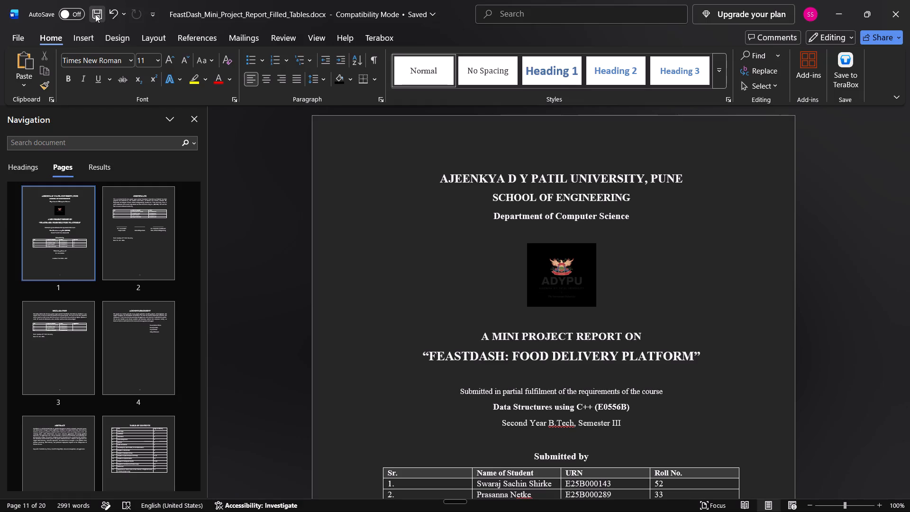
{"action": "left_click", "coordinate": [95, 14]}
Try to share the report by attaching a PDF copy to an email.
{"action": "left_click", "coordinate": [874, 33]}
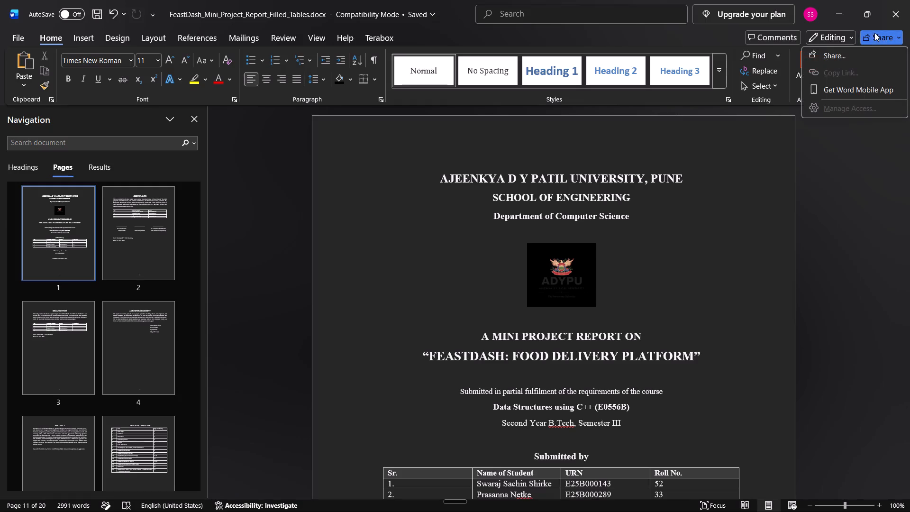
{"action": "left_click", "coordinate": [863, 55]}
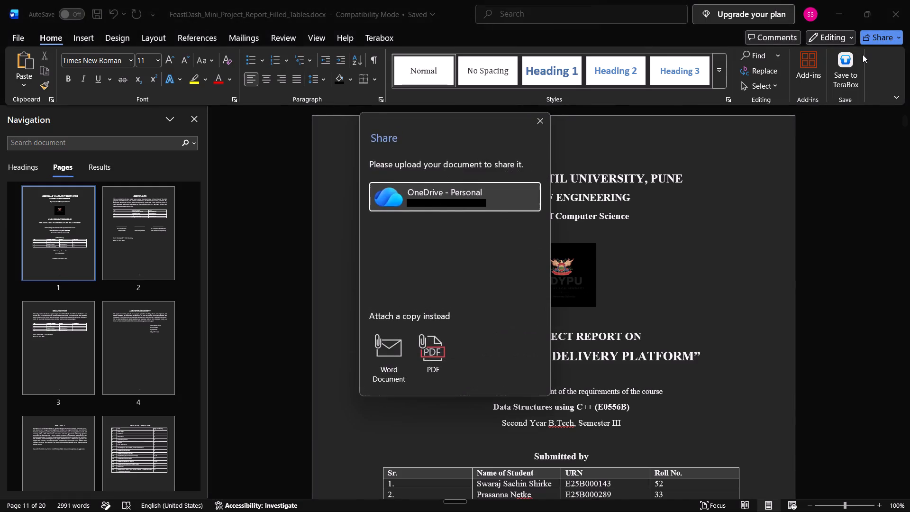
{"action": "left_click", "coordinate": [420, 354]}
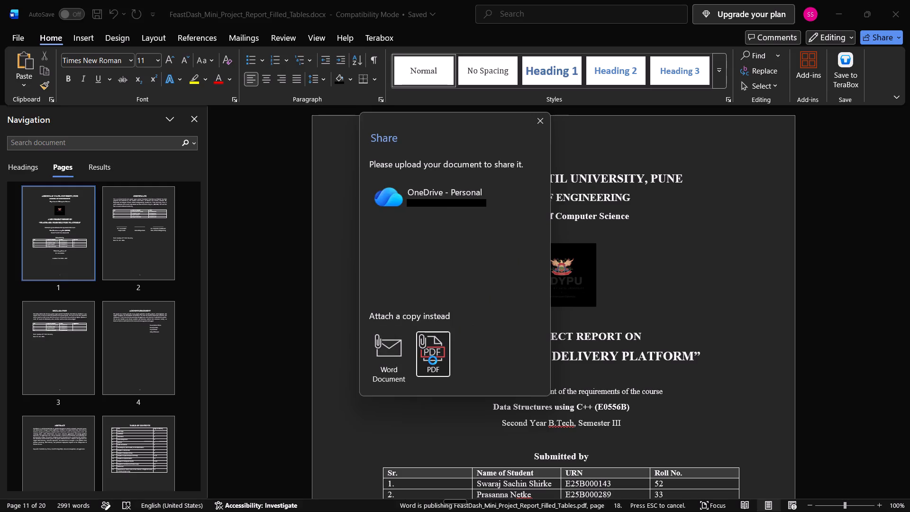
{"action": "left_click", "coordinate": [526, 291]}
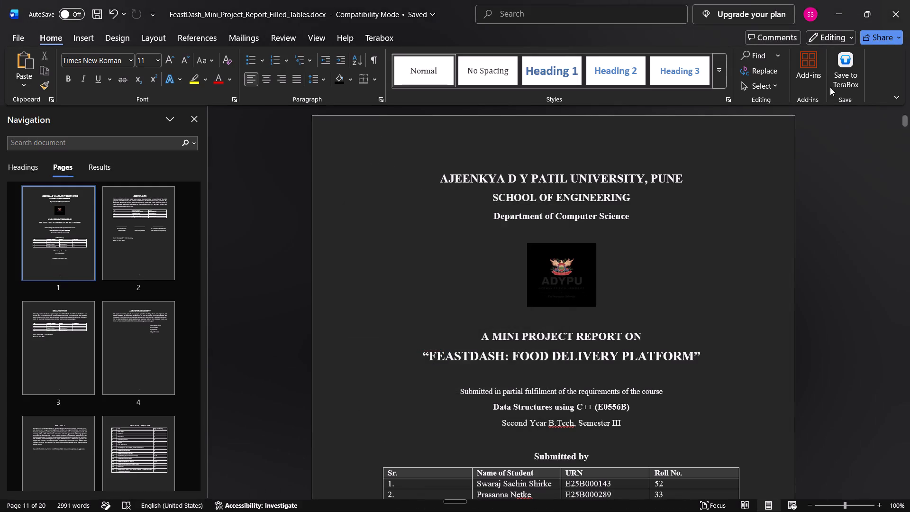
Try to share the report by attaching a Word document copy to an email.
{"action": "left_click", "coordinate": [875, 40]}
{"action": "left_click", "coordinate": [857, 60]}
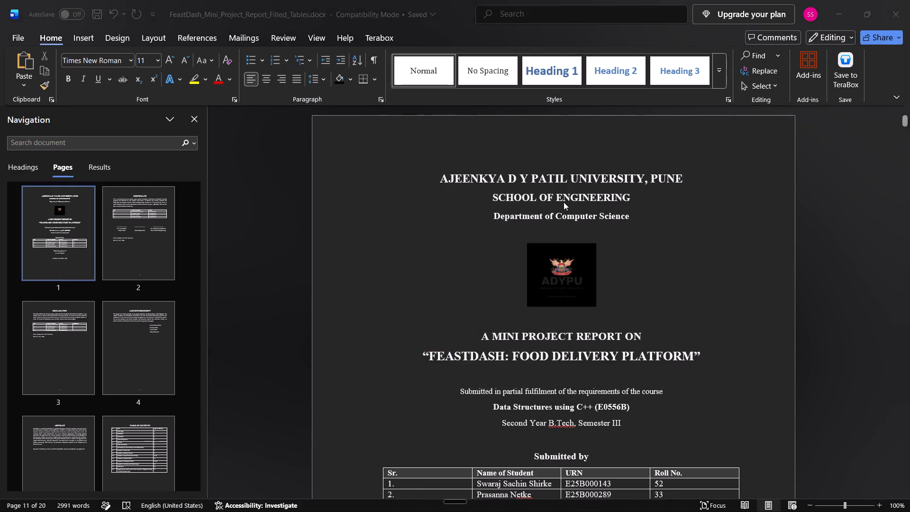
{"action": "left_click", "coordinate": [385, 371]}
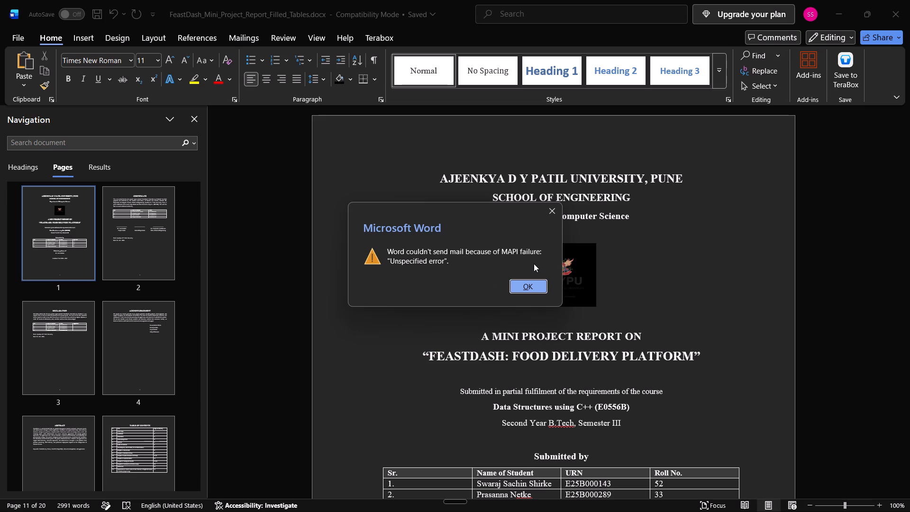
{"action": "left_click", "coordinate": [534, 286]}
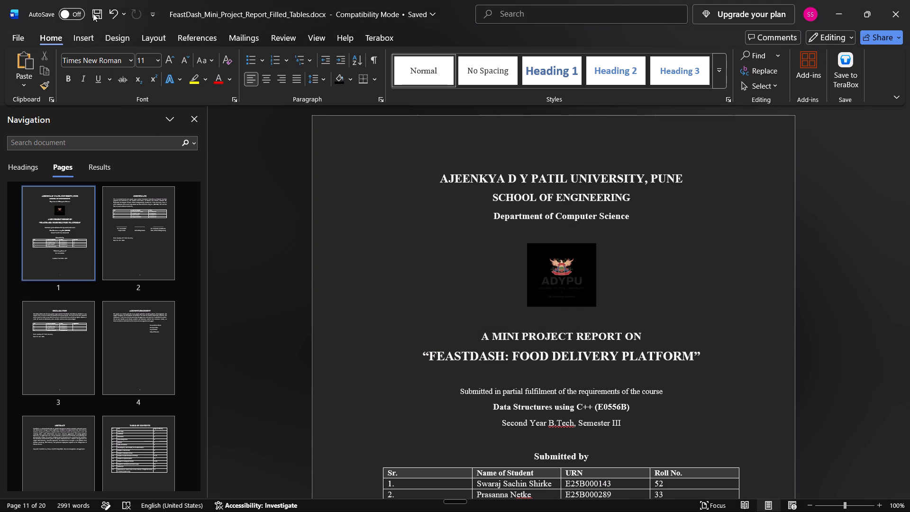
Save the FeastDash mini project report again.
{"action": "left_click", "coordinate": [93, 13]}
Switch from the report to another open window.
{"action": "key", "text": "alt+Tab"}
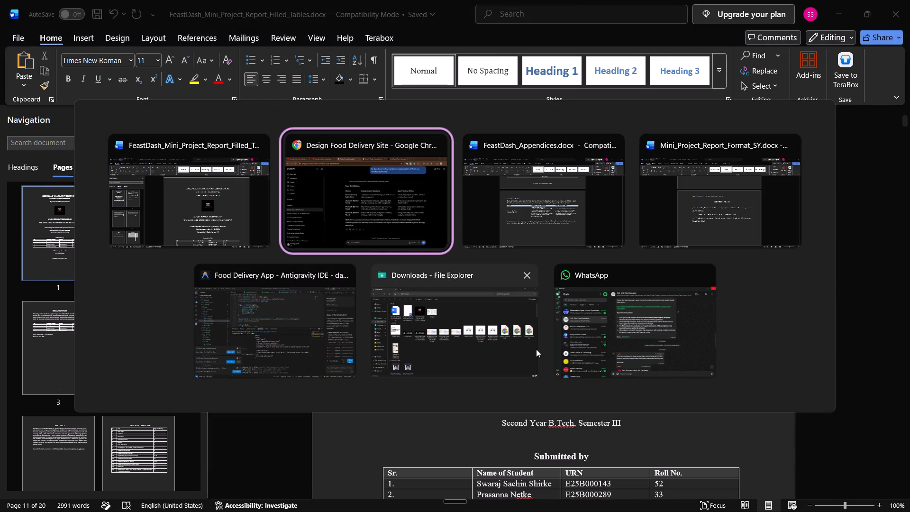
{"action": "key", "text": "alt+Tab"}
{"action": "key", "text": "alt+Tab"}
{"action": "key", "text": "alt+Tab"}
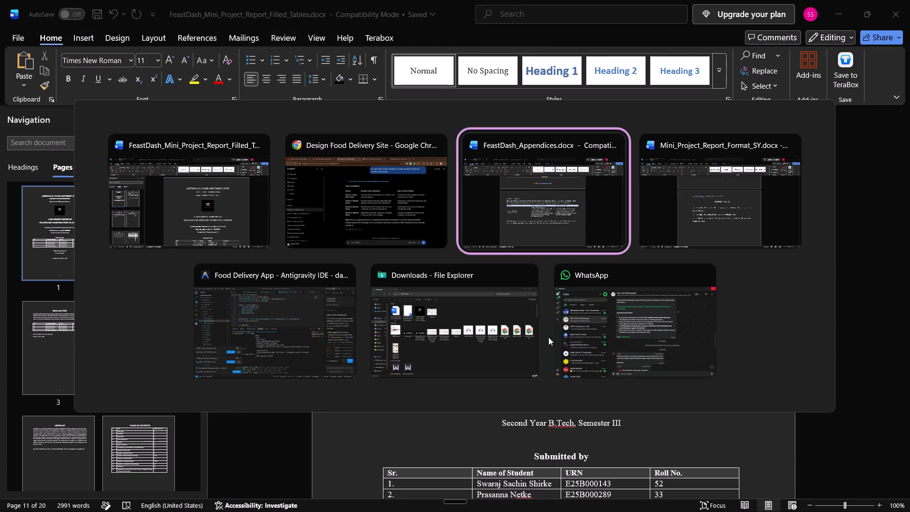
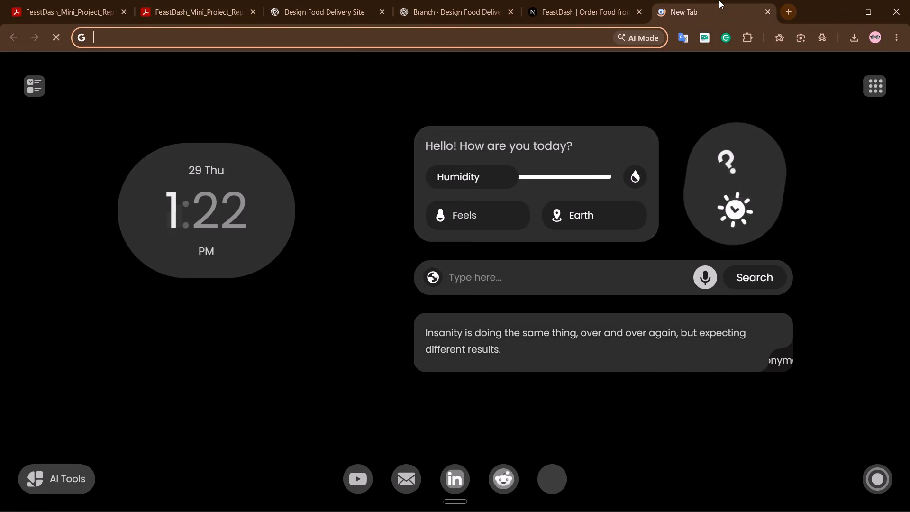
Search the web for "word to pdf" and open iLovePDF's Word to PDF converter.
{"action": "key", "text": "w"}
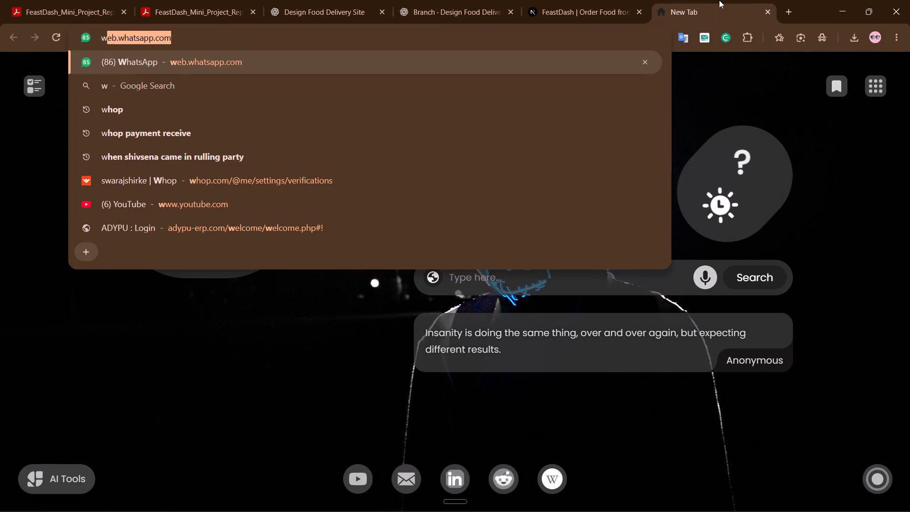
{"action": "key", "text": "o"}
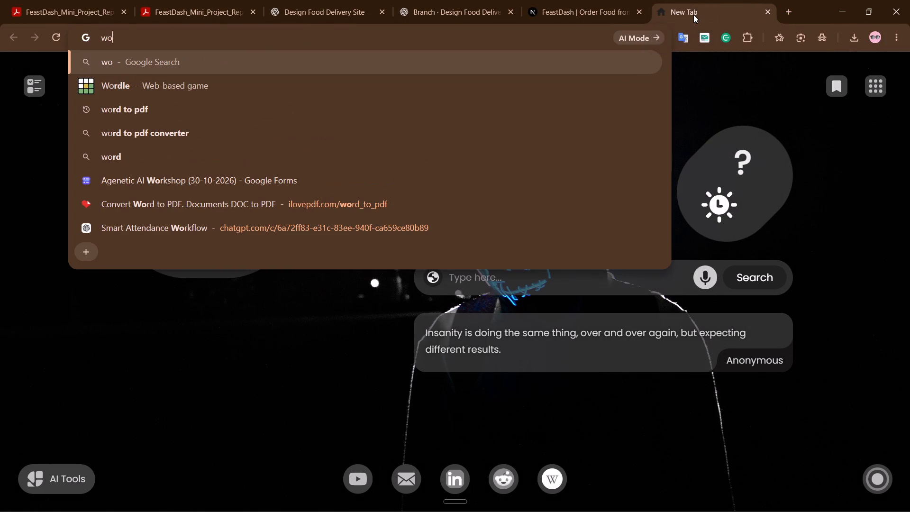
{"action": "key", "text": "Down"}
{"action": "key", "text": "Down"}
{"action": "key", "text": "Return"}
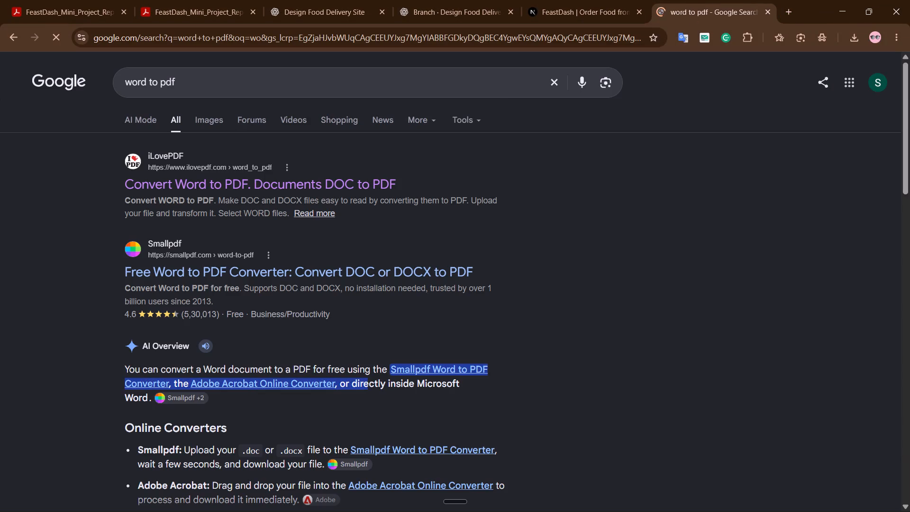
{"action": "left_click", "coordinate": [324, 174], "text": "alt"}
Convert FeastDash_Mini_Project_Report_Filled_Tables.docx from the Downloads folder to PDF and download the result.
{"action": "left_click", "coordinate": [417, 218], "text": "alt"}
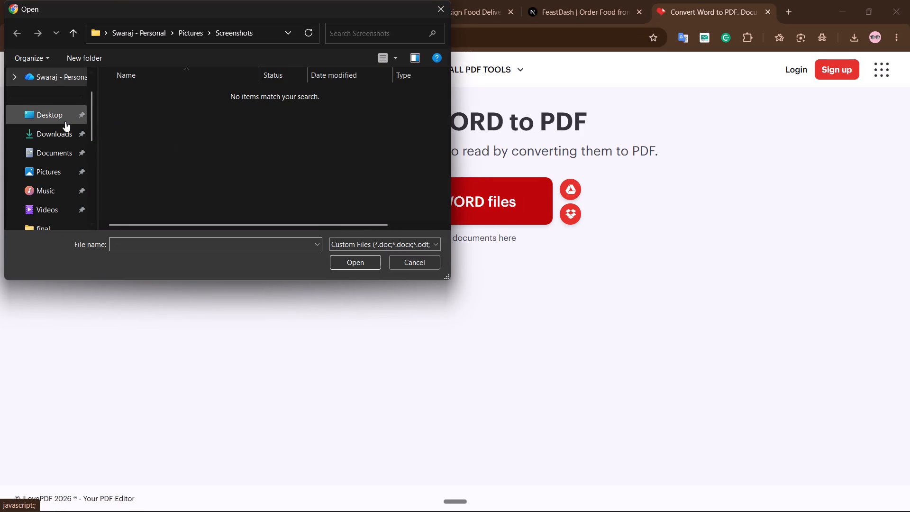
{"action": "left_click", "coordinate": [62, 127], "text": "alt"}
{"action": "left_click", "coordinate": [134, 113], "text": "alt"}
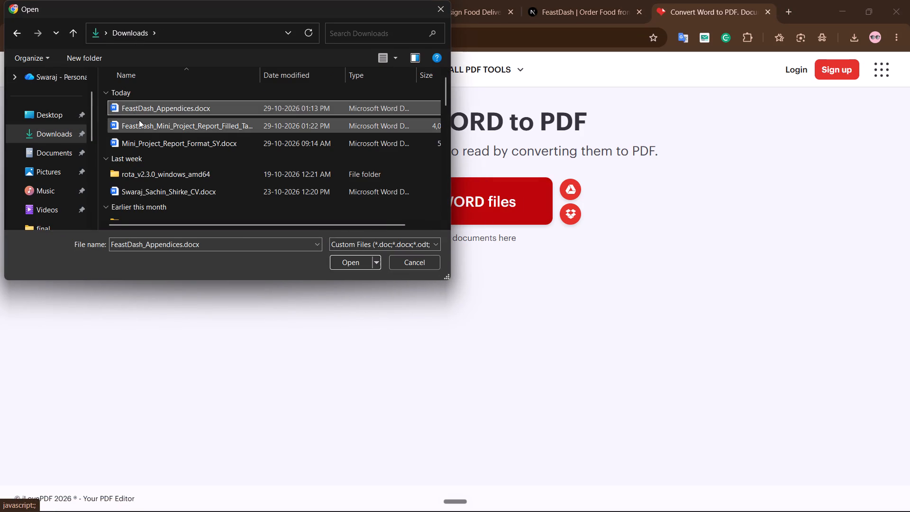
{"action": "left_click", "coordinate": [142, 126], "text": "alt"}
{"action": "left_click", "coordinate": [353, 264], "text": "alt"}
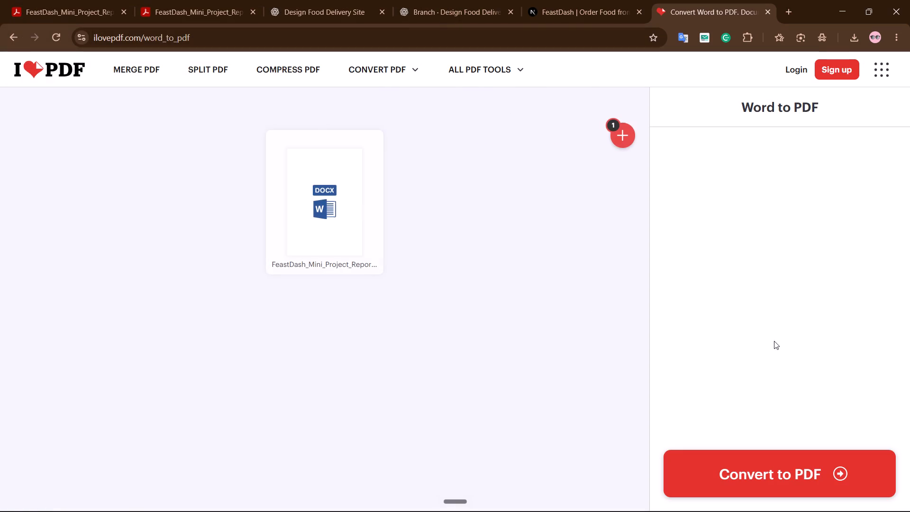
{"action": "left_click", "coordinate": [788, 467], "text": "alt"}
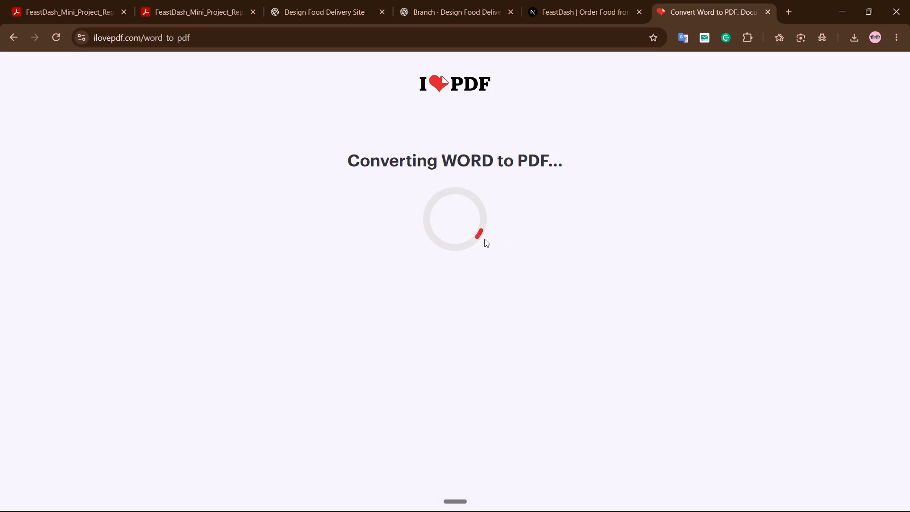
{"action": "left_click", "coordinate": [462, 183], "text": "alt"}
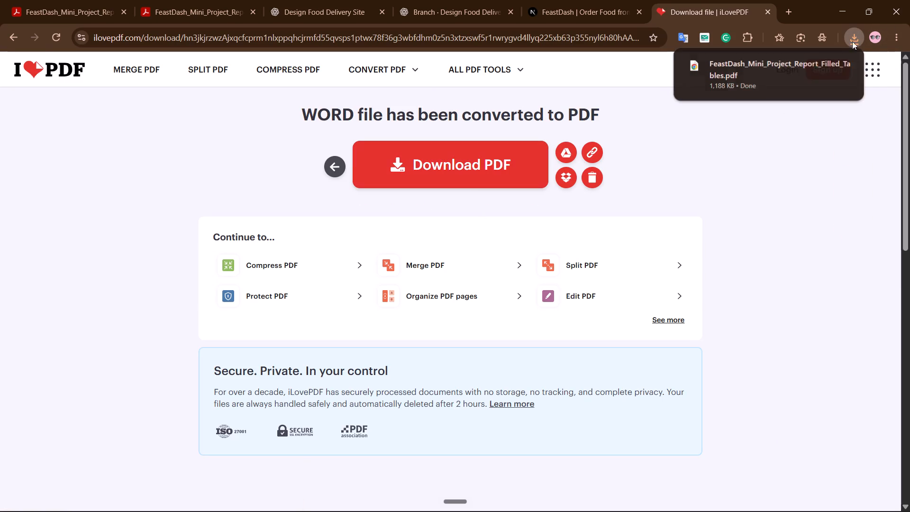
Open the downloaded FeastDash_Mini_Project_Report_Filled_Tables.pdf and review its pages from the cover through the references.
{"action": "left_click", "coordinate": [845, 65], "text": "alt"}
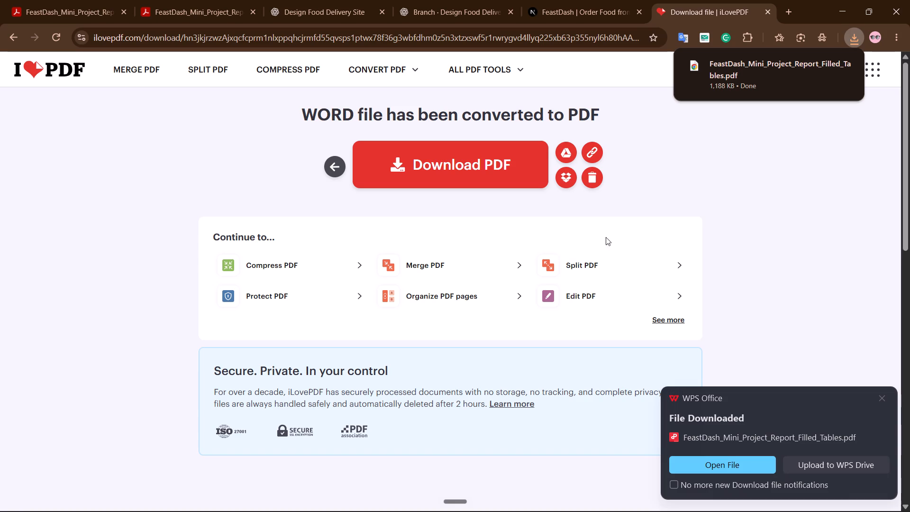
{"action": "left_click", "coordinate": [841, 70], "text": "alt"}
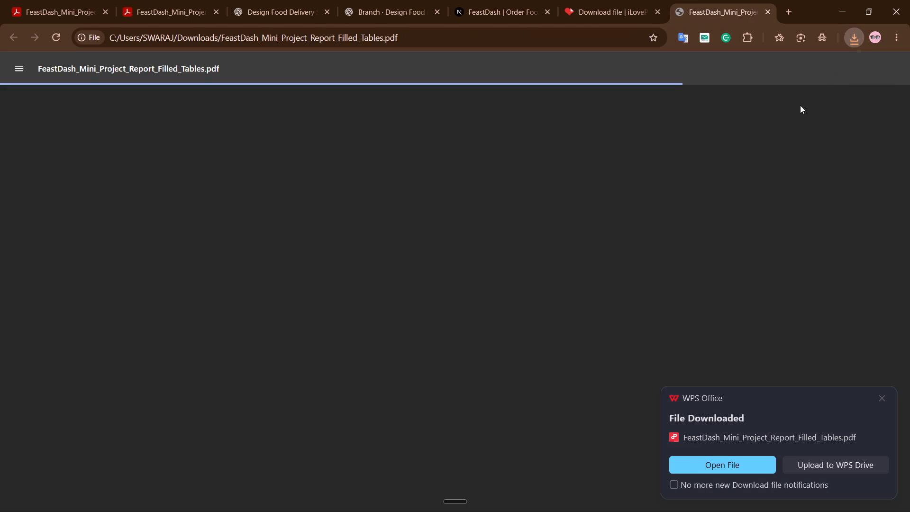
{"action": "scroll", "coordinate": [485, 277], "scroll_direction": "down", "scroll_amount": 10, "text": "alt"}
{"action": "scroll", "coordinate": [483, 278], "scroll_direction": "up", "scroll_amount": 11, "text": "alt"}
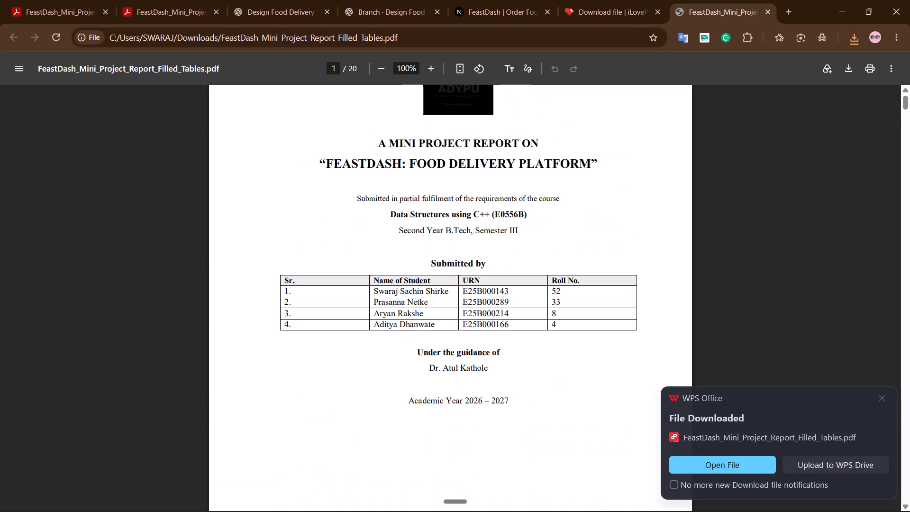
{"action": "scroll", "coordinate": [483, 278], "scroll_direction": "up", "scroll_amount": 1, "text": "alt"}
{"action": "scroll", "coordinate": [483, 278], "scroll_direction": "down", "scroll_amount": 20, "text": "alt"}
{"action": "scroll", "coordinate": [483, 278], "scroll_direction": "down", "scroll_amount": 3, "text": "alt"}
{"action": "scroll", "coordinate": [483, 278], "scroll_direction": "up", "scroll_amount": 10, "text": "alt"}
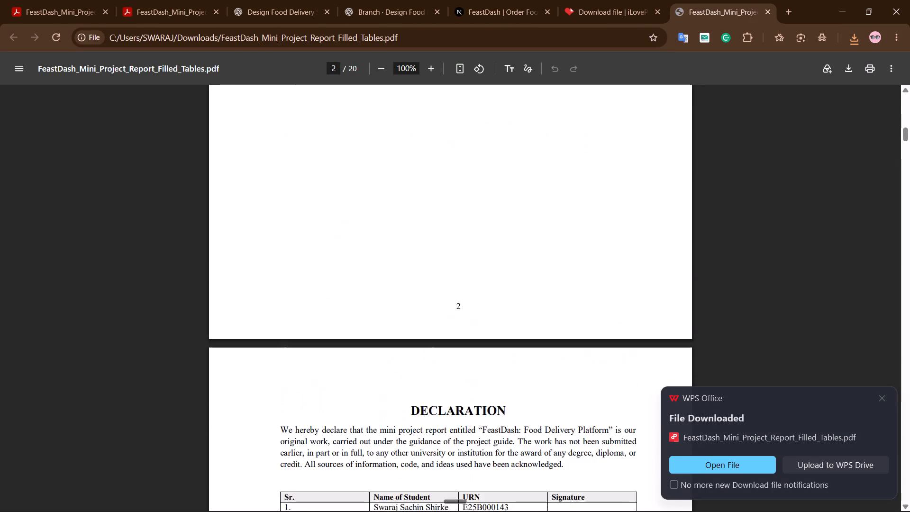
{"action": "scroll", "coordinate": [483, 278], "scroll_direction": "up", "scroll_amount": 2, "text": "alt"}
{"action": "scroll", "coordinate": [483, 277], "scroll_direction": "down", "scroll_amount": 10, "text": "alt"}
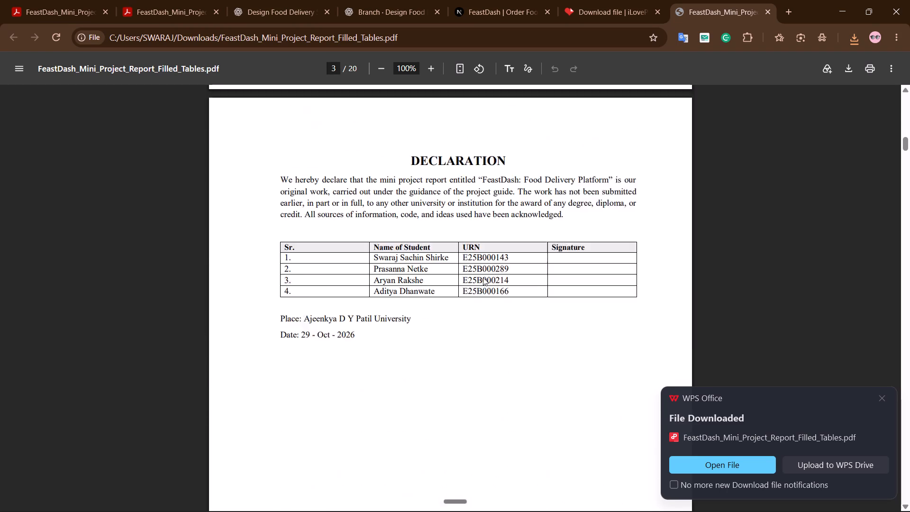
{"action": "scroll", "coordinate": [483, 277], "scroll_direction": "down", "scroll_amount": 20, "text": "alt"}
{"action": "scroll", "coordinate": [483, 277], "scroll_direction": "down", "scroll_amount": 20, "text": "alt"}
{"action": "scroll", "coordinate": [483, 277], "scroll_direction": "down", "scroll_amount": 1, "text": "alt"}
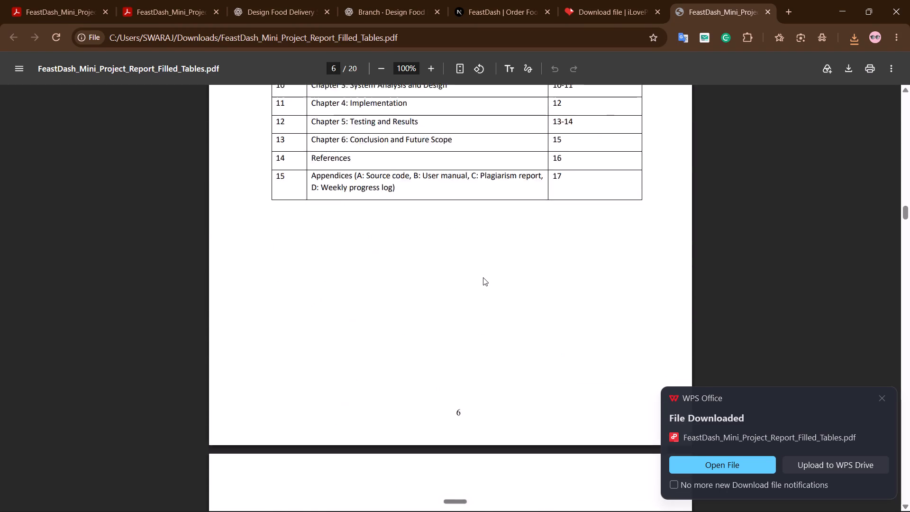
{"action": "scroll", "coordinate": [483, 277], "scroll_direction": "down", "scroll_amount": 20, "text": "alt"}
{"action": "scroll", "coordinate": [483, 277], "scroll_direction": "down", "scroll_amount": 20, "text": "alt"}
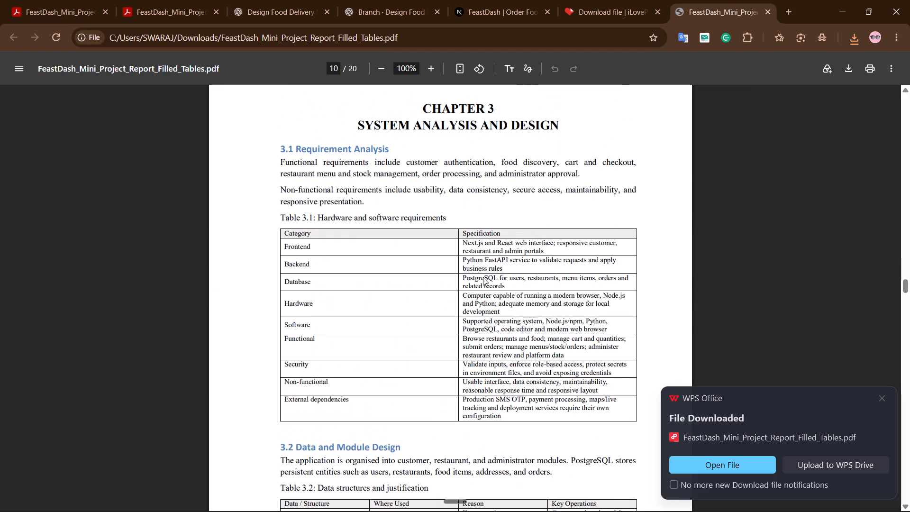
{"action": "scroll", "coordinate": [483, 277], "scroll_direction": "down", "scroll_amount": 1, "text": "alt"}
{"action": "scroll", "coordinate": [483, 277], "scroll_direction": "down", "scroll_amount": 20, "text": "alt"}
{"action": "scroll", "coordinate": [483, 277], "scroll_direction": "down", "scroll_amount": 8, "text": "alt"}
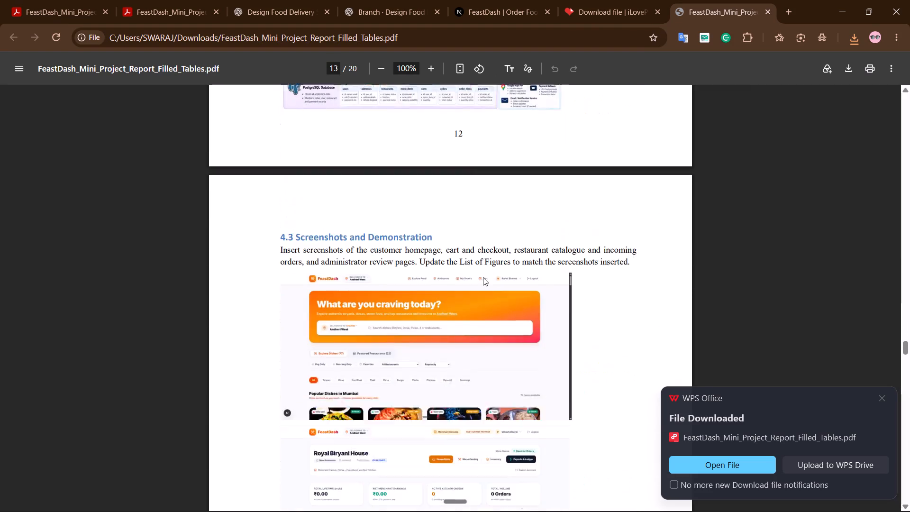
{"action": "scroll", "coordinate": [483, 277], "scroll_direction": "down", "scroll_amount": 20, "text": "alt"}
{"action": "scroll", "coordinate": [483, 277], "scroll_direction": "down", "scroll_amount": 20, "text": "alt"}
{"action": "scroll", "coordinate": [483, 277], "scroll_direction": "down", "scroll_amount": 2, "text": "alt"}
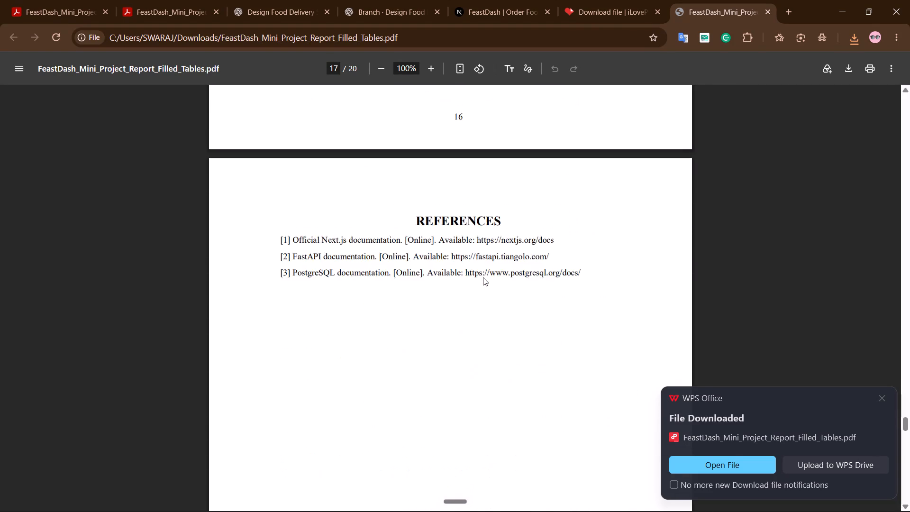
{"action": "scroll", "coordinate": [483, 277], "scroll_direction": "down", "scroll_amount": 13, "text": "alt"}
Open a new browser tab.
{"action": "left_click", "coordinate": [789, 3], "text": "alt"}
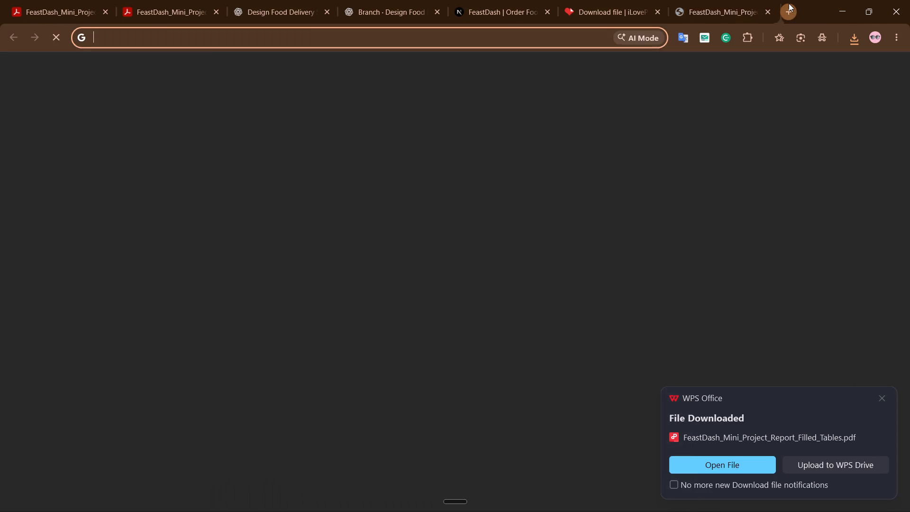
Search the web for "adypu logo png".
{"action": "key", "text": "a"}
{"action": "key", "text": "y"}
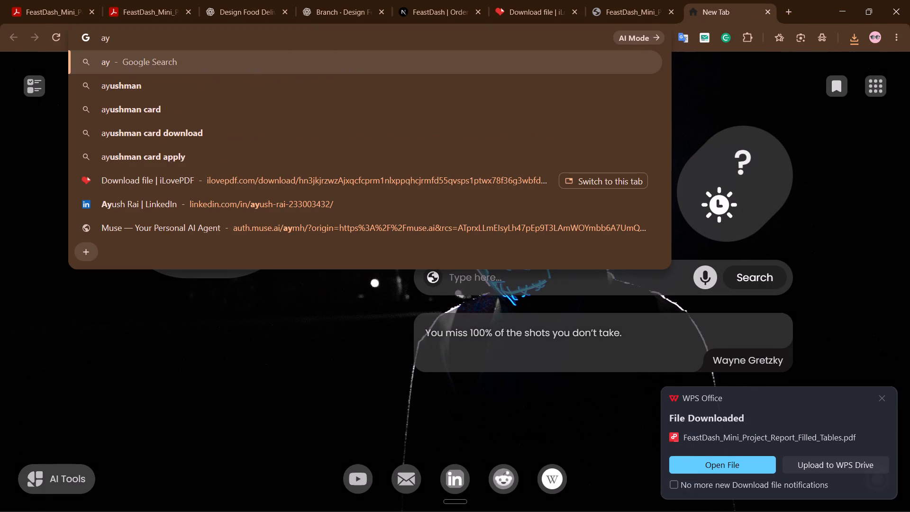
{"action": "key", "text": "BackSpace"}
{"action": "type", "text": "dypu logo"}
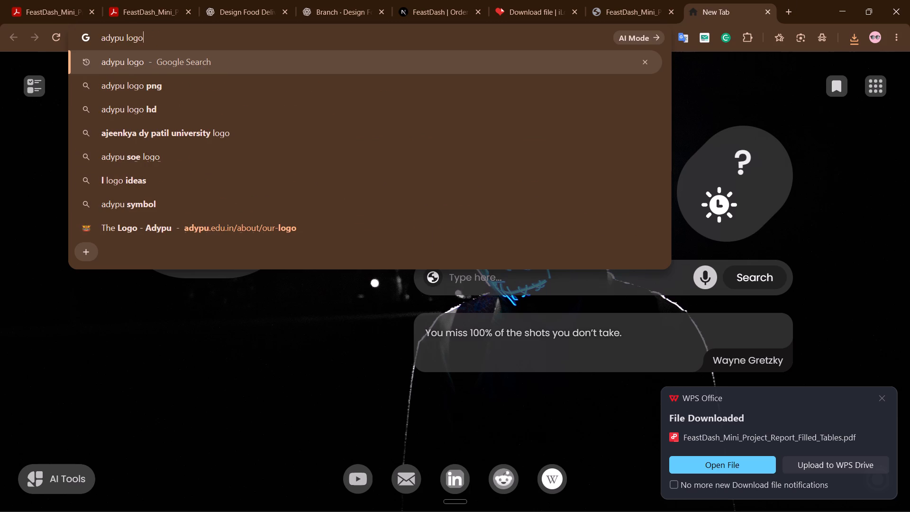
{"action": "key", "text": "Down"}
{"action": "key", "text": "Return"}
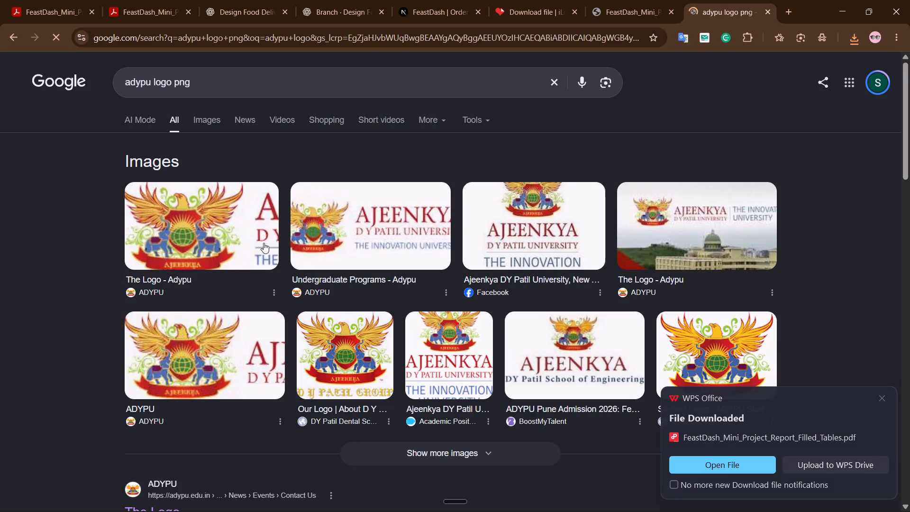
Save the stacked Ajeenkya DY Patil University logo from the Facebook image result to Downloads as images (1).jpg.
{"action": "left_click", "coordinate": [557, 241], "text": "alt"}
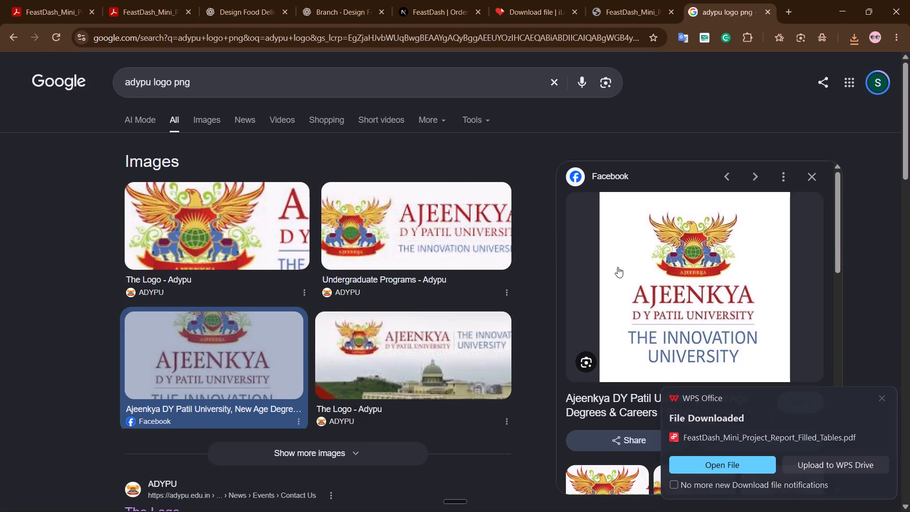
{"action": "right_click", "coordinate": [670, 261], "text": "alt"}
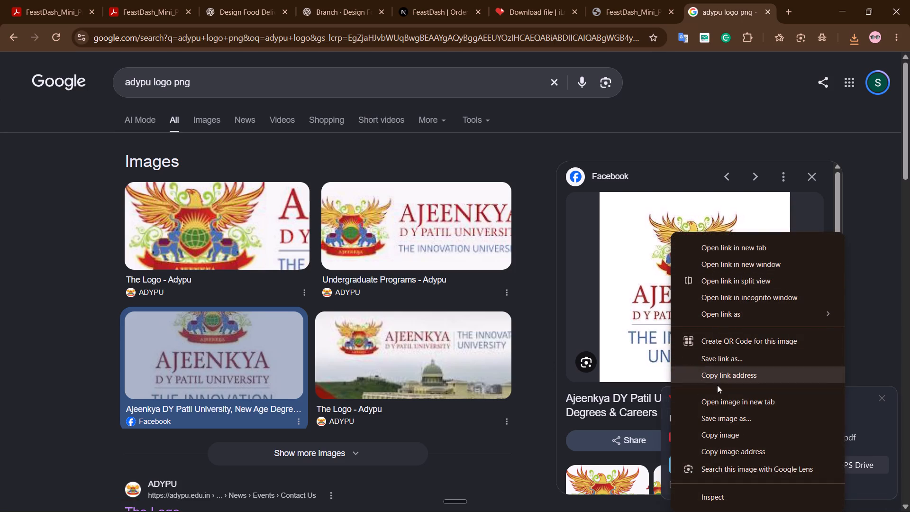
{"action": "left_click", "coordinate": [717, 417], "text": "alt"}
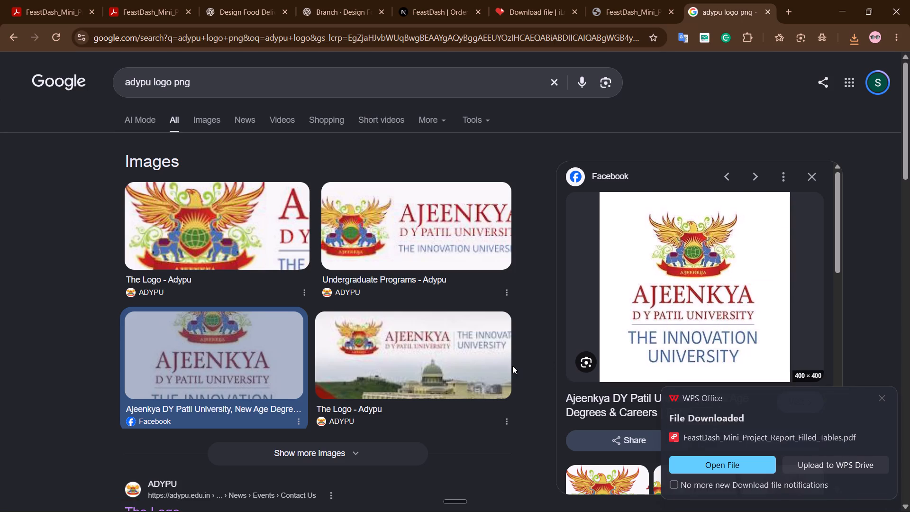
{"action": "left_click", "coordinate": [350, 260], "text": "alt"}
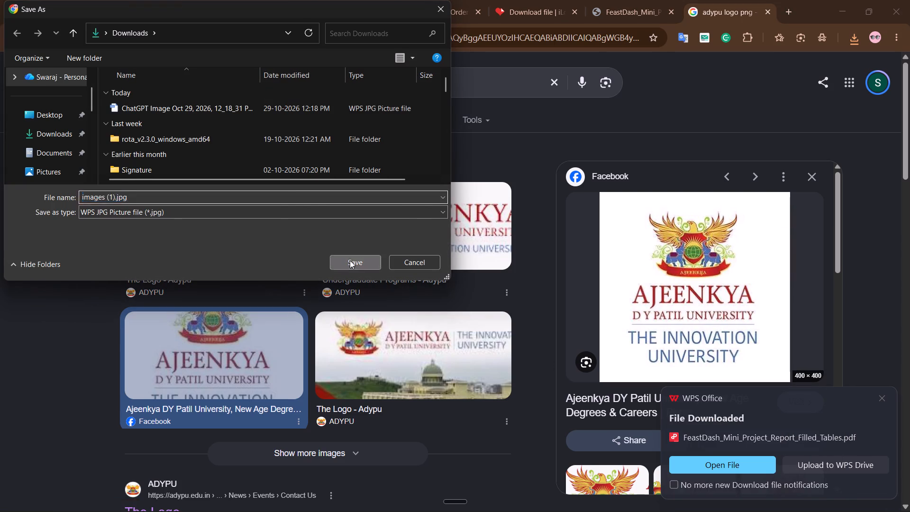
Switch to the FeastDash report in Word, select the ADYPU logo on the cover page and open its picture formatting options.
{"action": "key", "text": "alt+Tab"}
{"action": "key", "text": "alt+Tab"}
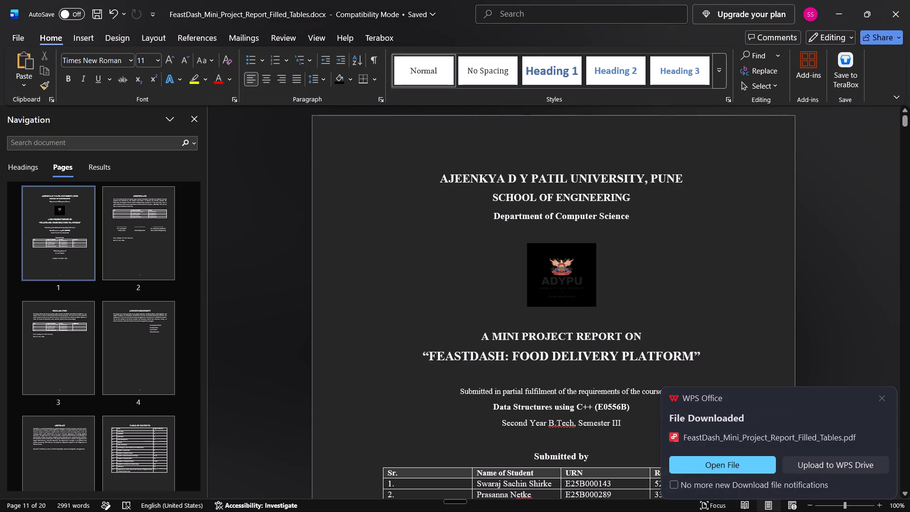
{"action": "right_click", "coordinate": [564, 265]}
{"action": "left_click", "coordinate": [554, 265]}
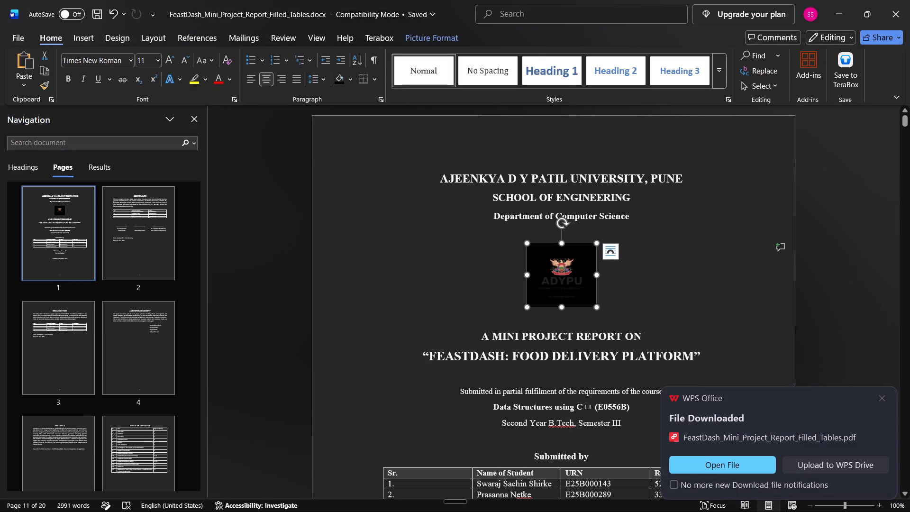
{"action": "right_click", "coordinate": [554, 265]}
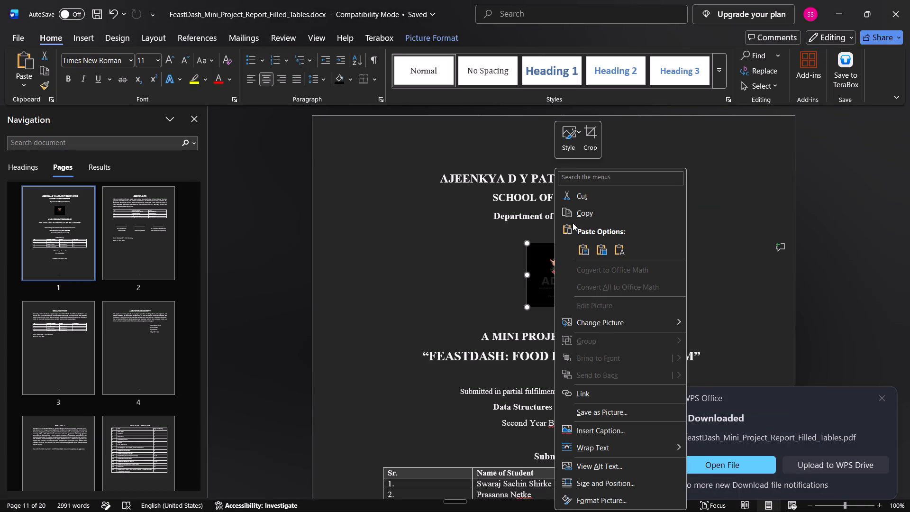
{"action": "left_click", "coordinate": [533, 271]}
{"action": "left_click", "coordinate": [437, 44]}
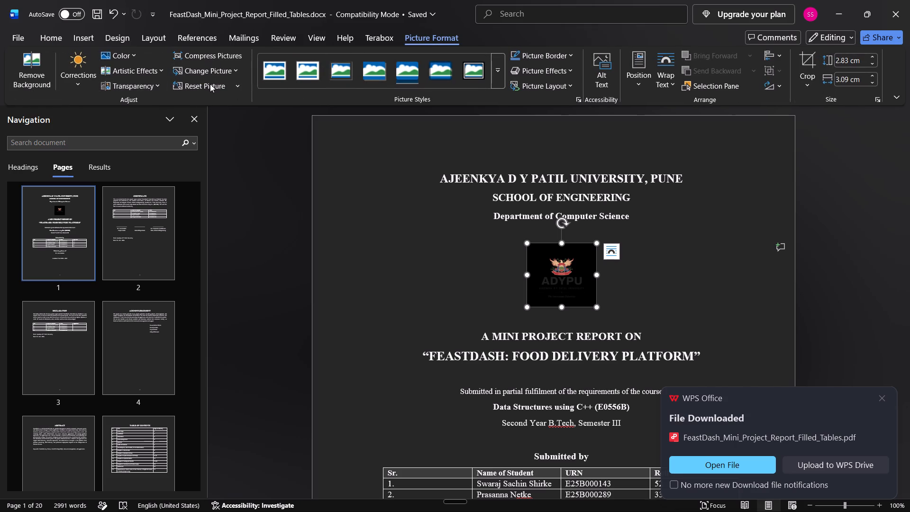
In Word, replace the cover-page university logo with images (1).jpg from the Downloads folder and save the report.
{"action": "left_click", "coordinate": [238, 85]}
{"action": "left_click", "coordinate": [238, 85]}
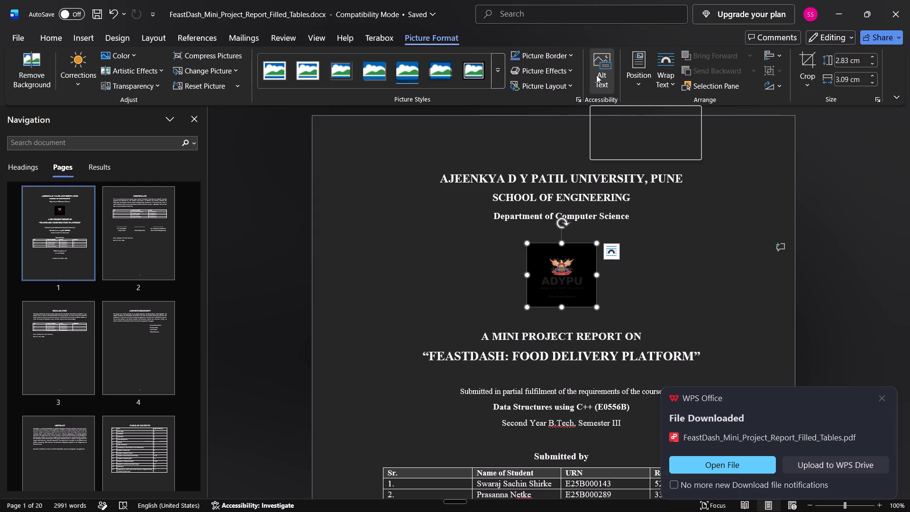
{"action": "left_click", "coordinate": [229, 68]}
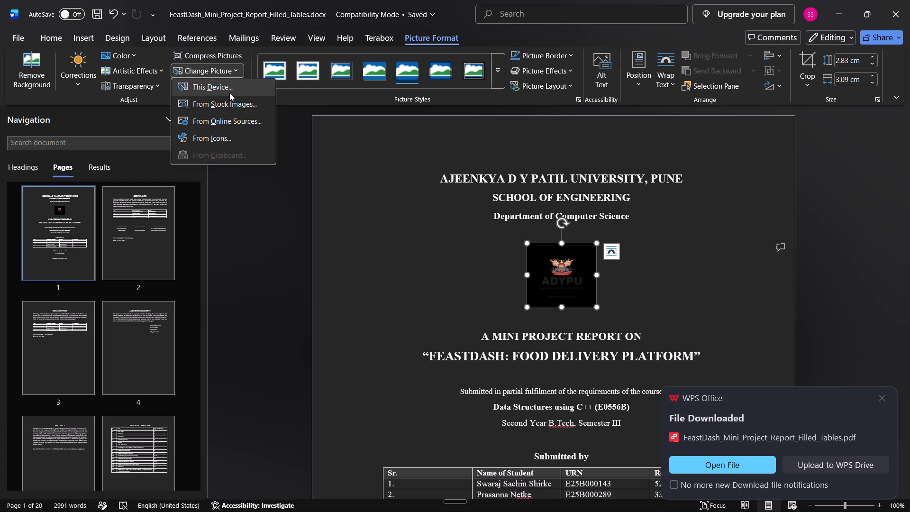
{"action": "left_click", "coordinate": [229, 93]}
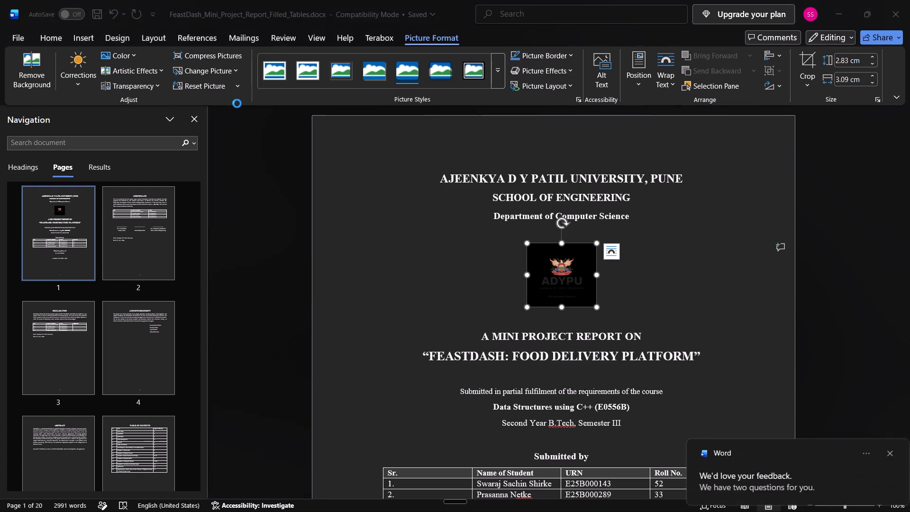
{"action": "left_click", "coordinate": [68, 133]}
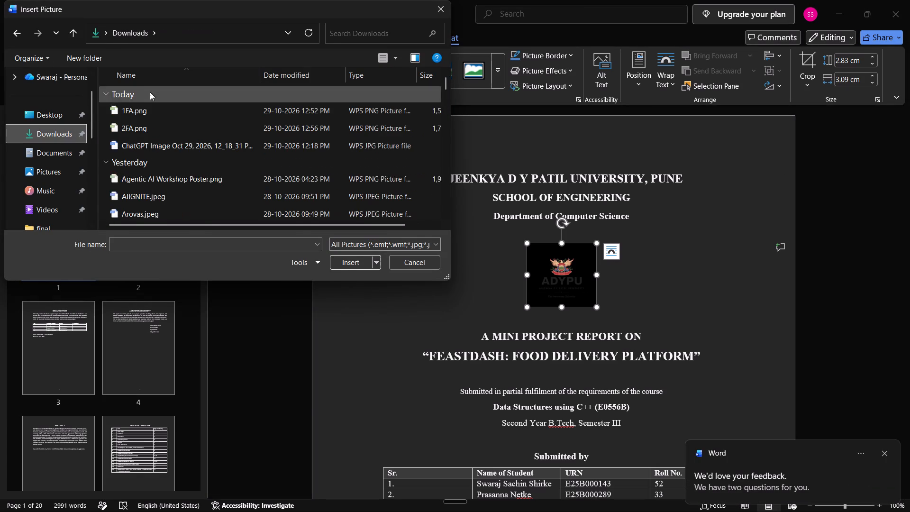
{"action": "left_click", "coordinate": [168, 166]}
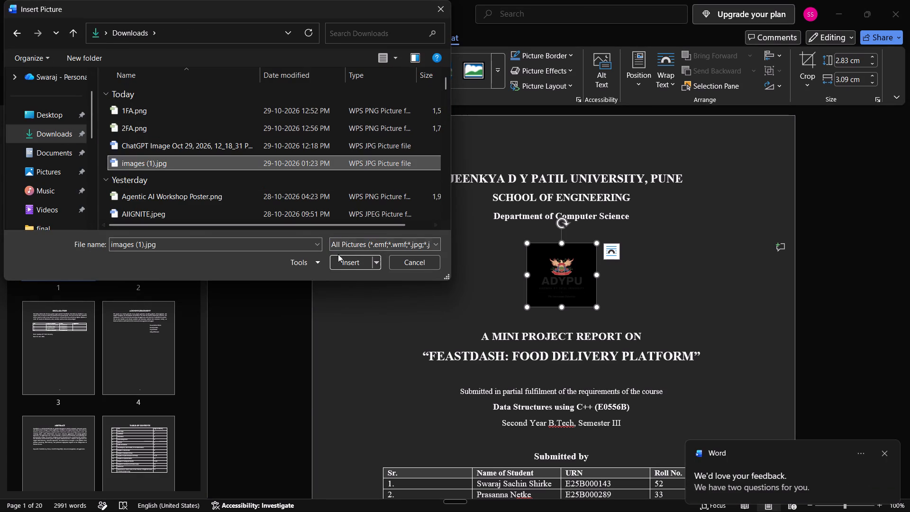
{"action": "left_click", "coordinate": [342, 260]}
{"action": "left_click", "coordinate": [618, 293]}
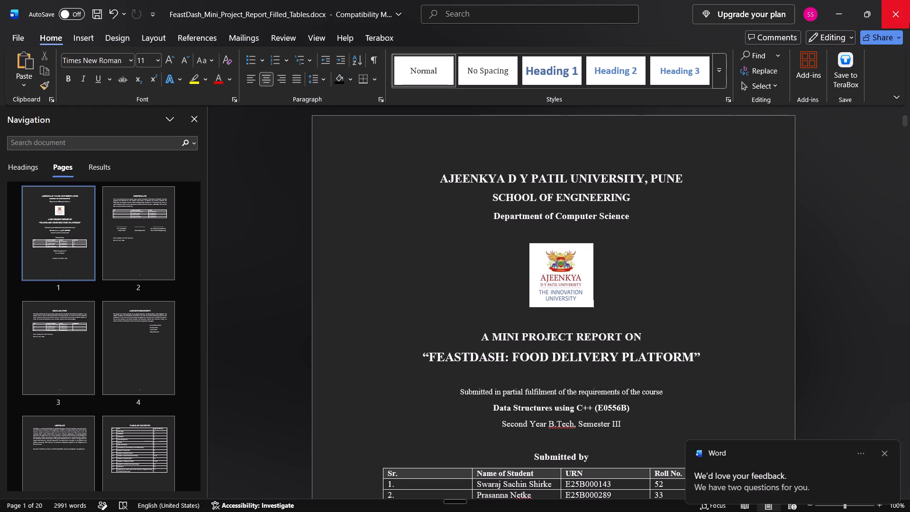
{"action": "left_click", "coordinate": [92, 19]}
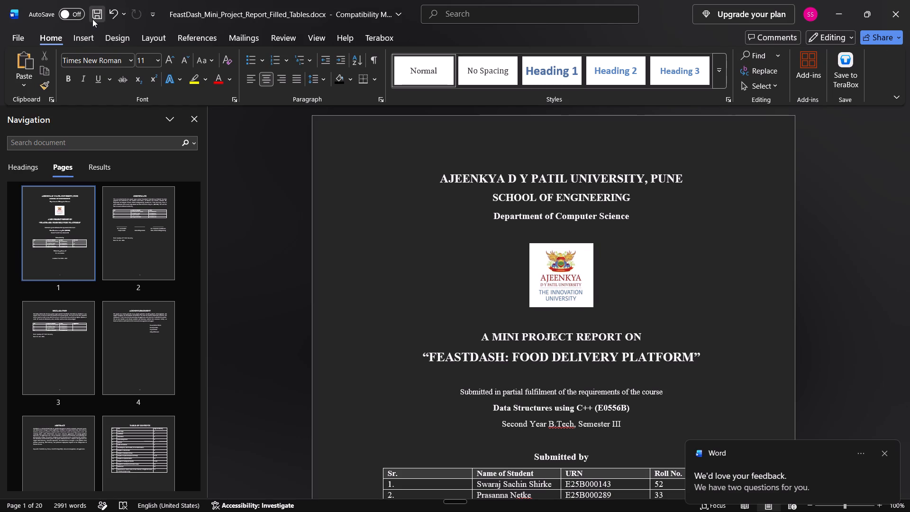
In Chrome, return to the iLovePDF converter, convert the updated FeastDash_Mini_Project_Report_Filled_Tables.docx to PDF and download it.
{"action": "key", "text": "alt+Tab"}
{"action": "left_click", "coordinate": [523, 0]}
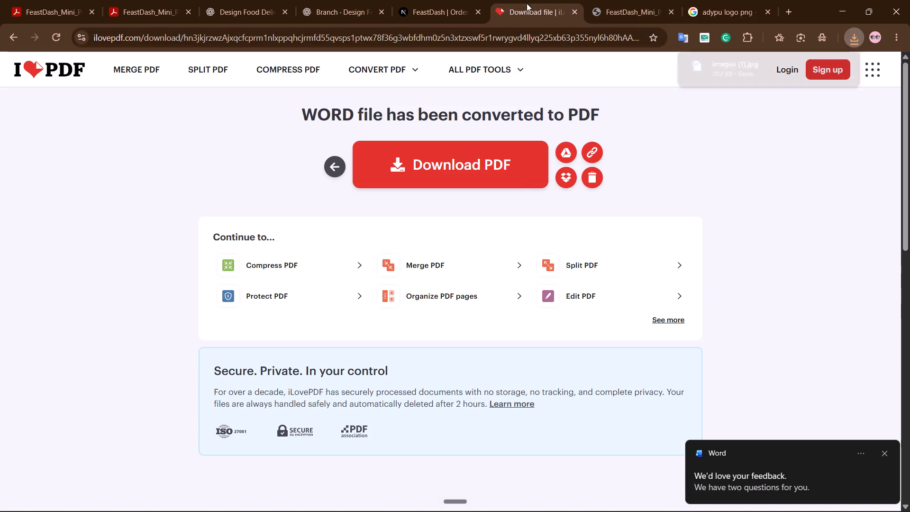
{"action": "left_click", "coordinate": [326, 171]}
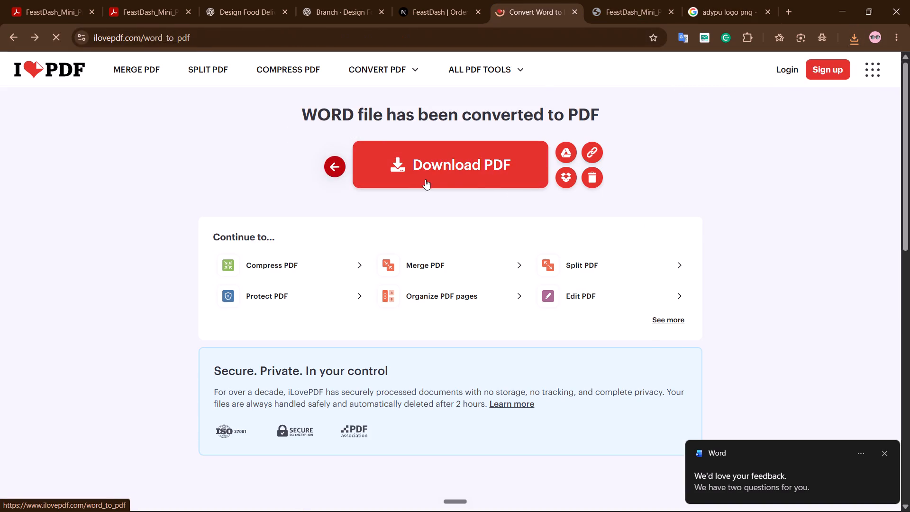
{"action": "left_click", "coordinate": [449, 190]}
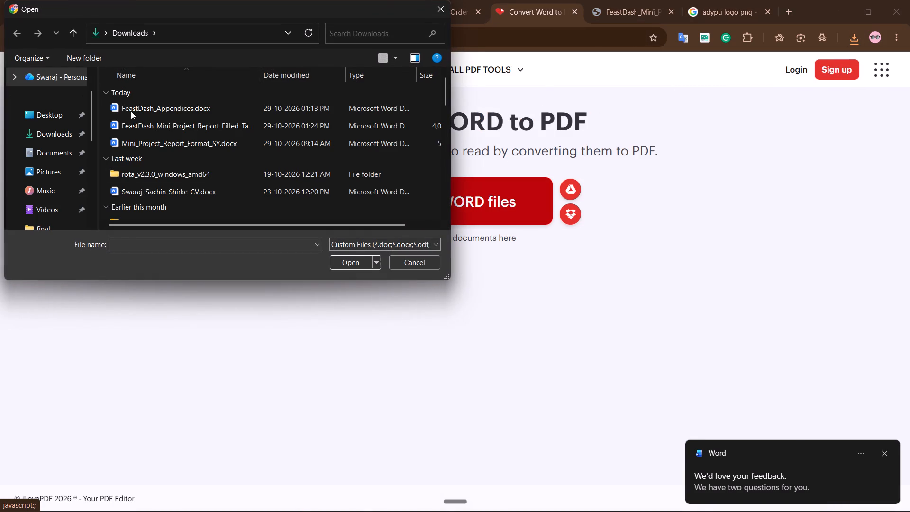
{"action": "left_click", "coordinate": [131, 111]}
{"action": "left_click", "coordinate": [137, 127]}
{"action": "left_click", "coordinate": [357, 262]}
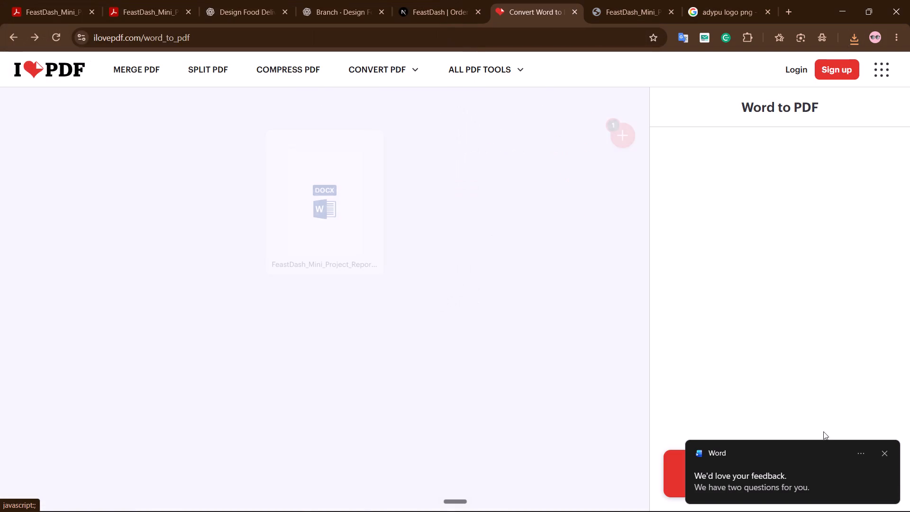
{"action": "left_click", "coordinate": [676, 472]}
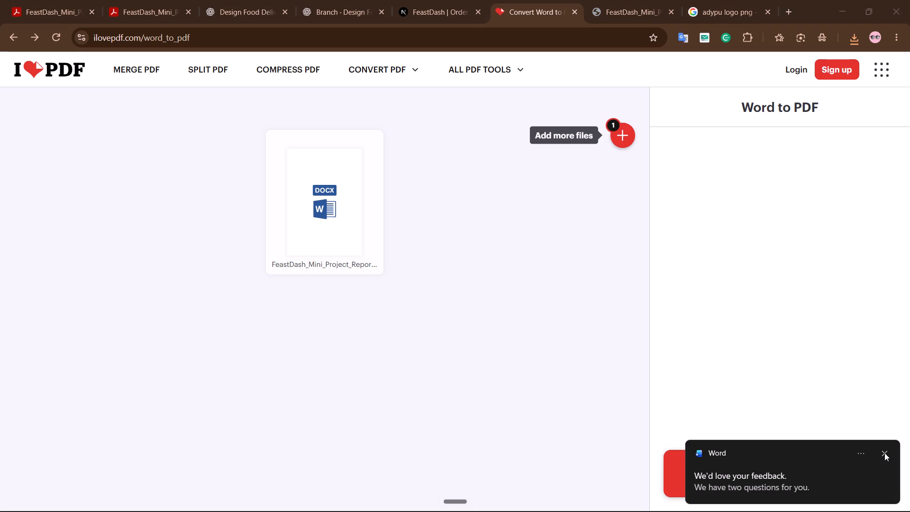
{"action": "left_click", "coordinate": [885, 452]}
{"action": "left_click", "coordinate": [755, 476]}
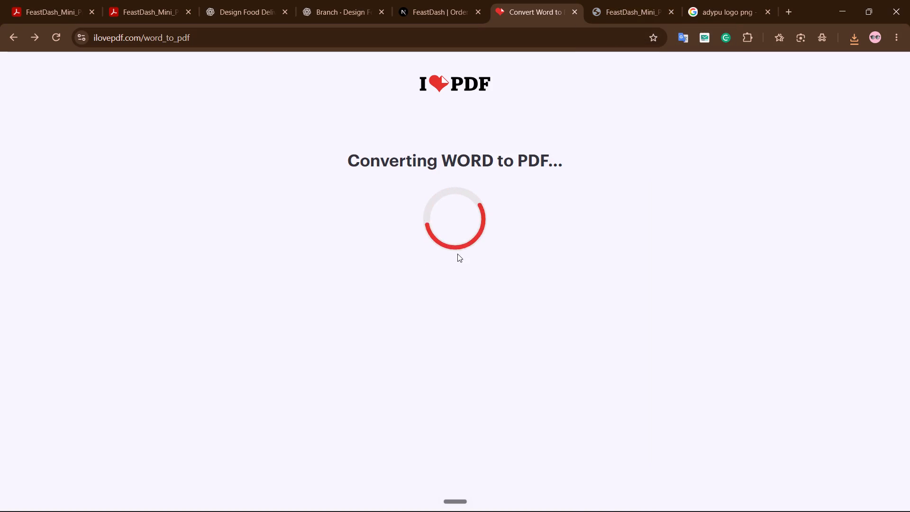
{"action": "left_click", "coordinate": [444, 158]}
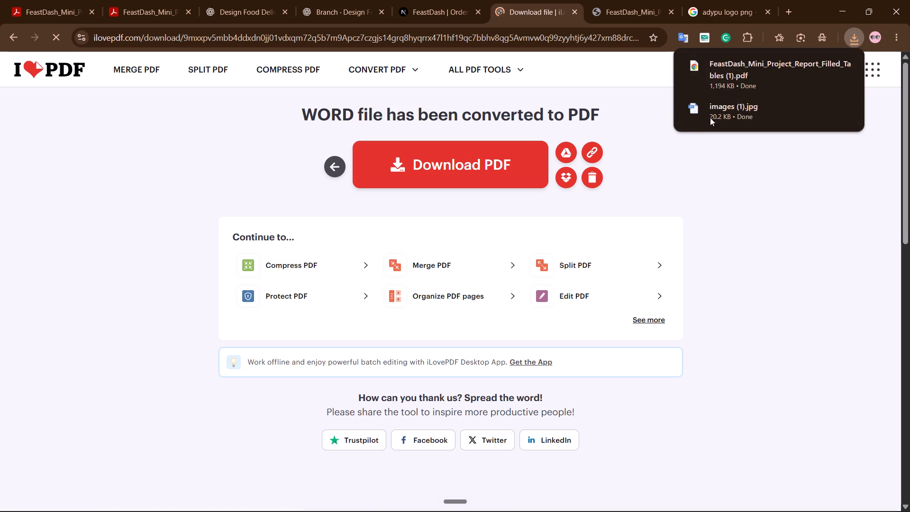
Open the newly downloaded FeastDash_Mini_Project_Report_Filled_Tables (1).pdf and review it from the cover page through the appendices.
{"action": "left_click", "coordinate": [842, 66]}
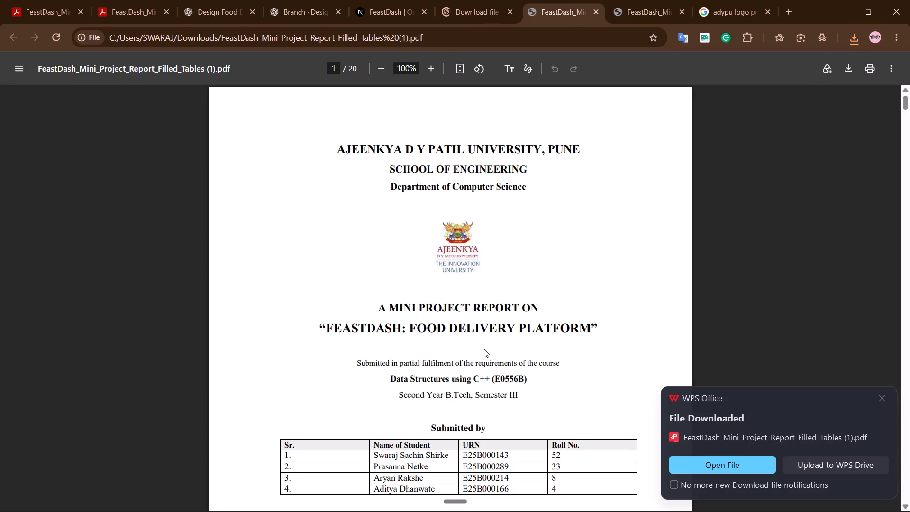
{"action": "scroll", "coordinate": [484, 349], "scroll_direction": "down", "scroll_amount": 5}
{"action": "scroll", "coordinate": [483, 349], "scroll_direction": "up", "scroll_amount": 3}
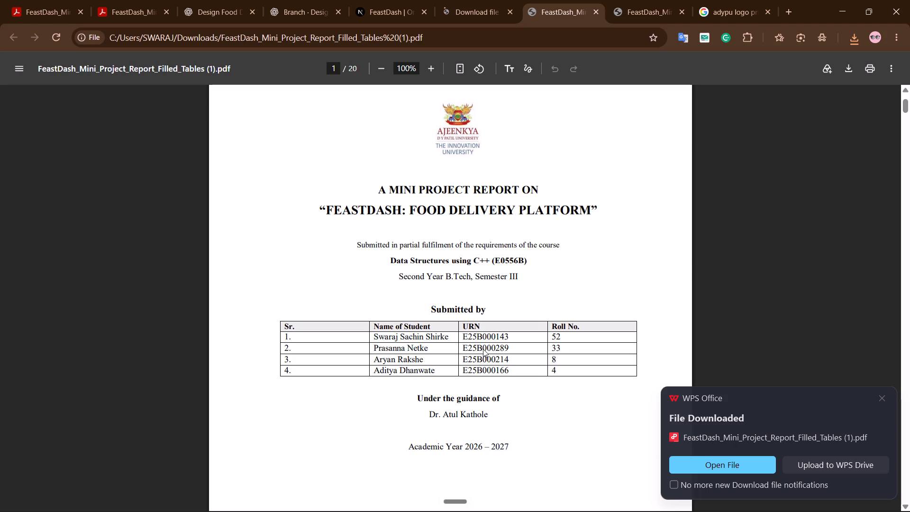
{"action": "scroll", "coordinate": [483, 349], "scroll_direction": "down", "scroll_amount": 4}
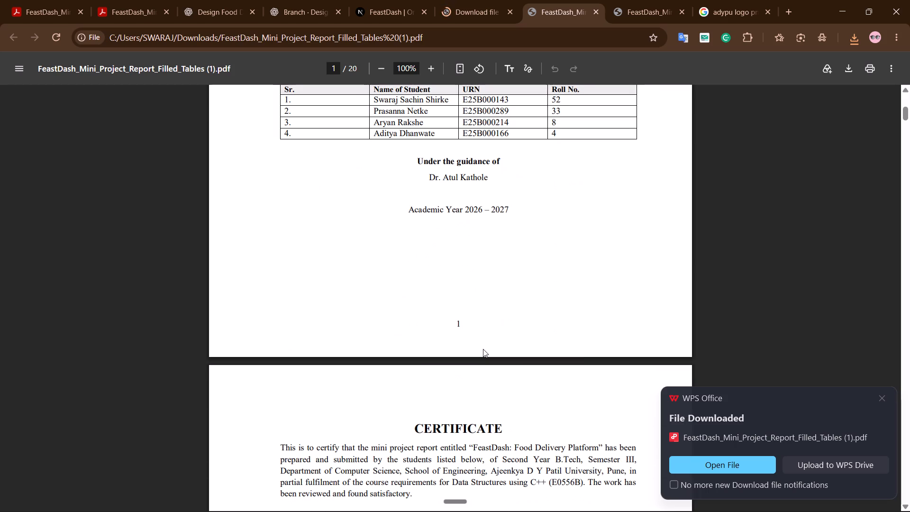
{"action": "scroll", "coordinate": [483, 349], "scroll_direction": "down", "scroll_amount": 4}
{"action": "scroll", "coordinate": [483, 349], "scroll_direction": "up", "scroll_amount": 4}
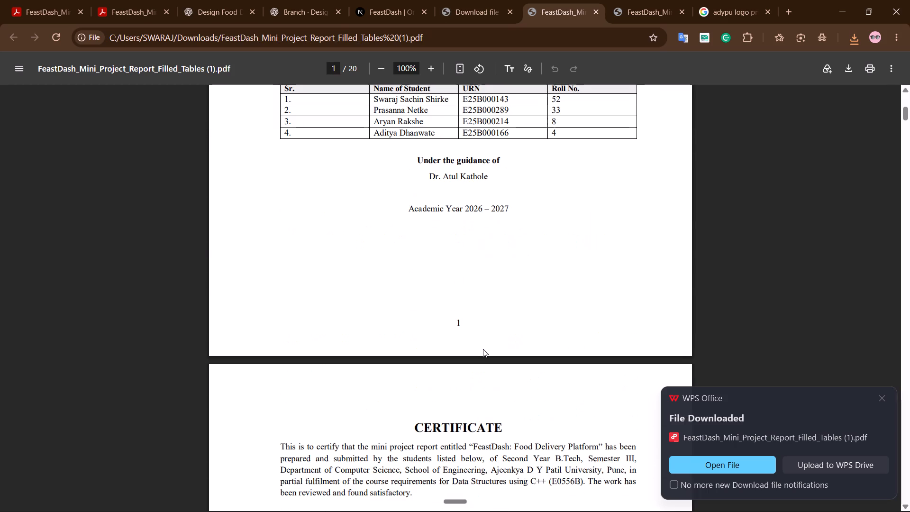
{"action": "scroll", "coordinate": [483, 349], "scroll_direction": "down", "scroll_amount": 9}
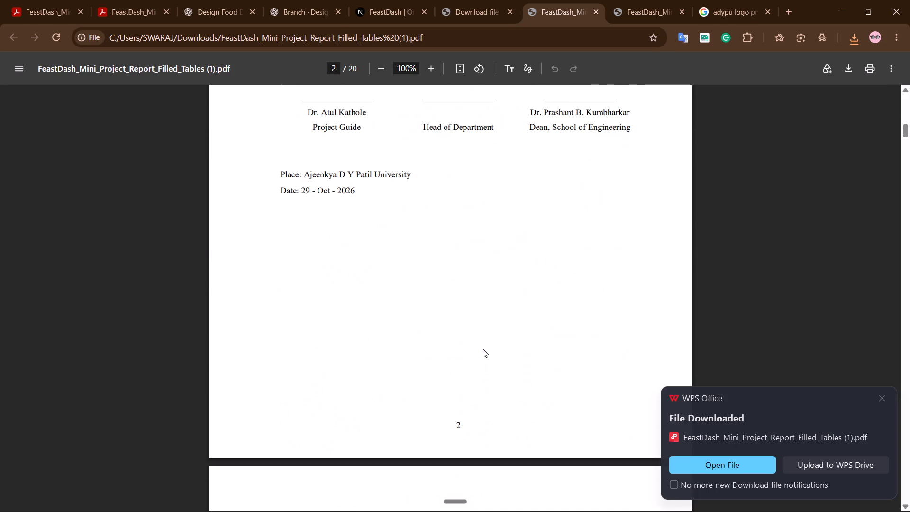
{"action": "scroll", "coordinate": [483, 349], "scroll_direction": "down", "scroll_amount": 13}
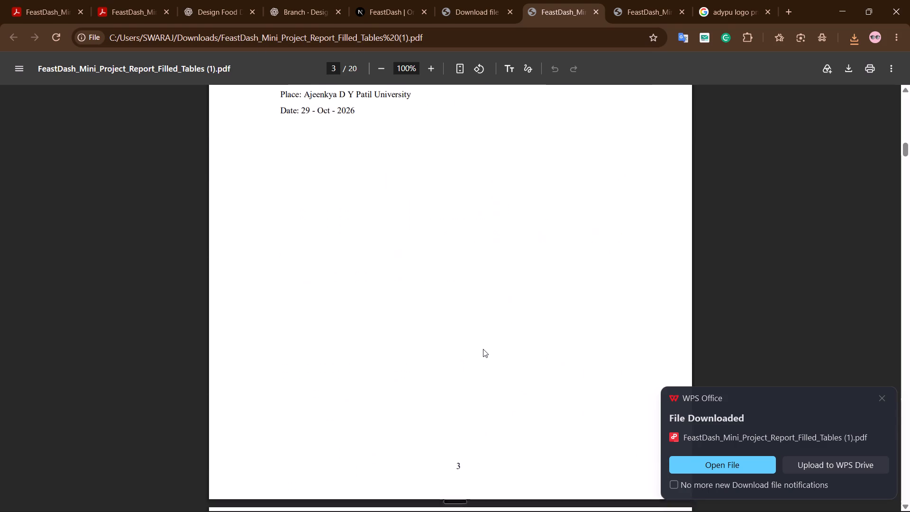
{"action": "scroll", "coordinate": [483, 349], "scroll_direction": "down", "scroll_amount": 3}
{"action": "scroll", "coordinate": [483, 349], "scroll_direction": "down", "scroll_amount": 20}
{"action": "scroll", "coordinate": [483, 349], "scroll_direction": "down", "scroll_amount": 10}
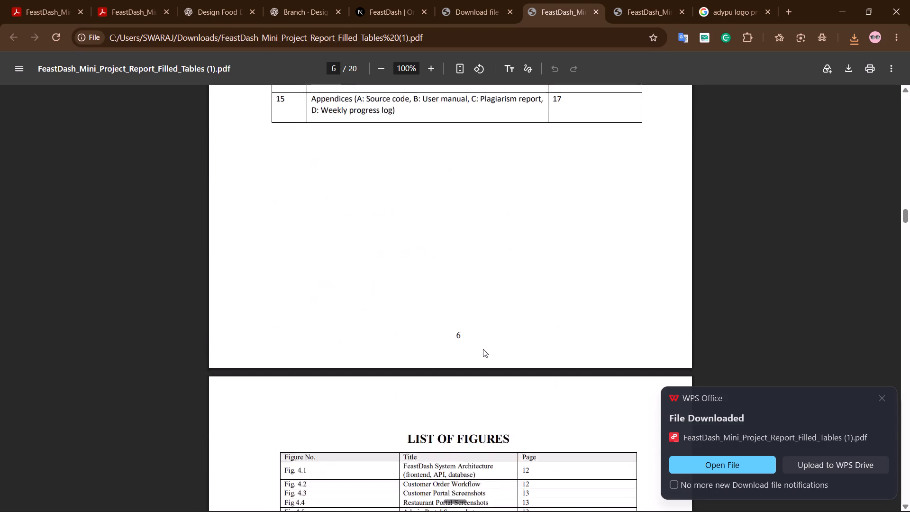
{"action": "scroll", "coordinate": [483, 349], "scroll_direction": "down", "scroll_amount": 20}
{"action": "scroll", "coordinate": [483, 349], "scroll_direction": "down", "scroll_amount": 18}
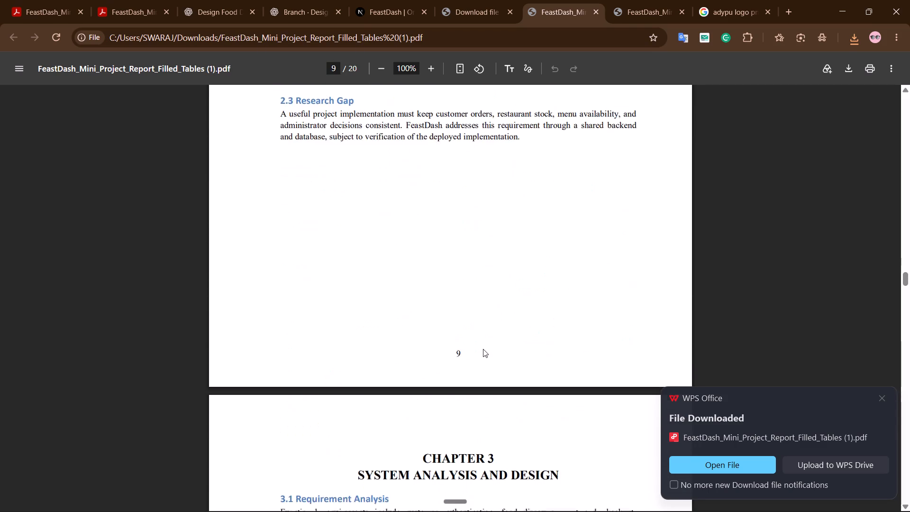
{"action": "scroll", "coordinate": [483, 349], "scroll_direction": "down", "scroll_amount": 20}
{"action": "scroll", "coordinate": [483, 349], "scroll_direction": "down", "scroll_amount": 14}
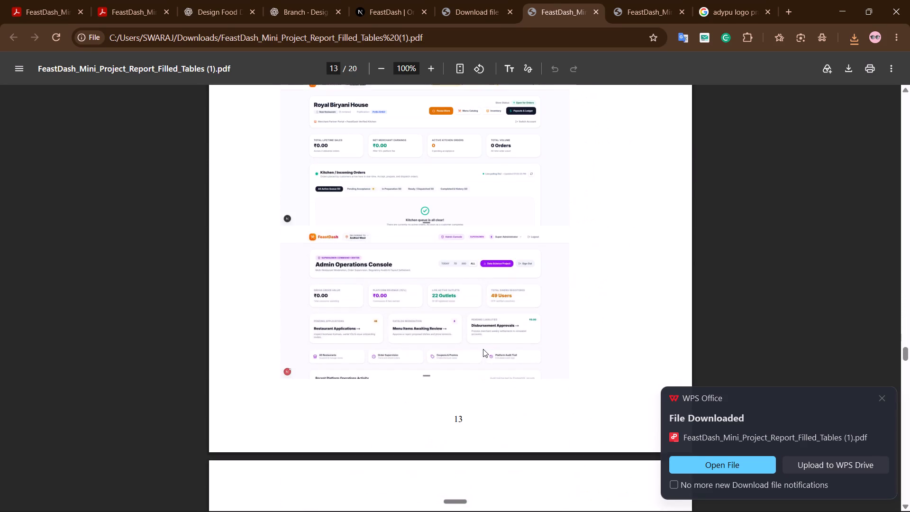
{"action": "scroll", "coordinate": [483, 349], "scroll_direction": "up", "scroll_amount": 16}
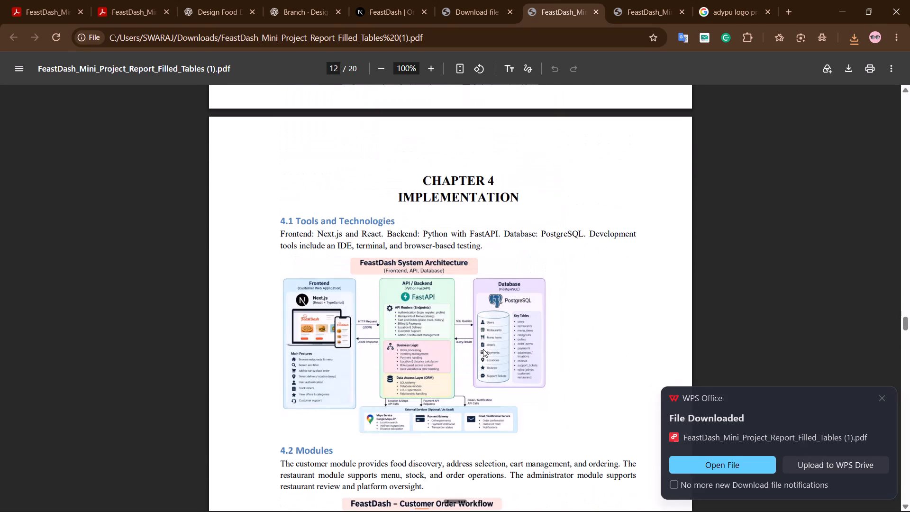
{"action": "scroll", "coordinate": [483, 349], "scroll_direction": "down", "scroll_amount": 20}
{"action": "scroll", "coordinate": [483, 349], "scroll_direction": "down", "scroll_amount": 13}
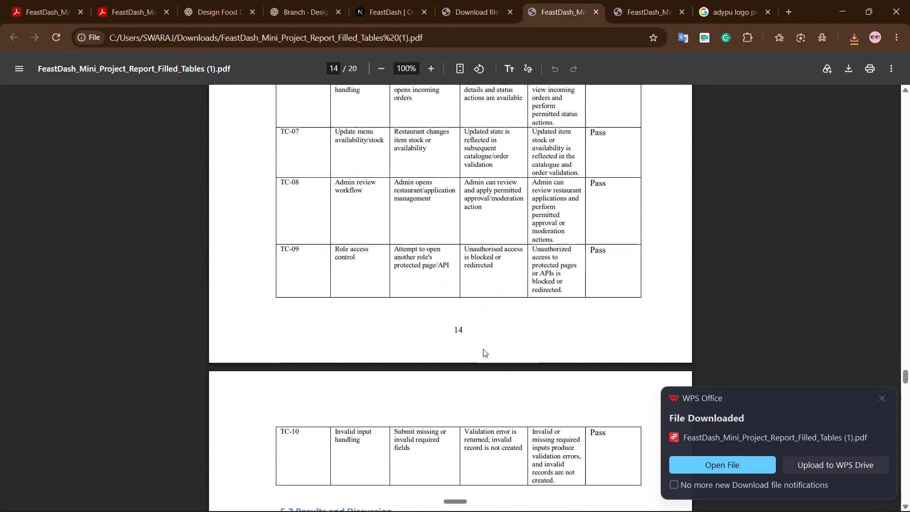
{"action": "scroll", "coordinate": [483, 349], "scroll_direction": "down", "scroll_amount": 20}
{"action": "scroll", "coordinate": [483, 349], "scroll_direction": "down", "scroll_amount": 17}
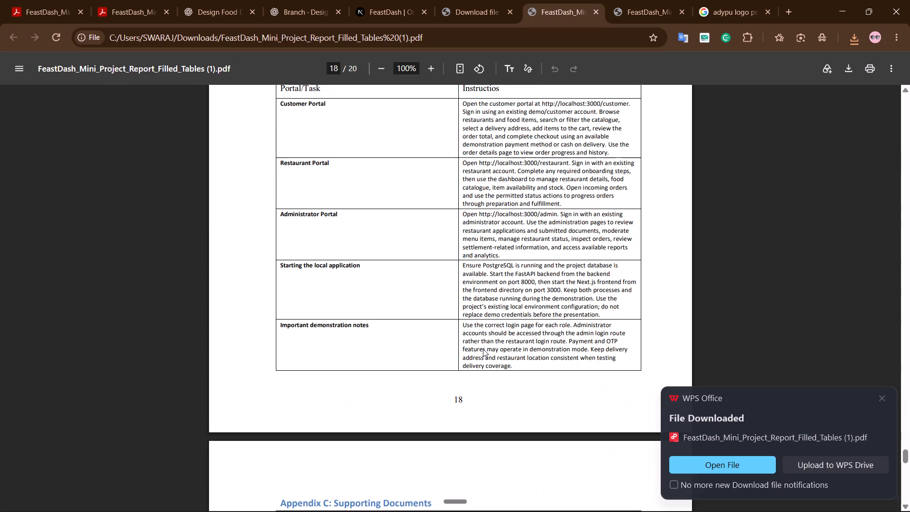
{"action": "scroll", "coordinate": [483, 349], "scroll_direction": "down", "scroll_amount": 6}
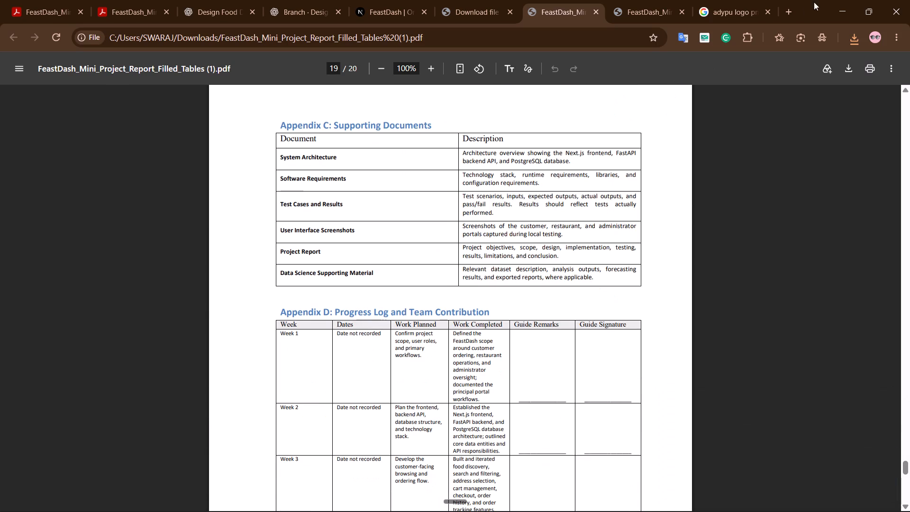
Search Google in a new browser tab for "adypu computer science HOD".
{"action": "left_click", "coordinate": [787, 11]}
{"action": "type", "text": "co"}
{"action": "key", "text": "BackSpace"}
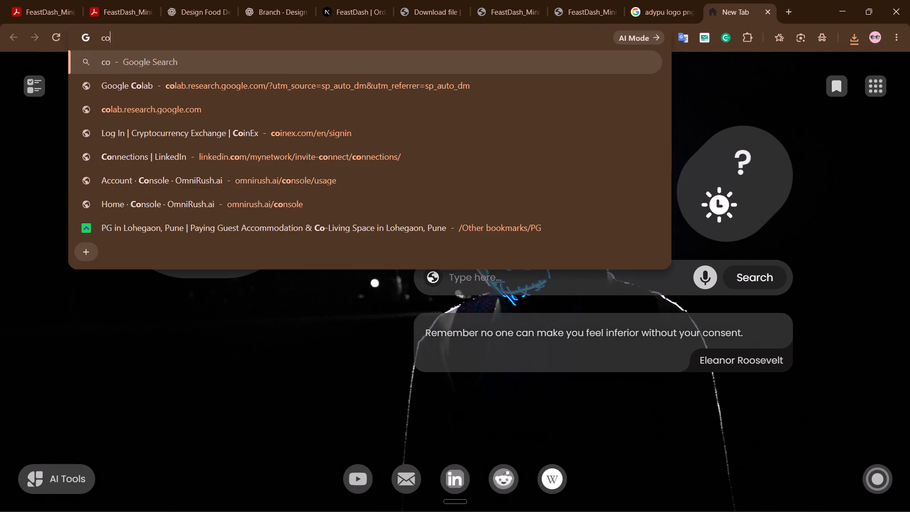
{"action": "key", "text": "BackSpace"}
{"action": "key", "text": "BackSpace"}
{"action": "type", "text": "adypu computer cience"}
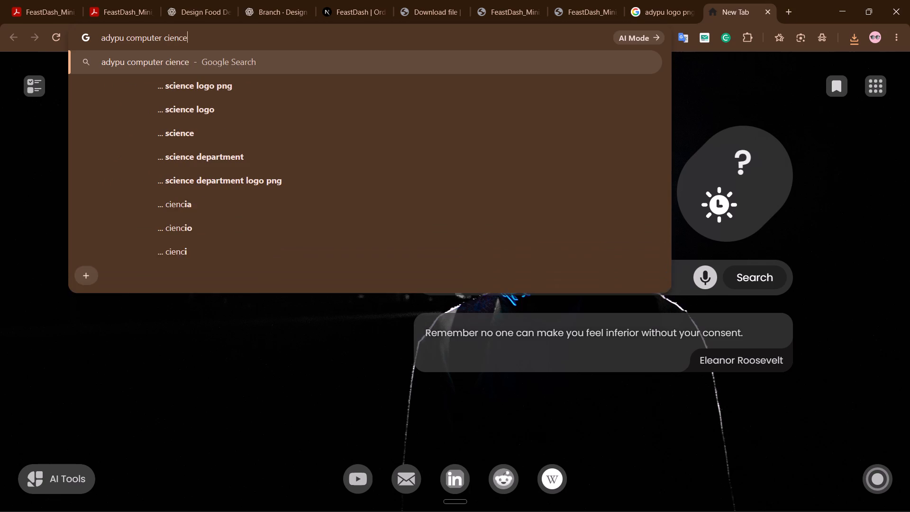
{"action": "key", "text": "Down"}
{"action": "key", "text": "Down"}
{"action": "key", "text": "Down"}
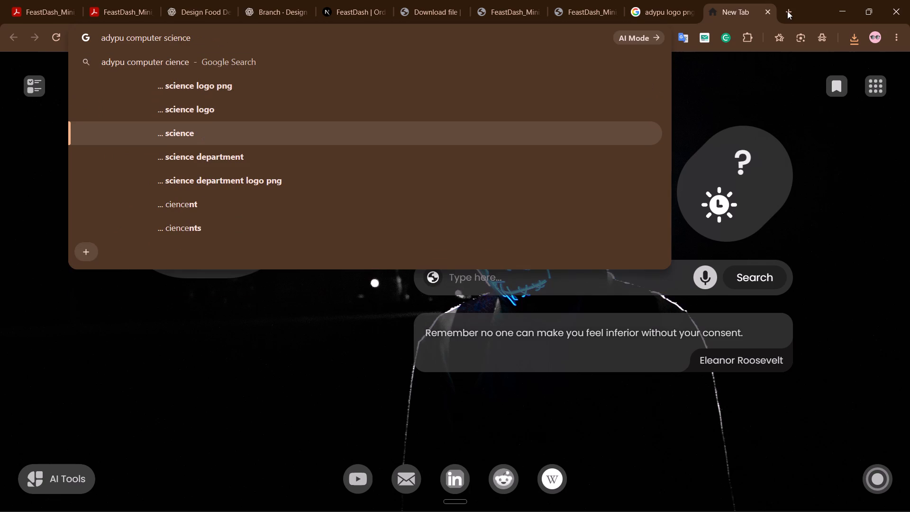
{"action": "key", "text": "space"}
{"action": "key", "text": "shift+h"}
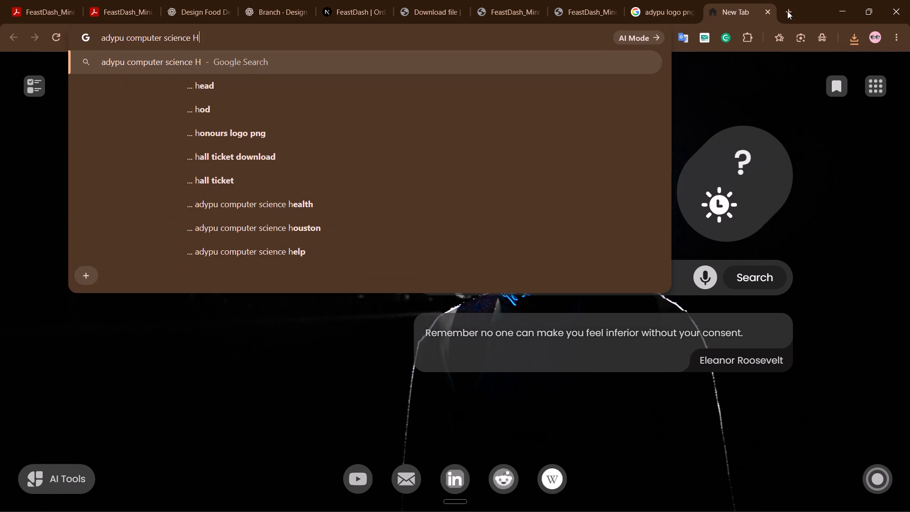
{"action": "type", "text": "OD"}
{"action": "key", "text": "Return"}
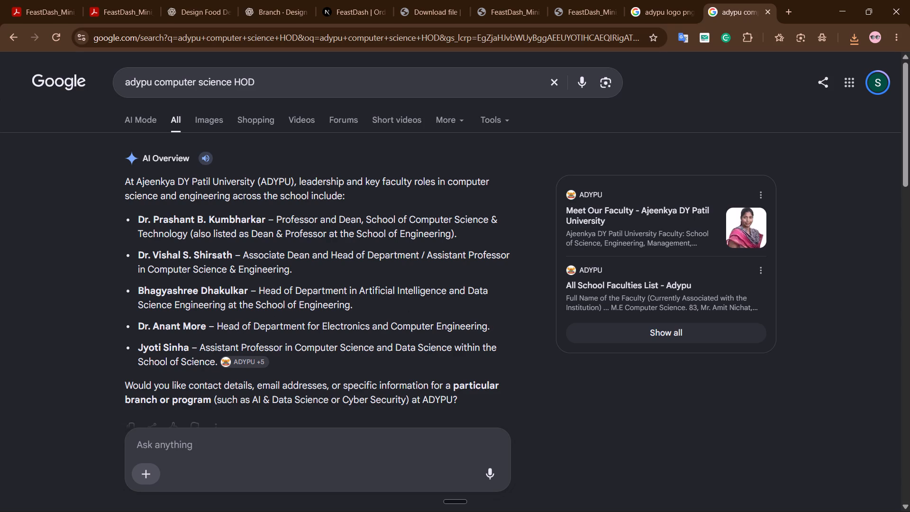
Open the university's Meet Our Faculty page from the search results and show the School of Engineering faculty.
{"action": "scroll", "coordinate": [233, 263], "scroll_direction": "down", "scroll_amount": 8}
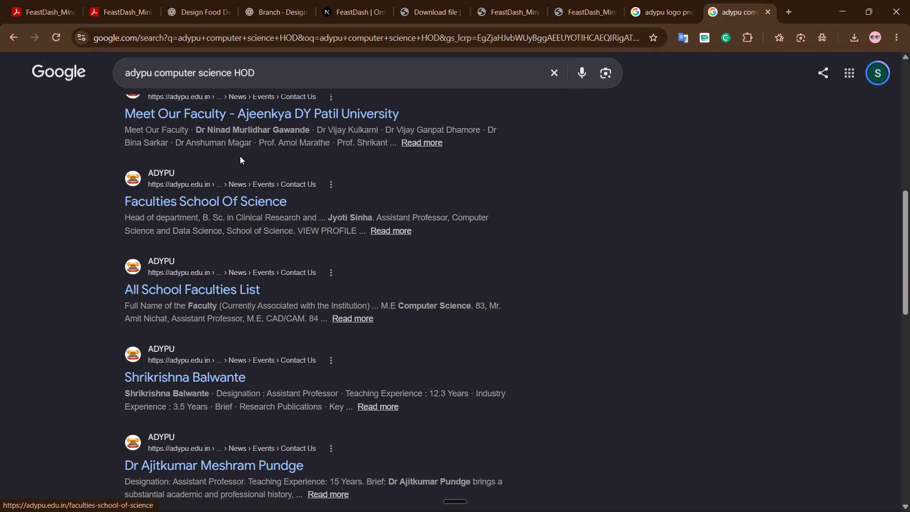
{"action": "left_click", "coordinate": [240, 113]}
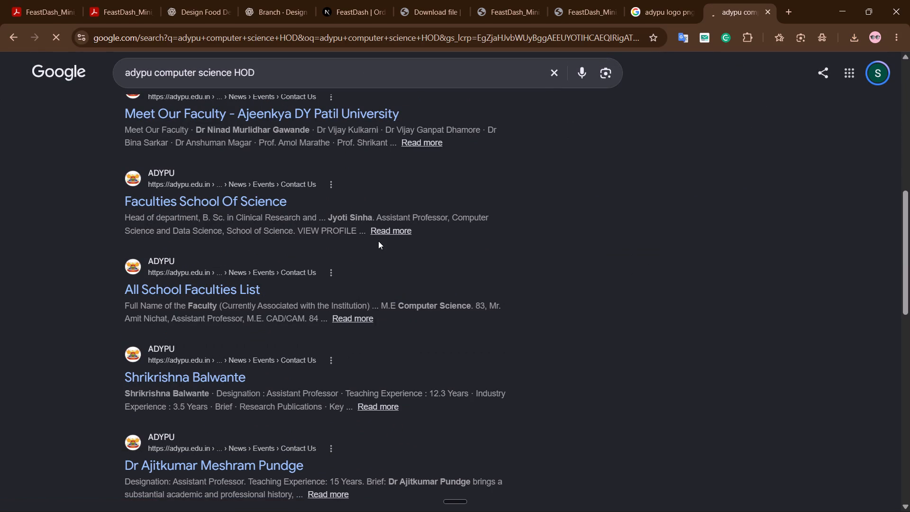
{"action": "scroll", "coordinate": [394, 260], "scroll_direction": "down", "scroll_amount": 6}
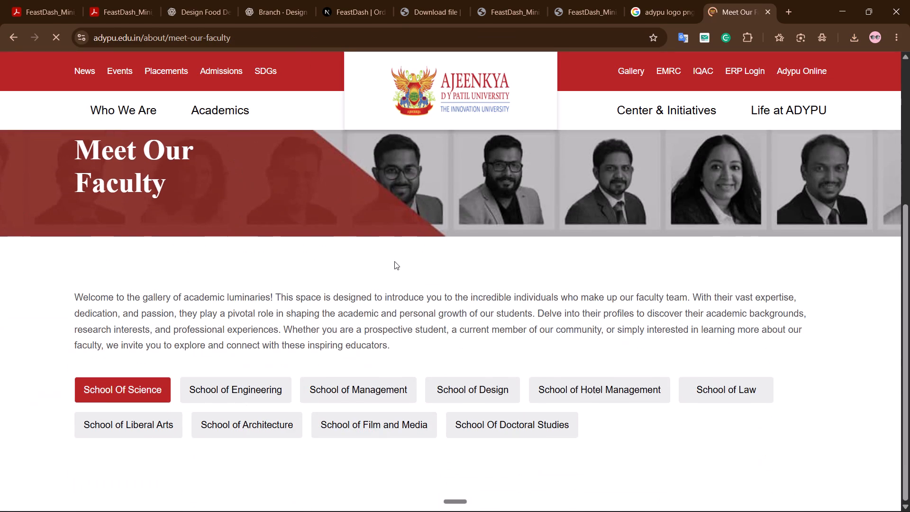
{"action": "scroll", "coordinate": [394, 261], "scroll_direction": "down", "scroll_amount": 2}
{"action": "left_click", "coordinate": [259, 389]}
{"action": "scroll", "coordinate": [359, 364], "scroll_direction": "down", "scroll_amount": 1}
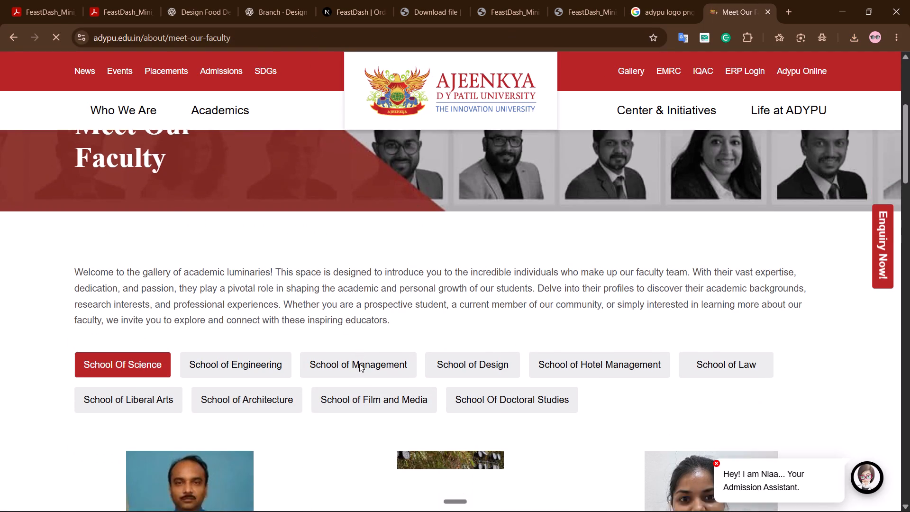
{"action": "scroll", "coordinate": [359, 364], "scroll_direction": "down", "scroll_amount": 1}
{"action": "left_click", "coordinate": [244, 274]}
Look through the whole School of Engineering faculty list for the Computer Science department head.
{"action": "scroll", "coordinate": [235, 333], "scroll_direction": "down", "scroll_amount": 4}
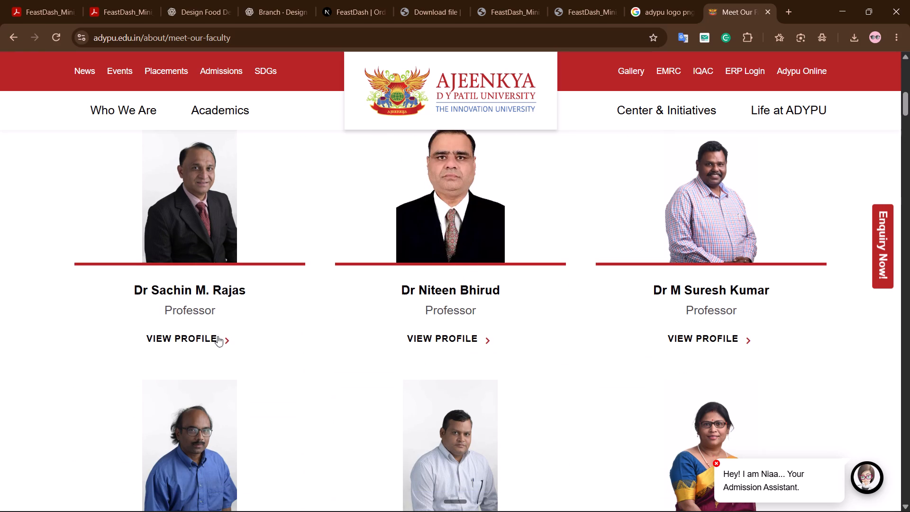
{"action": "scroll", "coordinate": [481, 336], "scroll_direction": "down", "scroll_amount": 4}
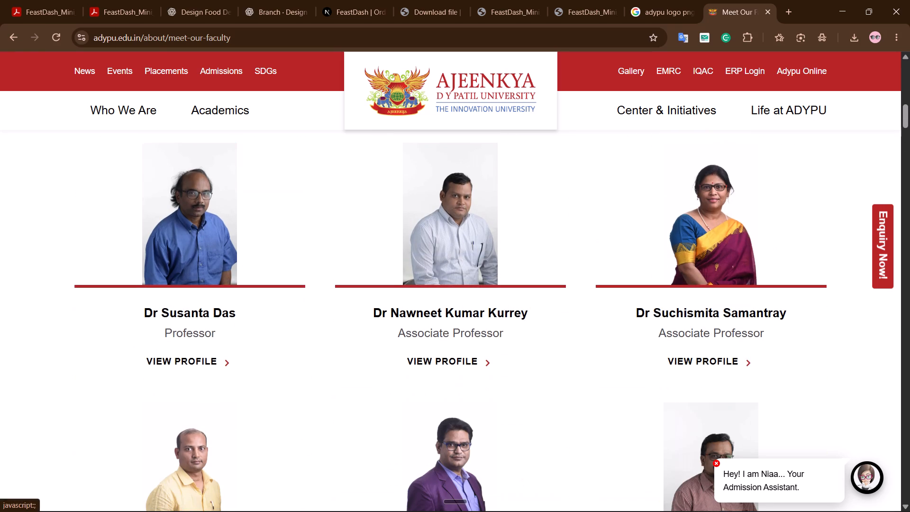
{"action": "scroll", "coordinate": [481, 336], "scroll_direction": "down", "scroll_amount": 7}
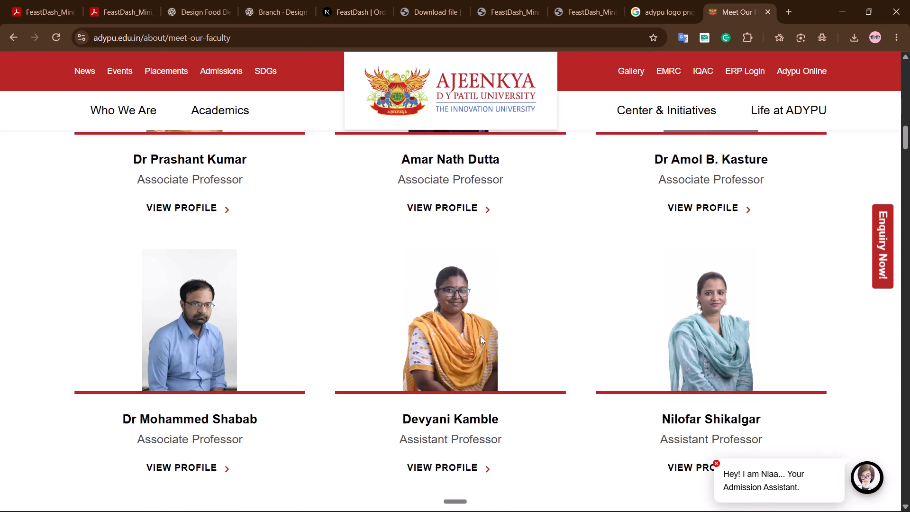
{"action": "scroll", "coordinate": [481, 336], "scroll_direction": "down", "scroll_amount": 11}
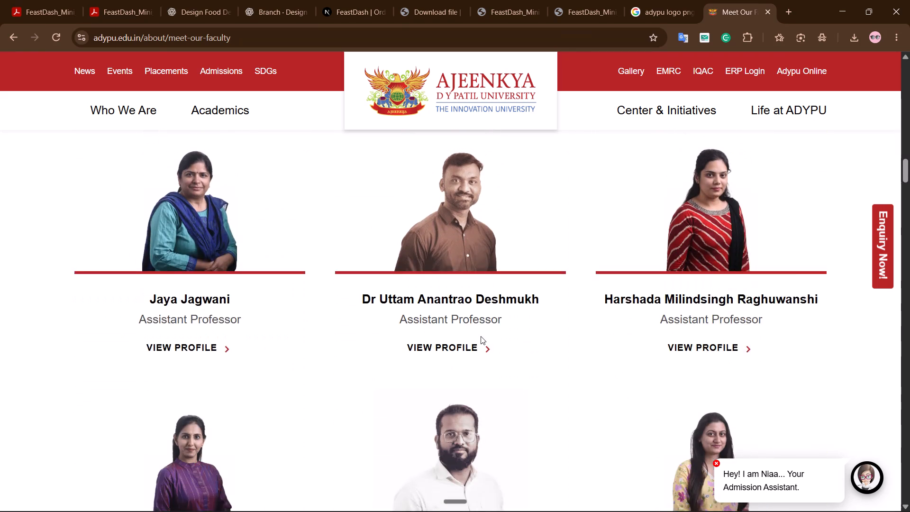
{"action": "scroll", "coordinate": [481, 336], "scroll_direction": "down", "scroll_amount": 8}
{"action": "scroll", "coordinate": [481, 336], "scroll_direction": "up", "scroll_amount": 4}
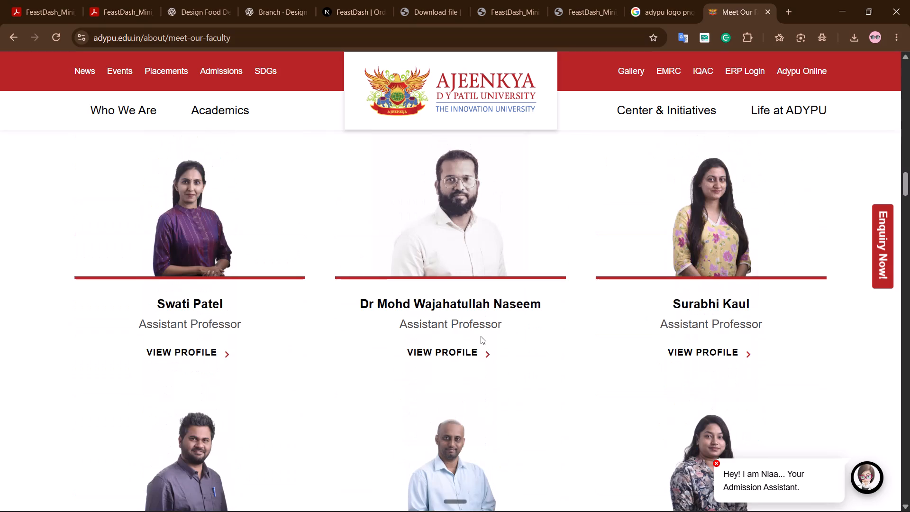
{"action": "scroll", "coordinate": [481, 336], "scroll_direction": "down", "scroll_amount": 13}
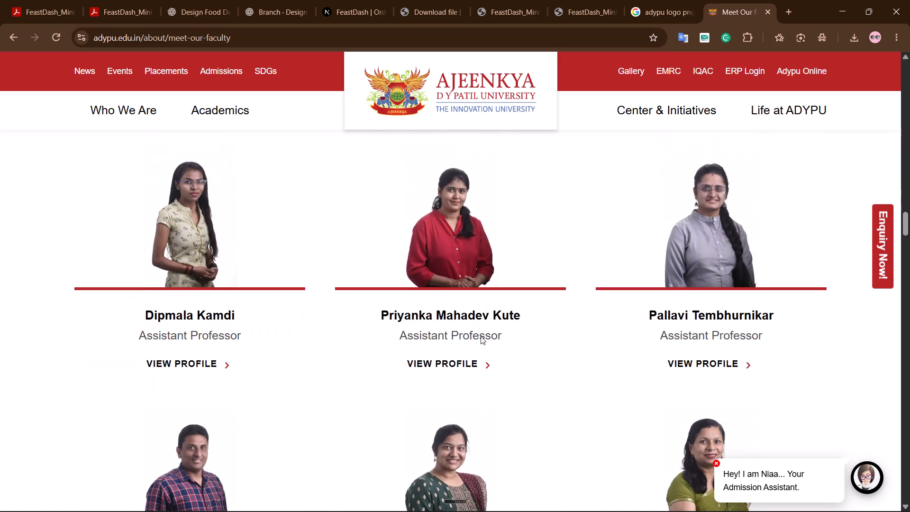
{"action": "scroll", "coordinate": [481, 336], "scroll_direction": "down", "scroll_amount": 9}
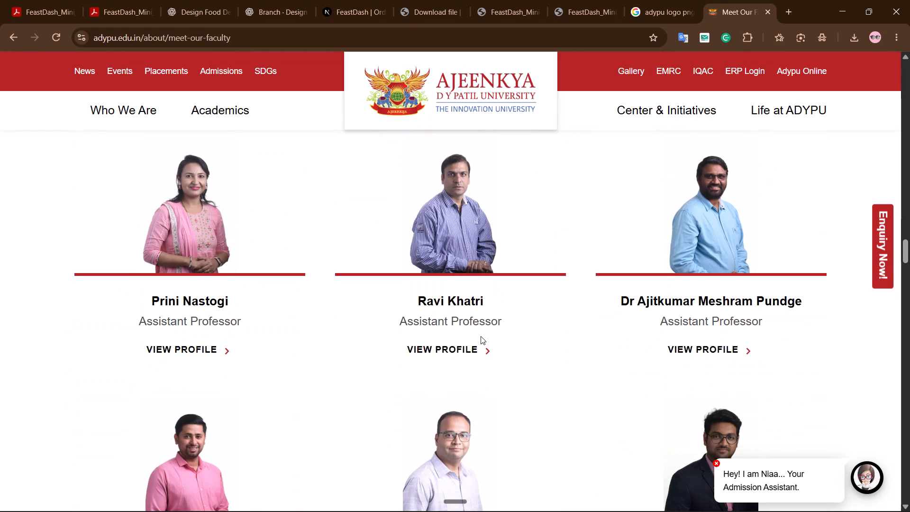
{"action": "scroll", "coordinate": [481, 336], "scroll_direction": "down", "scroll_amount": 16}
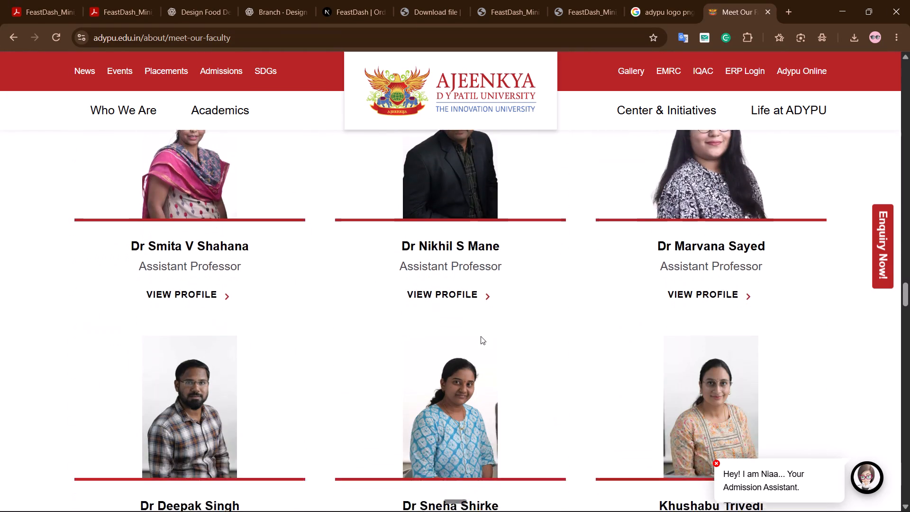
{"action": "scroll", "coordinate": [481, 336], "scroll_direction": "down", "scroll_amount": 9}
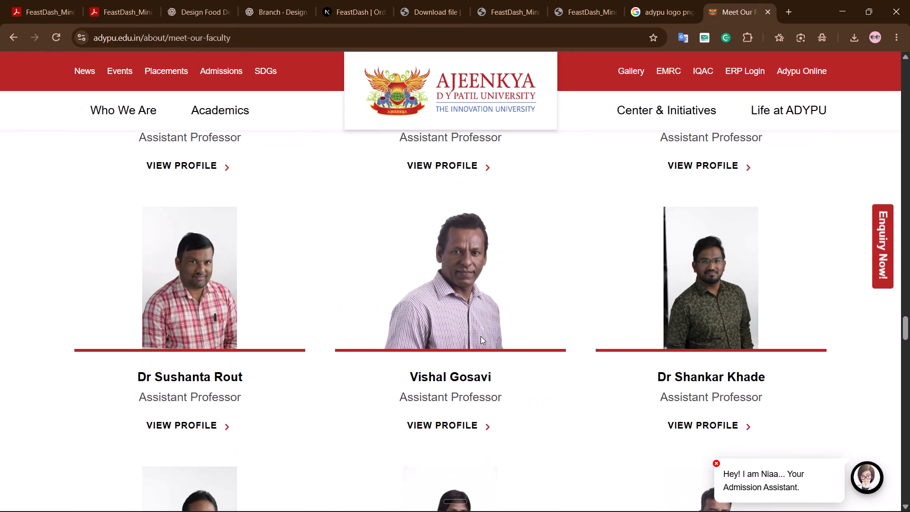
{"action": "scroll", "coordinate": [481, 336], "scroll_direction": "down", "scroll_amount": 7}
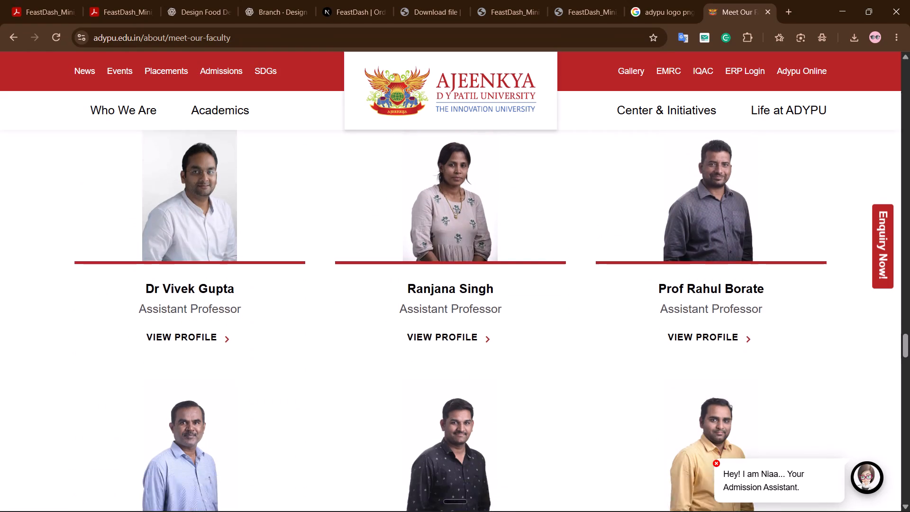
{"action": "scroll", "coordinate": [481, 336], "scroll_direction": "up", "scroll_amount": 2}
{"action": "scroll", "coordinate": [481, 336], "scroll_direction": "down", "scroll_amount": 4}
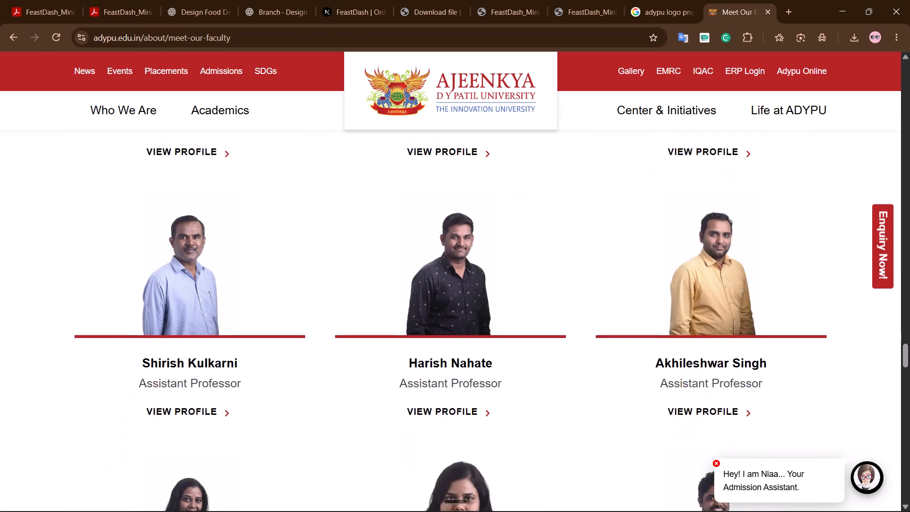
{"action": "scroll", "coordinate": [481, 336], "scroll_direction": "down", "scroll_amount": 11}
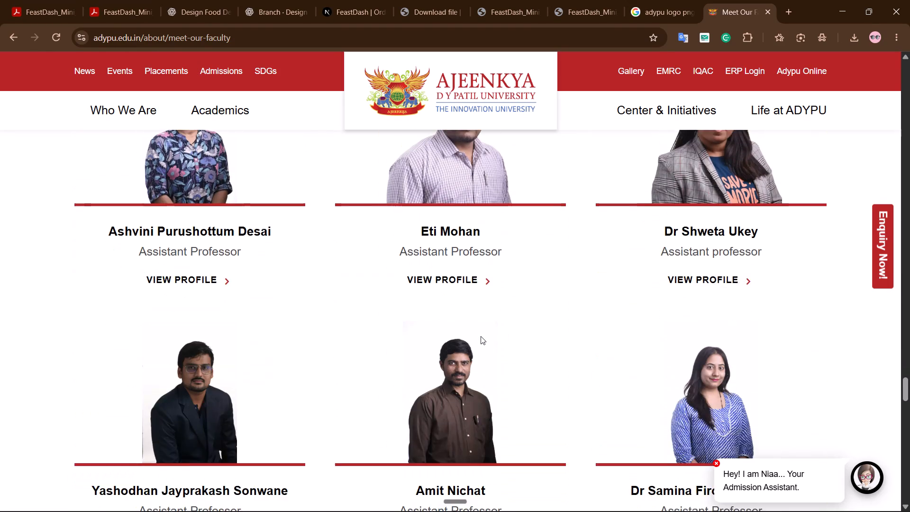
{"action": "scroll", "coordinate": [481, 336], "scroll_direction": "down", "scroll_amount": 11}
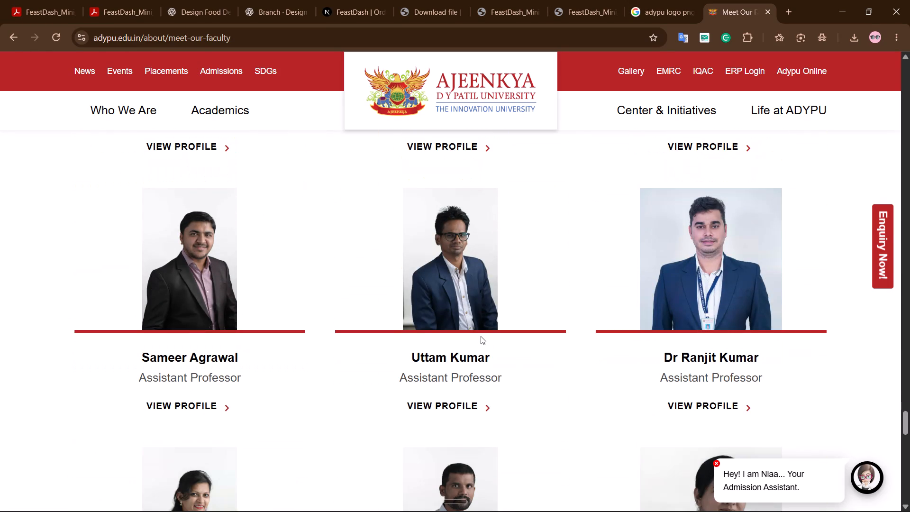
{"action": "scroll", "coordinate": [481, 336], "scroll_direction": "down", "scroll_amount": 4}
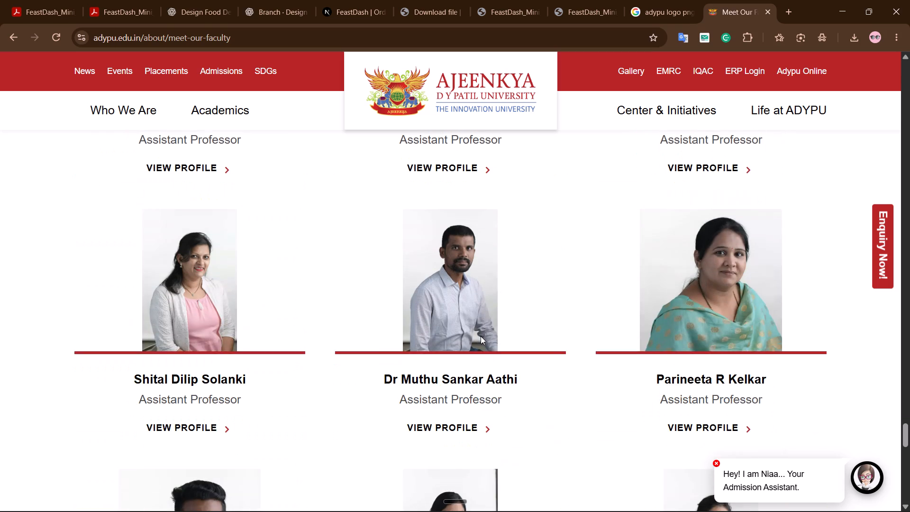
{"action": "scroll", "coordinate": [481, 336], "scroll_direction": "down", "scroll_amount": 3}
{"action": "scroll", "coordinate": [481, 336], "scroll_direction": "up", "scroll_amount": 7}
{"action": "scroll", "coordinate": [481, 336], "scroll_direction": "down", "scroll_amount": 4}
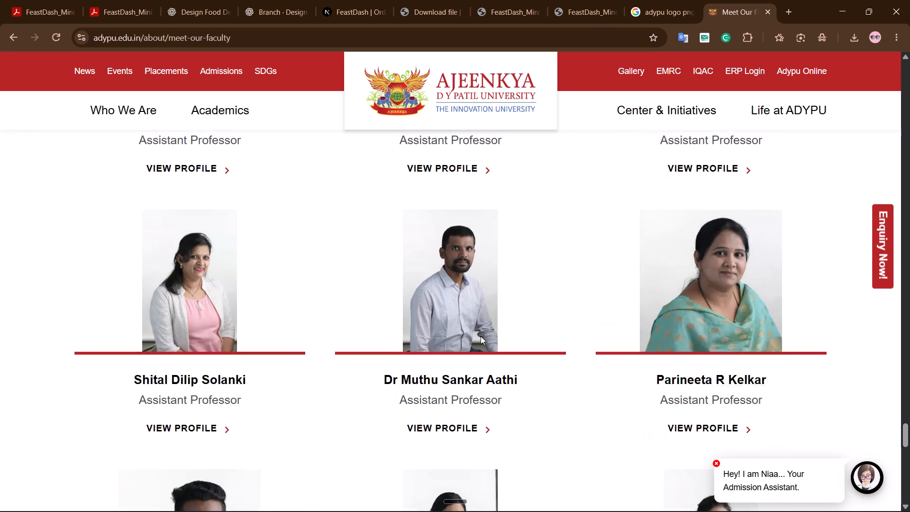
{"action": "scroll", "coordinate": [481, 336], "scroll_direction": "down", "scroll_amount": 6}
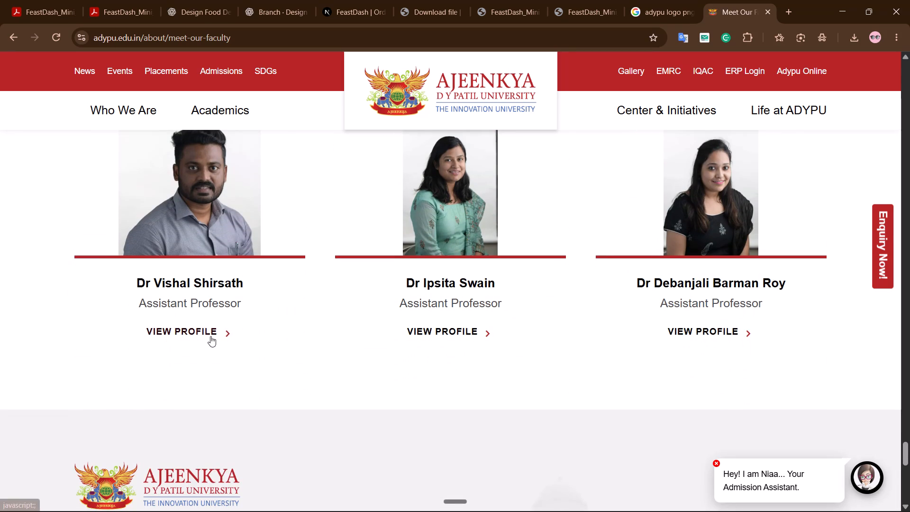
View the profile of the first assistant professor in the last row of the faculty list, and close it.
{"action": "left_click", "coordinate": [210, 336]}
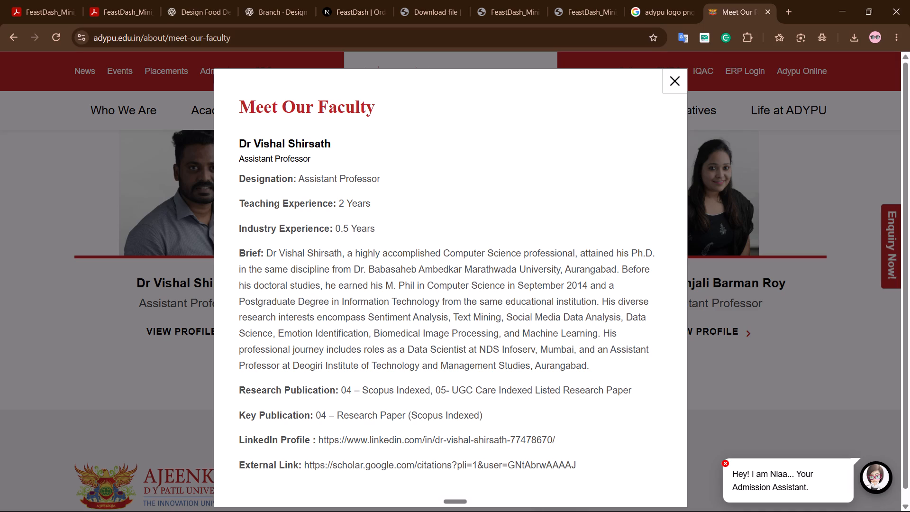
{"action": "scroll", "coordinate": [347, 302], "scroll_direction": "up", "scroll_amount": 2}
{"action": "left_click", "coordinate": [183, 375]}
Return to the start of the School of Engineering list, view the first professor's profile, and close it.
{"action": "scroll", "coordinate": [588, 343], "scroll_direction": "up", "scroll_amount": 20}
{"action": "scroll", "coordinate": [588, 343], "scroll_direction": "up", "scroll_amount": 11}
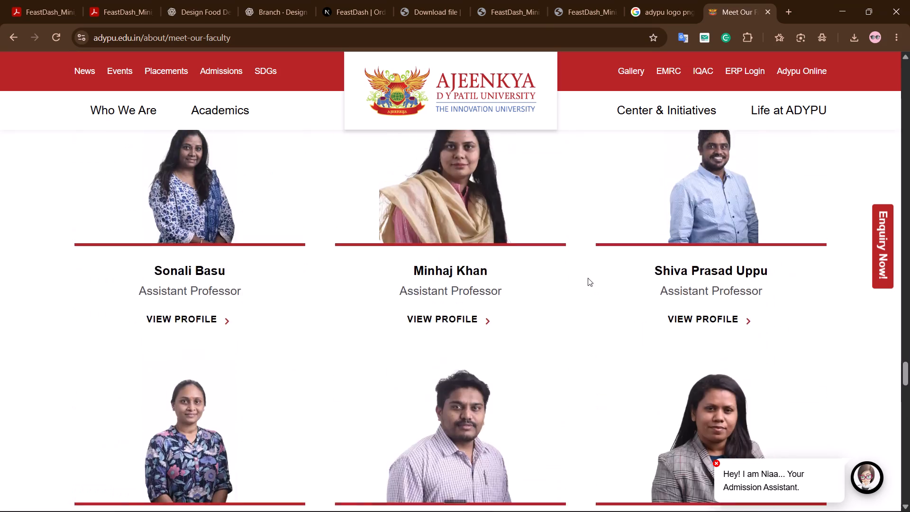
{"action": "scroll", "coordinate": [588, 278], "scroll_direction": "up", "scroll_amount": 1}
{"action": "left_click_drag", "start_coordinate": [904, 354], "coordinate": [885, 208]}
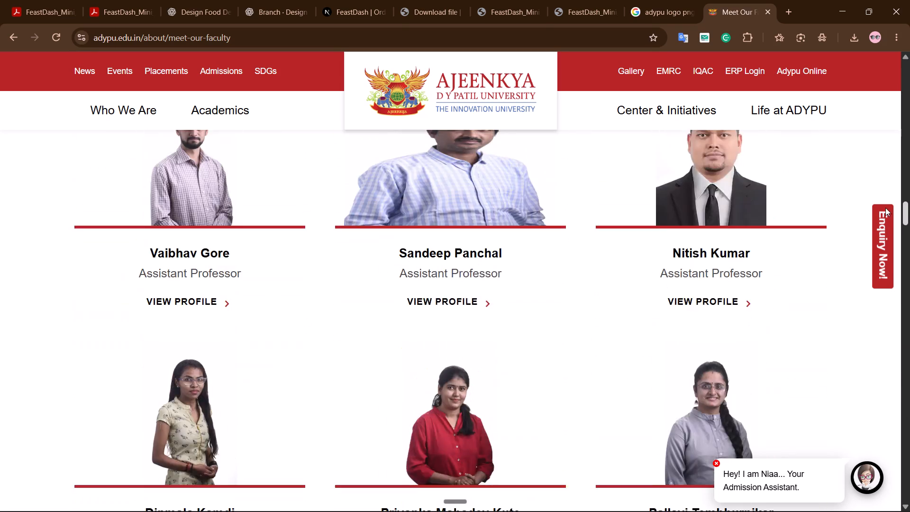
{"action": "left_click_drag", "start_coordinate": [885, 208], "coordinate": [869, 78]}
{"action": "scroll", "coordinate": [429, 384], "scroll_direction": "down", "scroll_amount": 5}
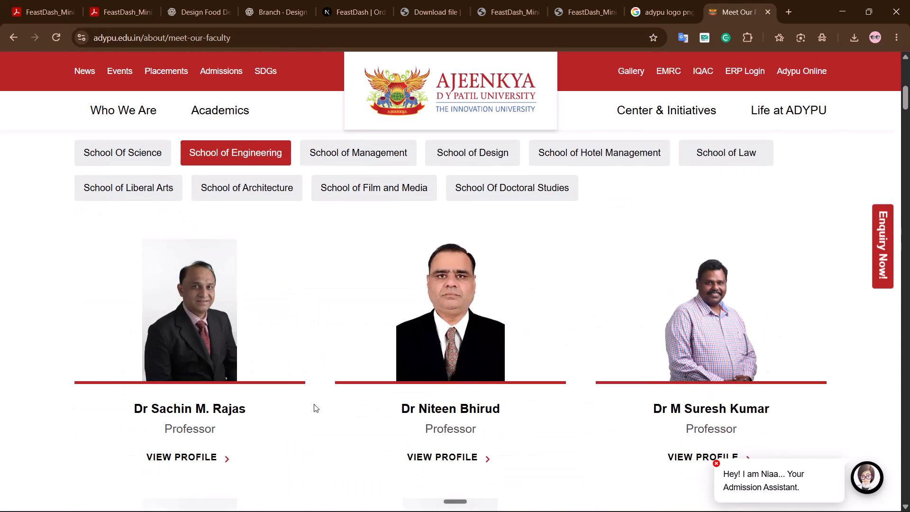
{"action": "left_click", "coordinate": [173, 444]}
{"action": "left_click", "coordinate": [191, 360]}
{"action": "left_click", "coordinate": [199, 459]}
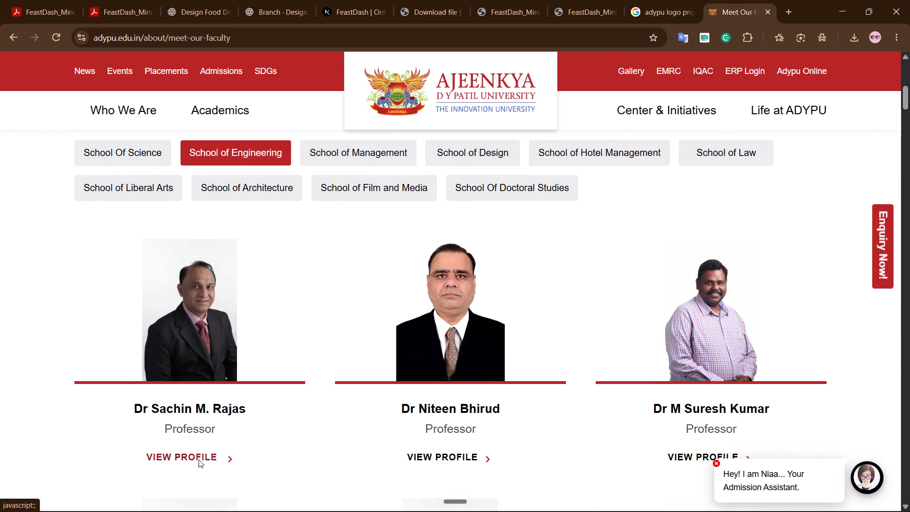
{"action": "scroll", "coordinate": [335, 370], "scroll_direction": "down", "scroll_amount": 3}
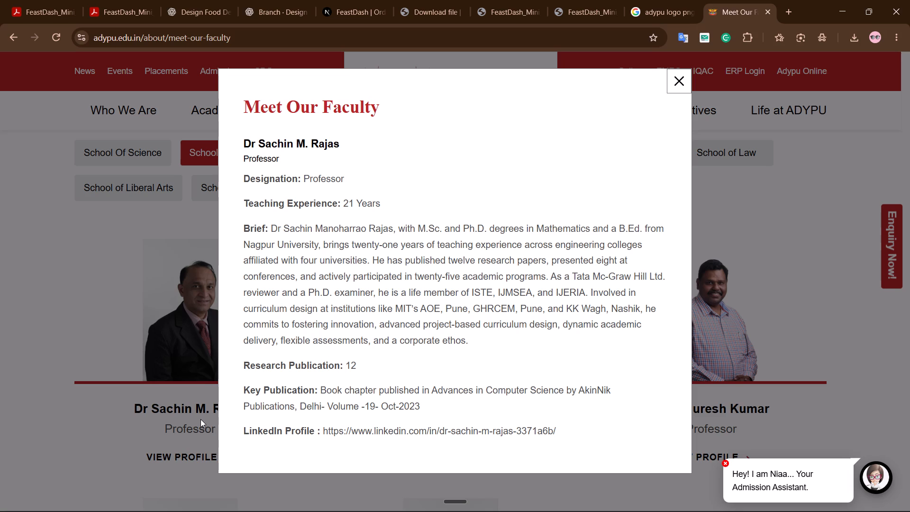
{"action": "left_click", "coordinate": [301, 134]}
{"action": "left_click", "coordinate": [681, 80]}
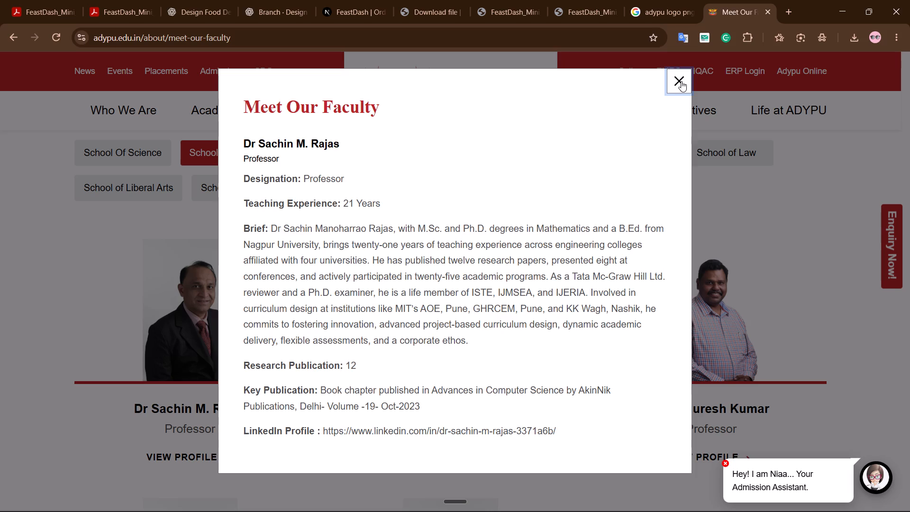
Go back to the Google results for "adypu computer science HOD" and check the listings and AI Overview for the department head.
{"action": "scroll", "coordinate": [564, 294], "scroll_direction": "up", "scroll_amount": 11}
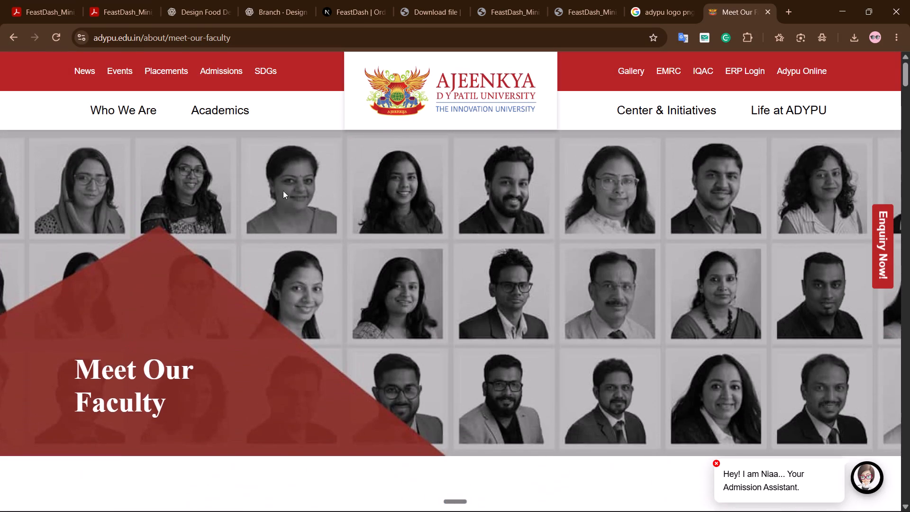
{"action": "left_click", "coordinate": [291, 192]}
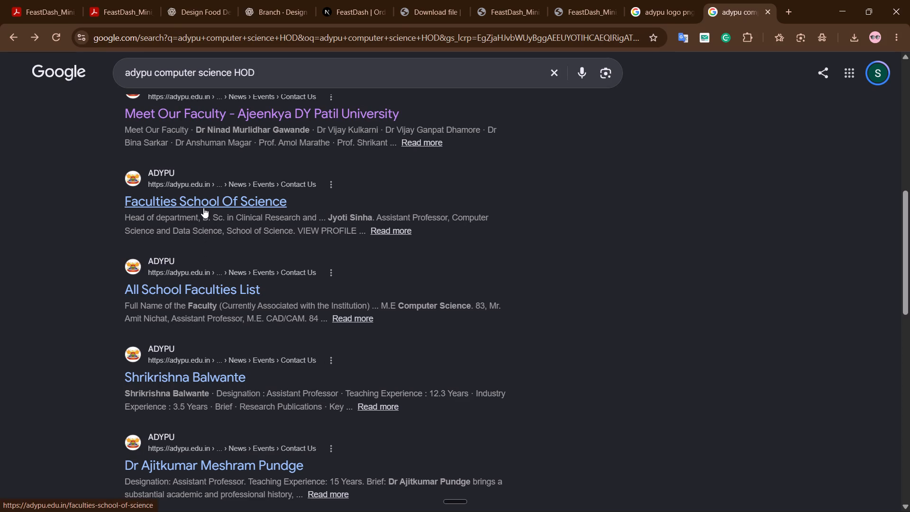
{"action": "scroll", "coordinate": [215, 405], "scroll_direction": "down", "scroll_amount": 3}
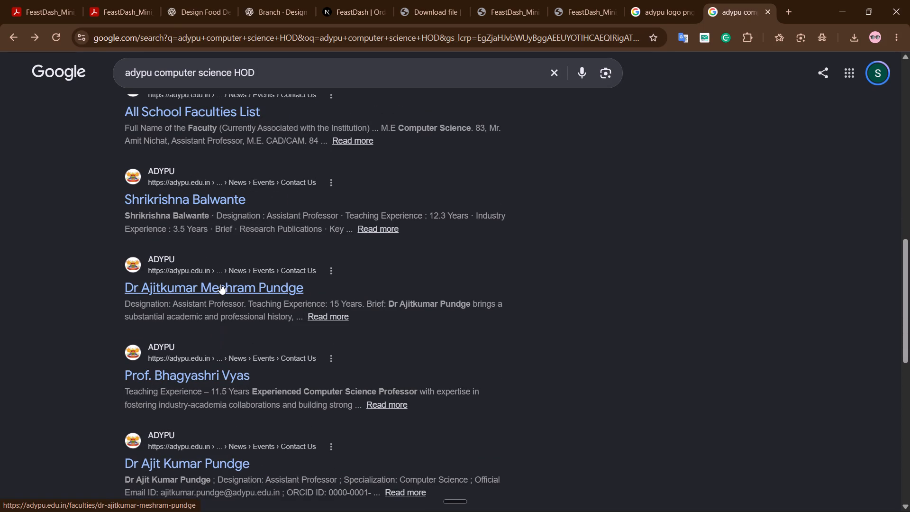
{"action": "scroll", "coordinate": [257, 260], "scroll_direction": "up", "scroll_amount": 13}
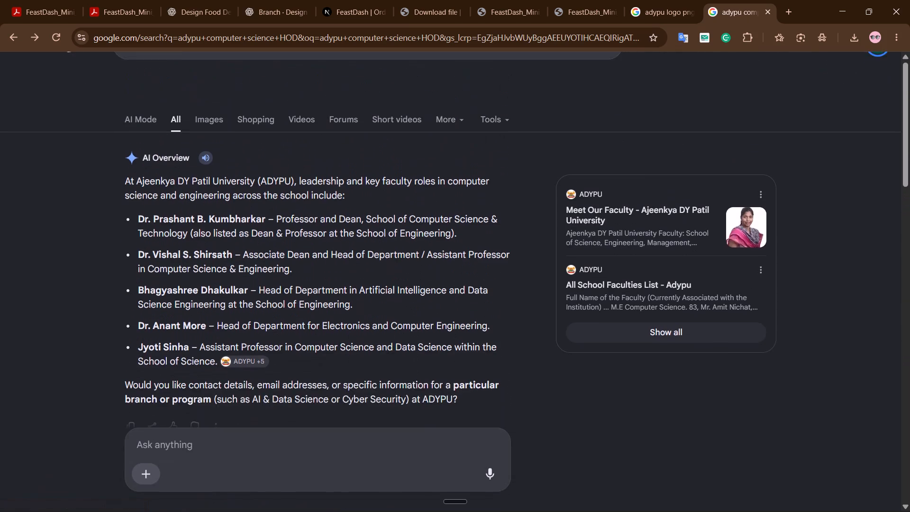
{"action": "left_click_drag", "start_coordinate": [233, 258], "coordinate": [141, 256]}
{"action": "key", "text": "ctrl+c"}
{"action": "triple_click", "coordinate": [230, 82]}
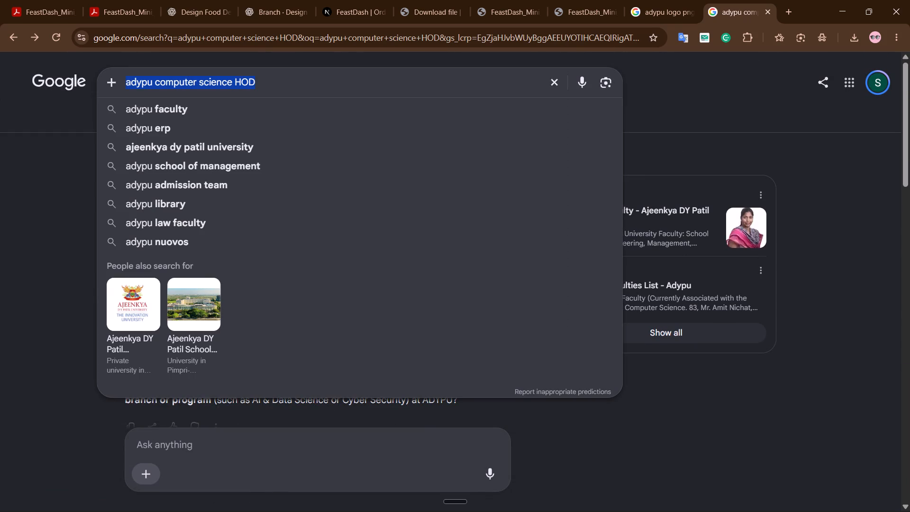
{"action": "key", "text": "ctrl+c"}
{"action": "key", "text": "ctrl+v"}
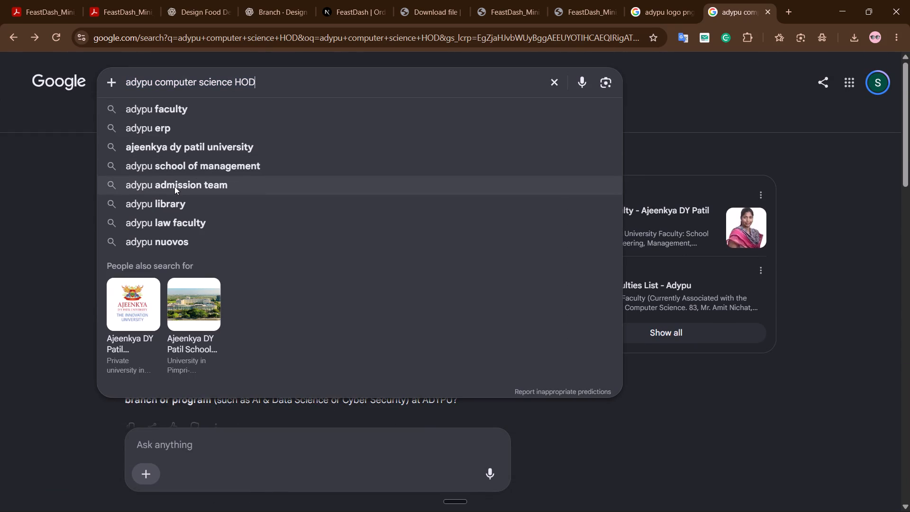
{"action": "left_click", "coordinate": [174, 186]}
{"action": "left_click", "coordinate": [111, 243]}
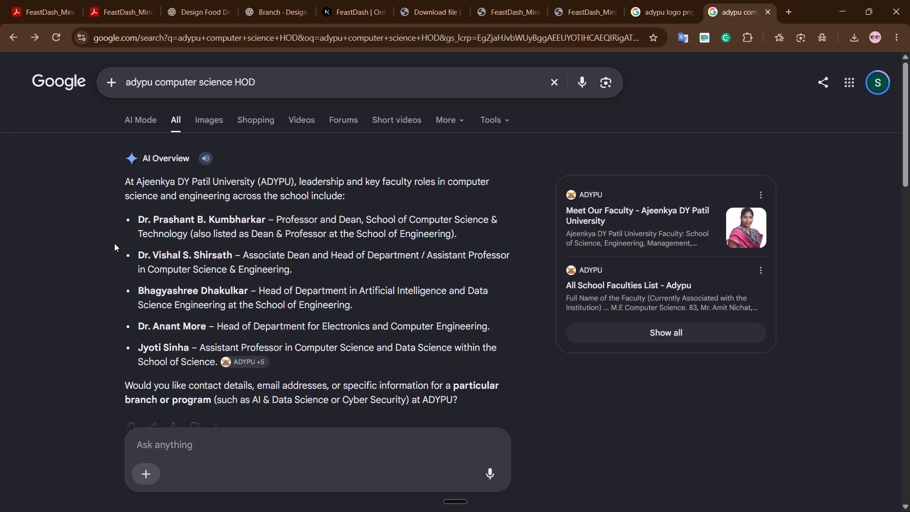
Search Google for the Computer Science & Engineering head of department's name, copied from the AI Overview.
{"action": "triple_click", "coordinate": [142, 256]}
{"action": "left_click", "coordinate": [142, 256]}
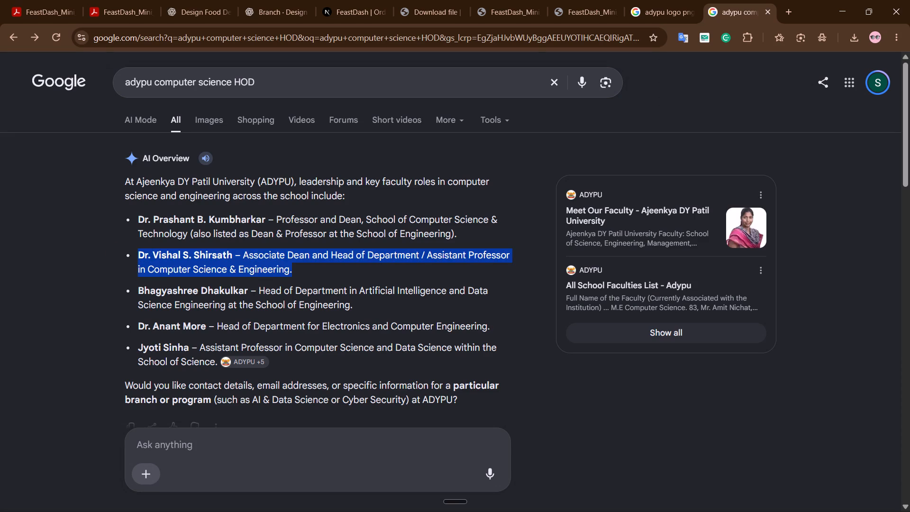
{"action": "left_click", "coordinate": [137, 256]}
{"action": "left_click_drag", "start_coordinate": [137, 256], "coordinate": [229, 259]}
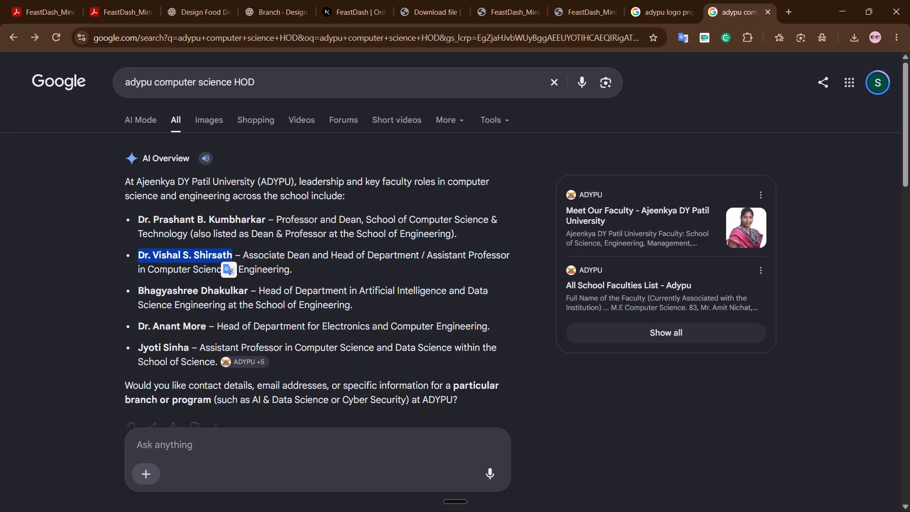
{"action": "key", "text": "ctrl+c"}
{"action": "triple_click", "coordinate": [273, 81]}
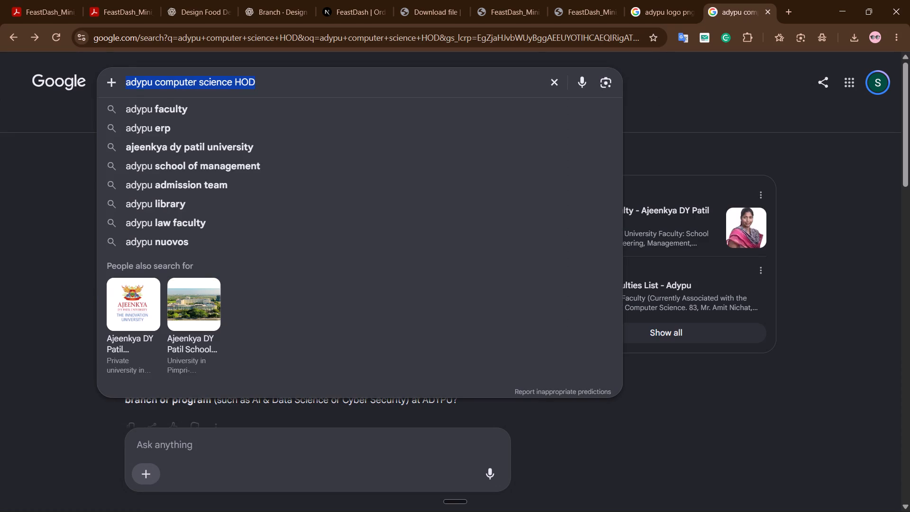
{"action": "key", "text": "ctrl+v"}
{"action": "key", "text": "Return"}
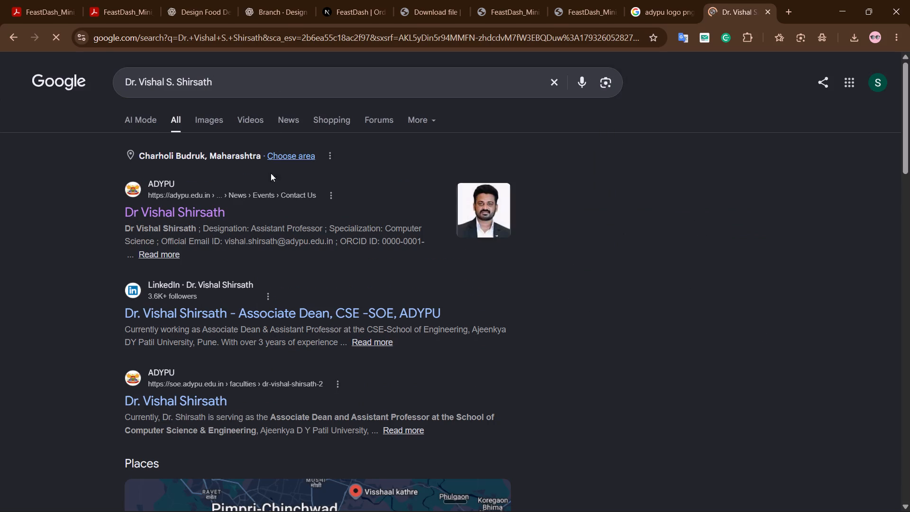
View the professor's profile from the first ADYPU search result, and return to the results.
{"action": "left_click", "coordinate": [202, 218]}
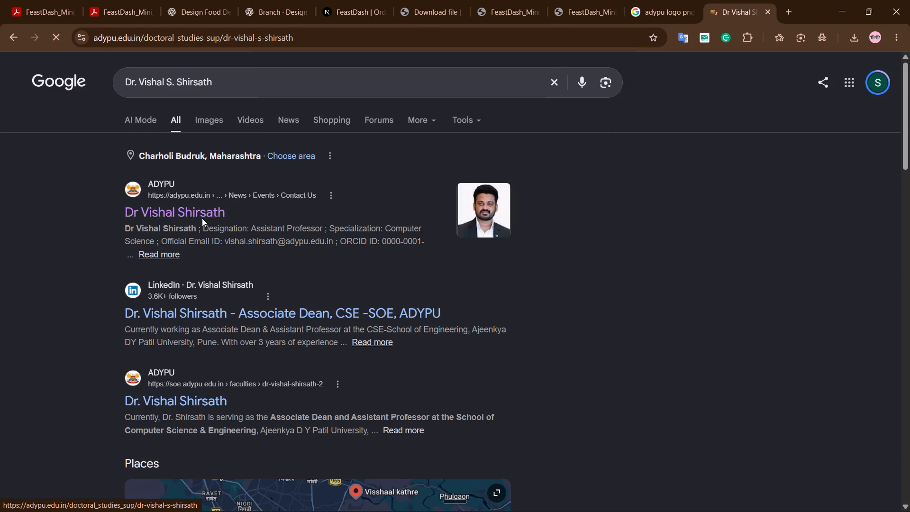
{"action": "scroll", "coordinate": [319, 326], "scroll_direction": "down", "scroll_amount": 4}
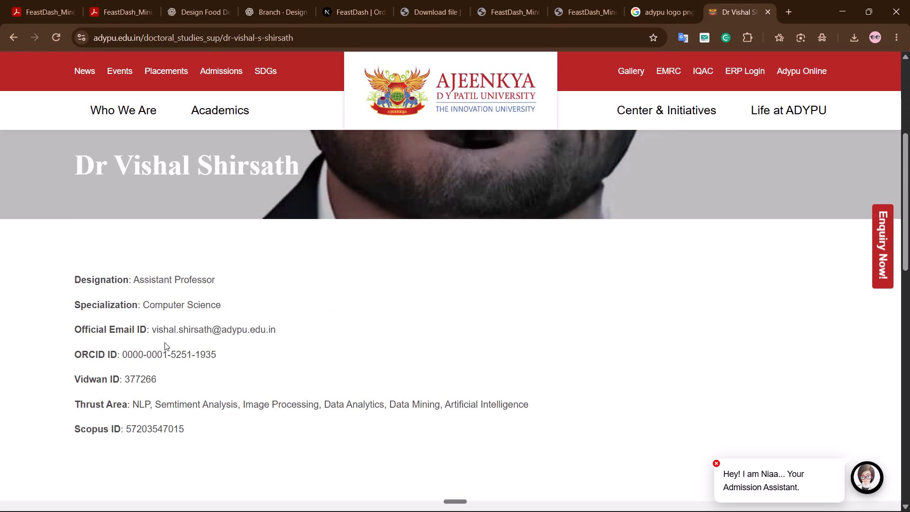
{"action": "scroll", "coordinate": [178, 364], "scroll_direction": "down", "scroll_amount": 10}
{"action": "left_click", "coordinate": [183, 366]}
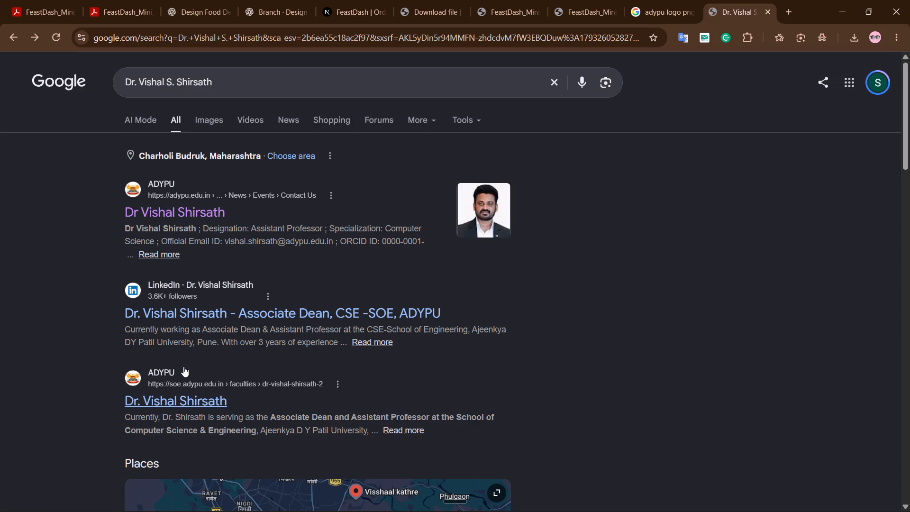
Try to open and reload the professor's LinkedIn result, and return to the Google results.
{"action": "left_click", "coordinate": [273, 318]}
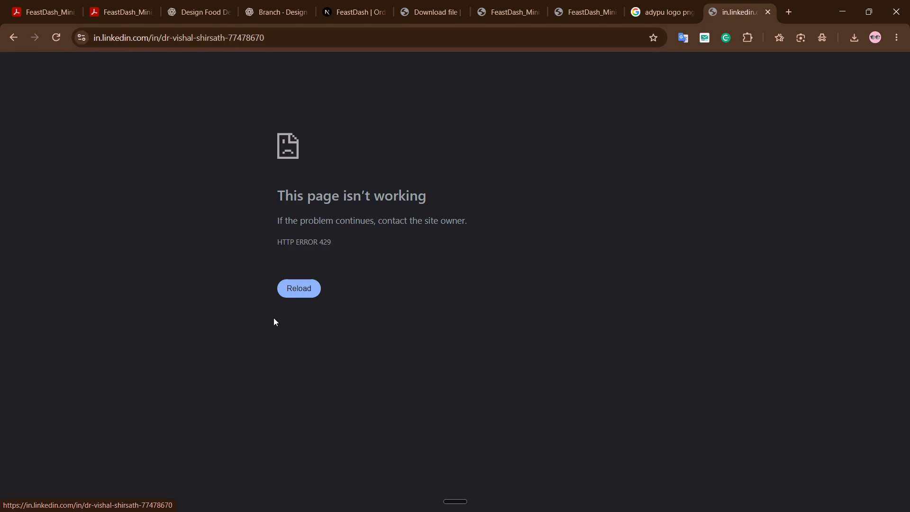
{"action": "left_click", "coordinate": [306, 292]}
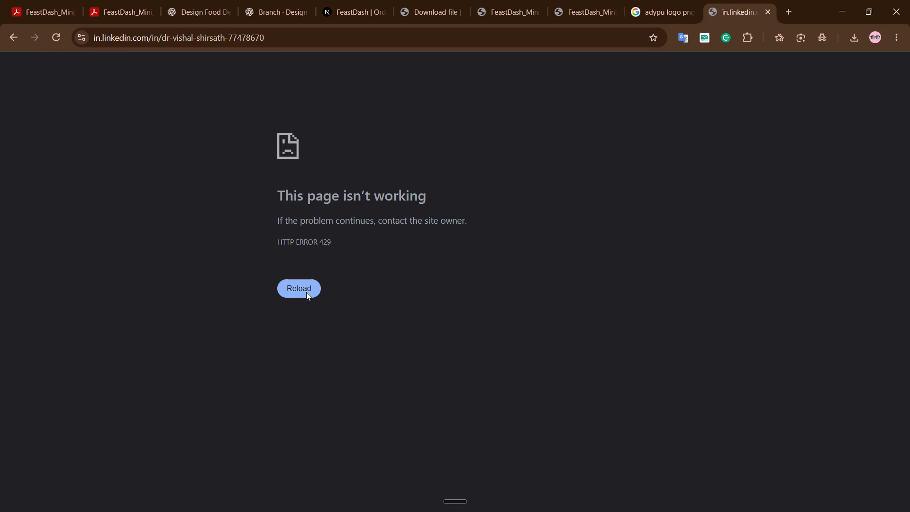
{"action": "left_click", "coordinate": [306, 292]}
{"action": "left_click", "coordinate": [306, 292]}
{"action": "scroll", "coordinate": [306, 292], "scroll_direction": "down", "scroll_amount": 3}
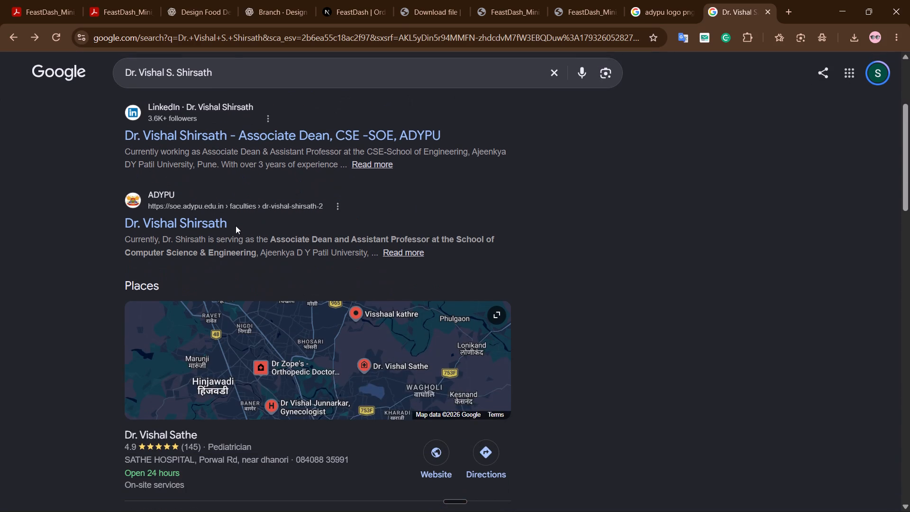
{"action": "left_click", "coordinate": [230, 37]}
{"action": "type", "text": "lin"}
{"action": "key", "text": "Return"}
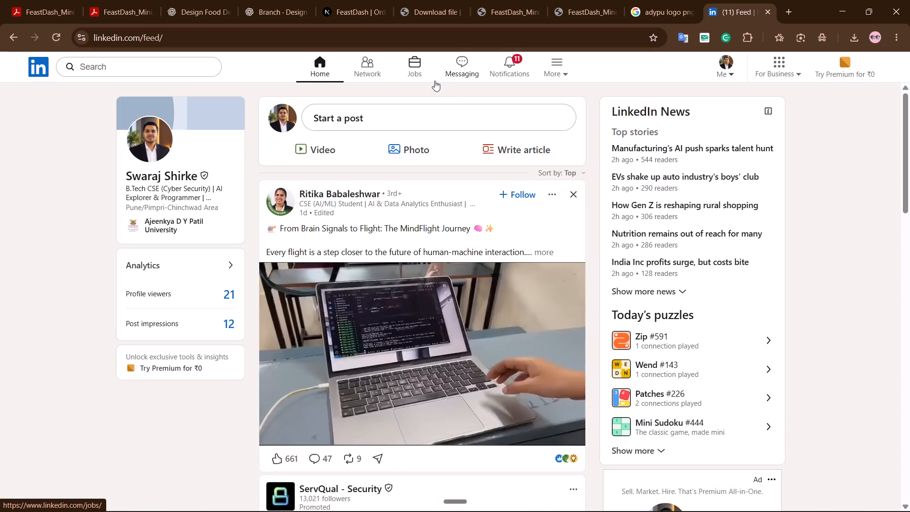
{"action": "left_click", "coordinate": [196, 68]}
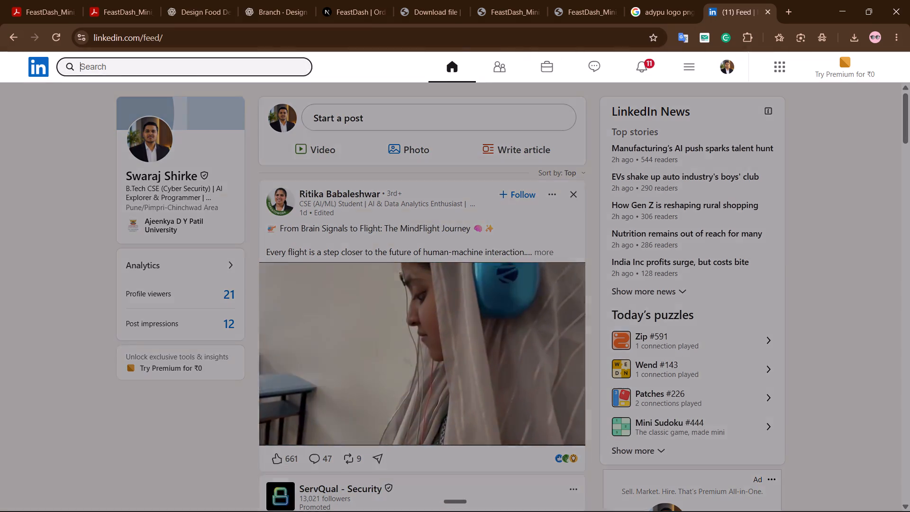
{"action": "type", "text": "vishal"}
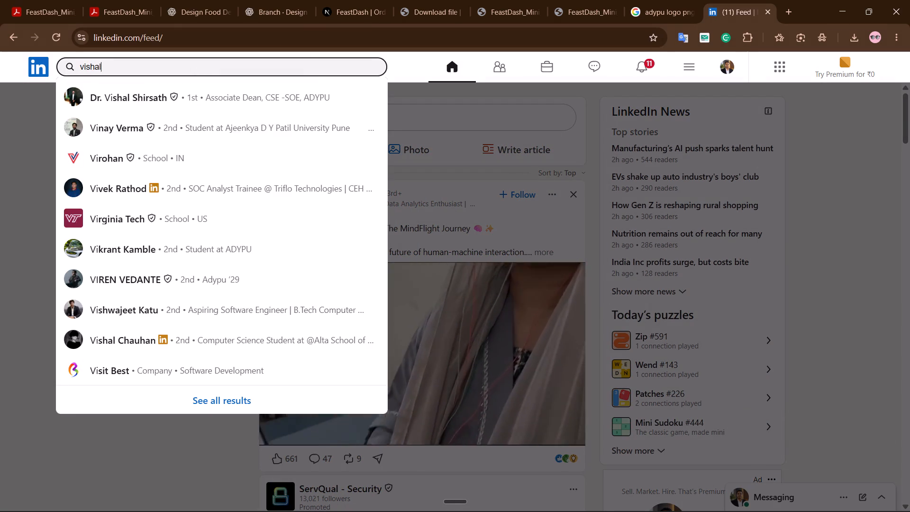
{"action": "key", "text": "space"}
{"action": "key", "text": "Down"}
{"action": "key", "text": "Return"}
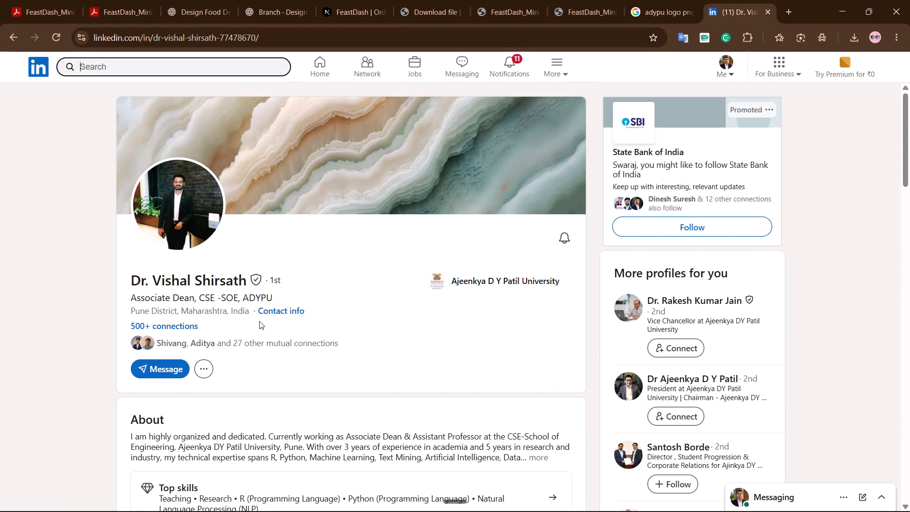
Look through the LinkedIn profile down to its Experience section for the professor's current roles at Ajeenkya D Y Patil University.
{"action": "scroll", "coordinate": [259, 321], "scroll_direction": "down", "scroll_amount": 11}
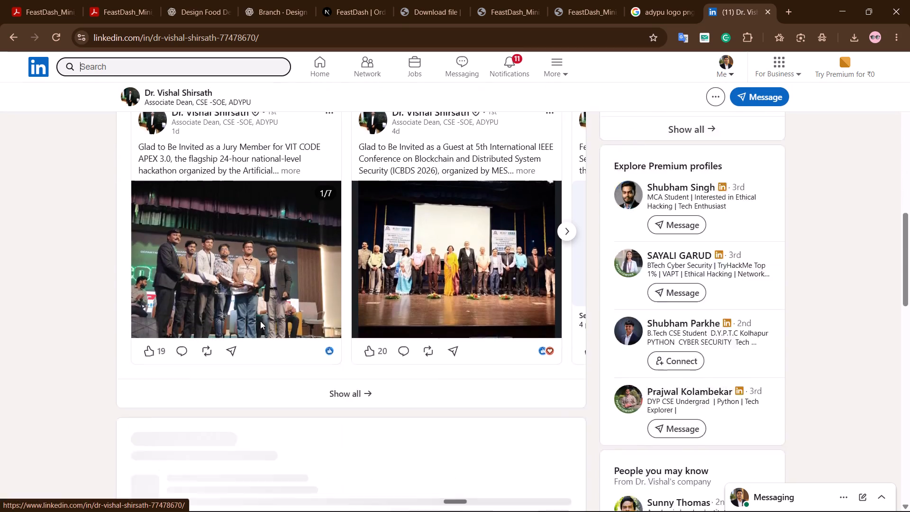
{"action": "scroll", "coordinate": [261, 321], "scroll_direction": "down", "scroll_amount": 4}
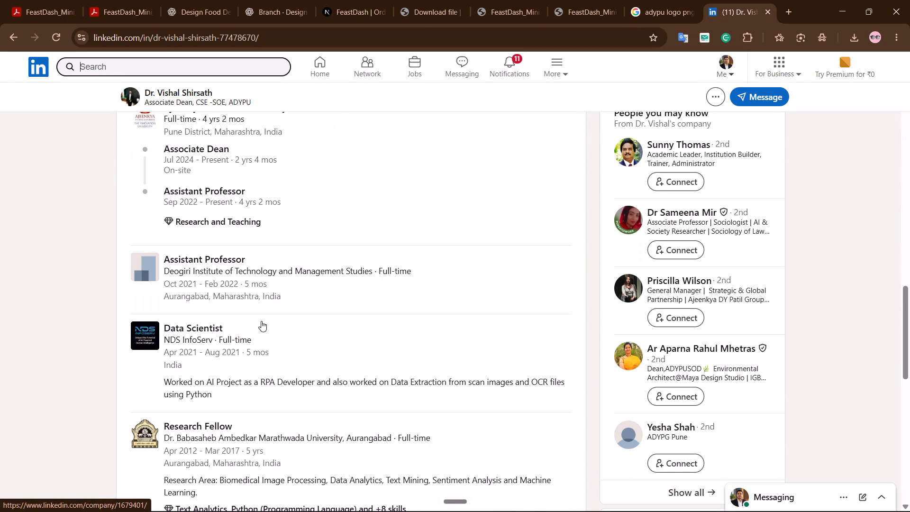
{"action": "scroll", "coordinate": [261, 321], "scroll_direction": "up", "scroll_amount": 2}
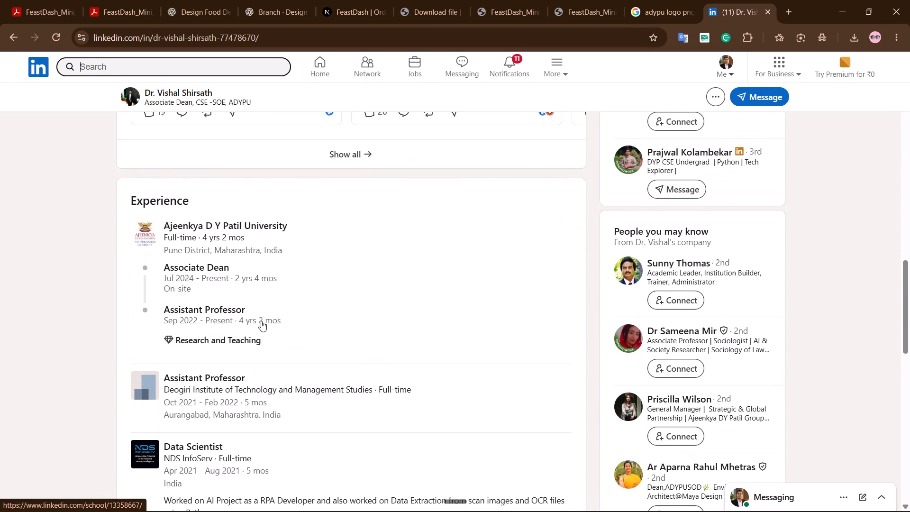
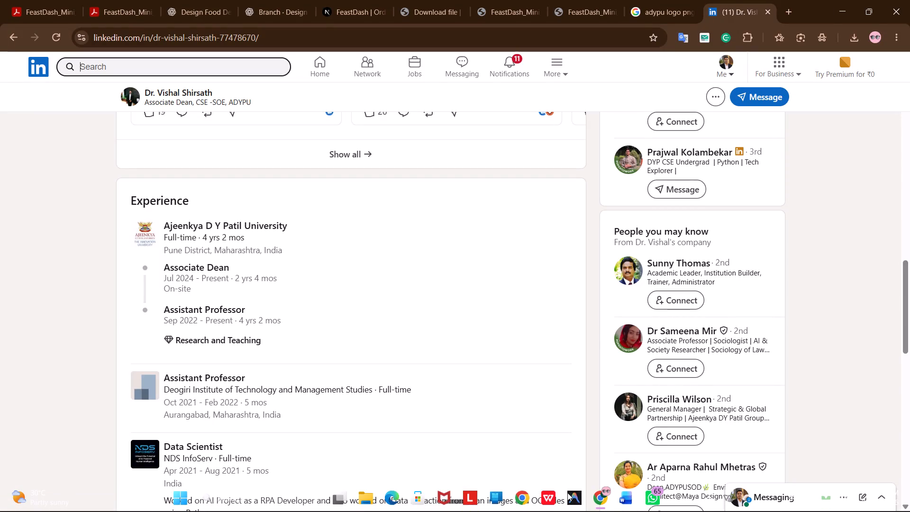
Search Google in a new Incognito window for "is associate dean or hod ssame" to compare the two titles.
{"action": "left_click", "coordinate": [789, 10]}
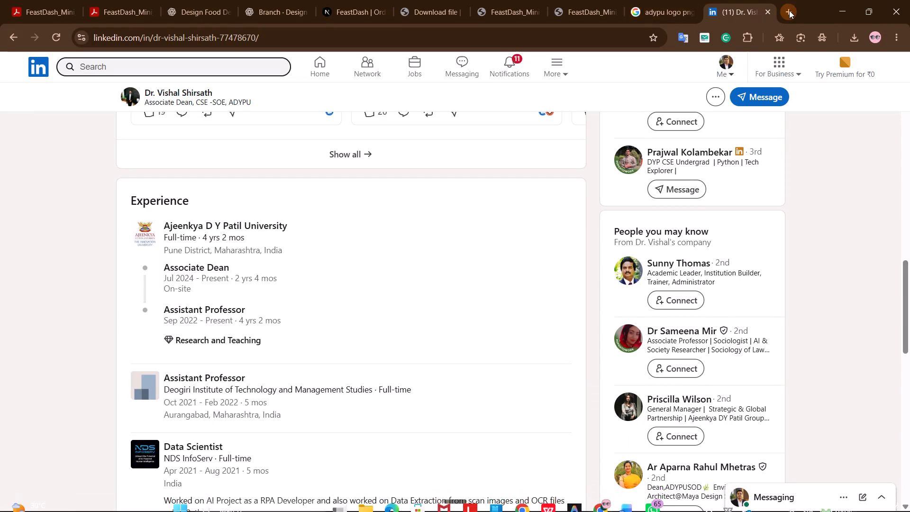
{"action": "key", "text": "ctrl+w"}
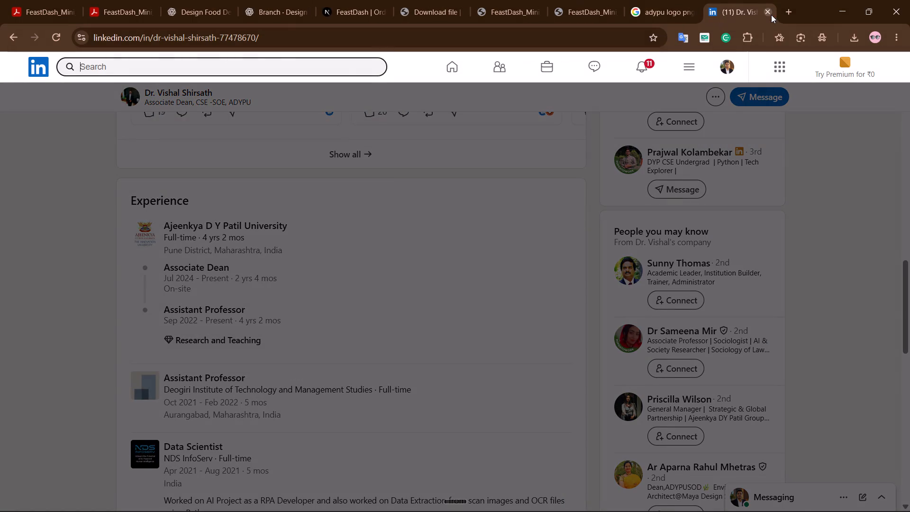
{"action": "key", "text": "ctrl+shift+n"}
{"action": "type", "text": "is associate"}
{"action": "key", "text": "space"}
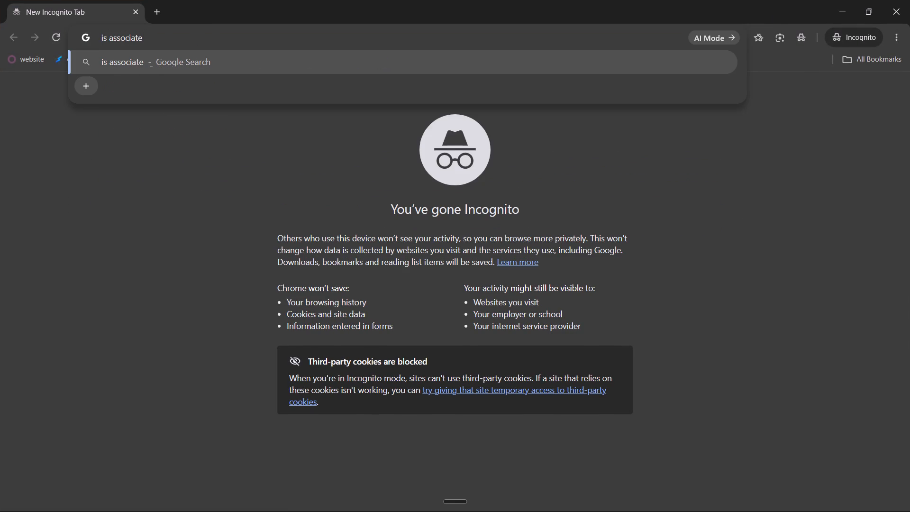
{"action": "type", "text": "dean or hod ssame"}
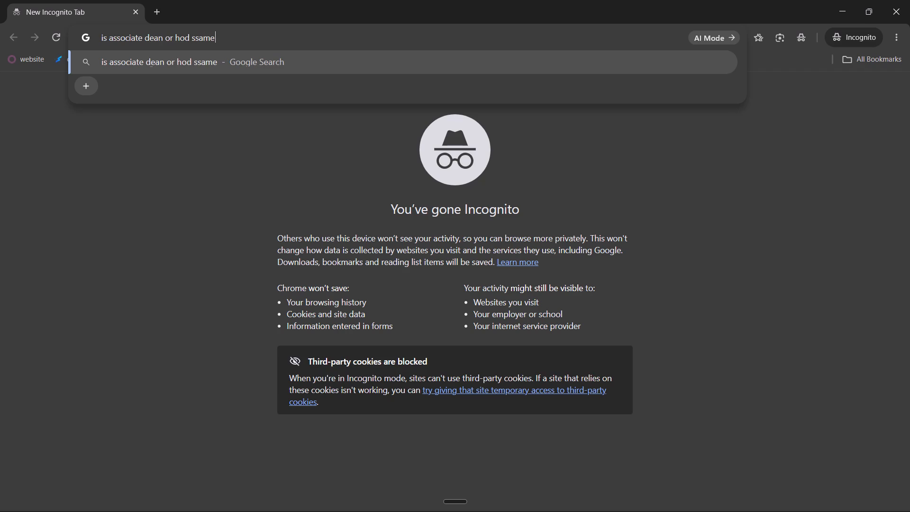
Search Google for "is associate dean or hod ssame" and refine the query to "is associate dean of department or hod ssame".
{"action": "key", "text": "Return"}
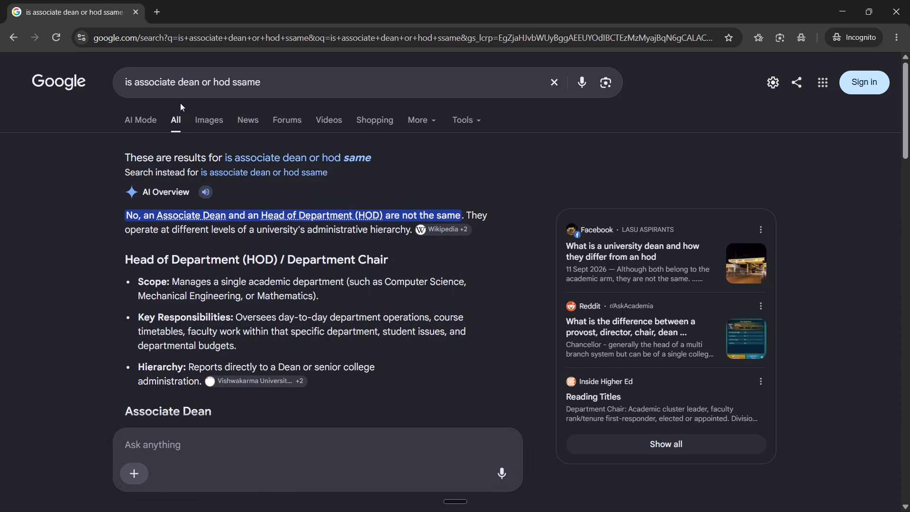
{"action": "left_click", "coordinate": [199, 83]}
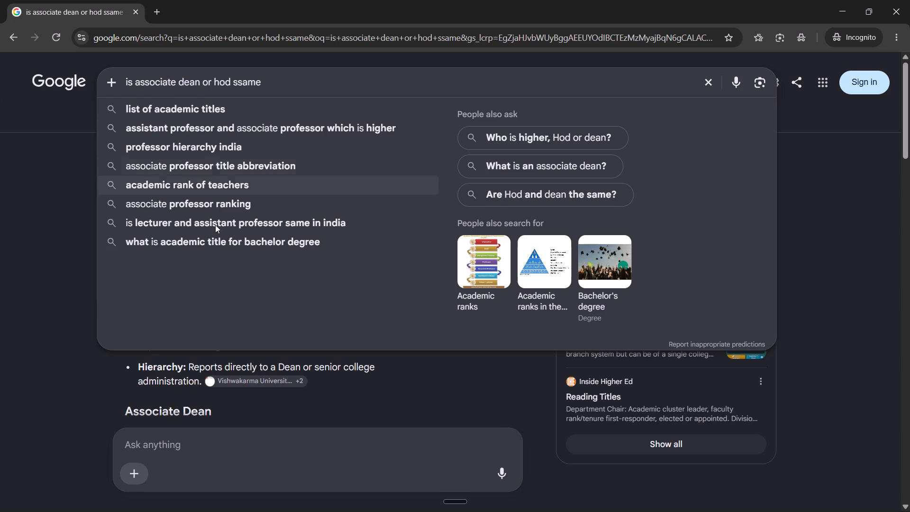
Dismiss the search suggestions and check the AI Overview comparing associate dean and HOD, and place the cursor back in the query.
{"action": "left_click", "coordinate": [71, 254]}
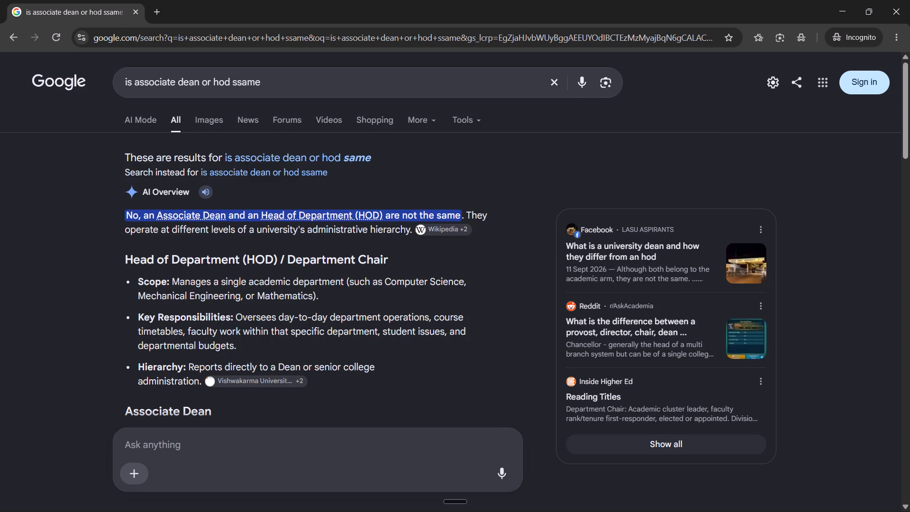
{"action": "scroll", "coordinate": [179, 330], "scroll_direction": "down", "scroll_amount": 3}
{"action": "scroll", "coordinate": [346, 270], "scroll_direction": "up", "scroll_amount": 5}
{"action": "left_click", "coordinate": [200, 80]}
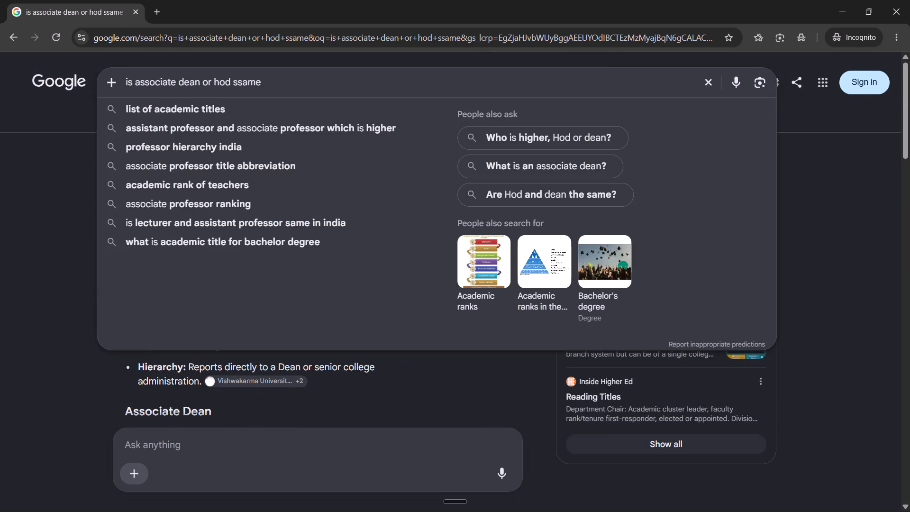
Switch to the associate dean's LinkedIn profile and check the job title in the profile header.
{"action": "key", "text": "alt+Tab"}
{"action": "scroll", "coordinate": [365, 216], "scroll_direction": "up", "scroll_amount": 5}
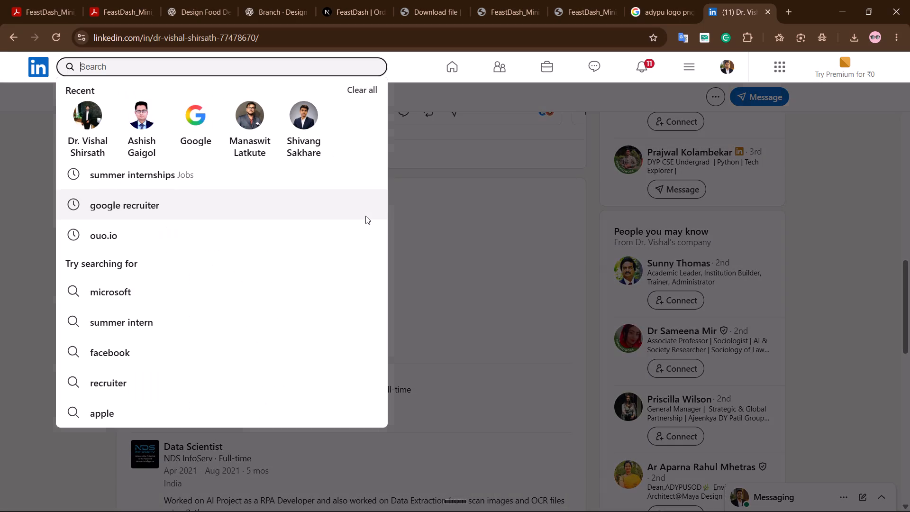
{"action": "left_click", "coordinate": [476, 259]}
{"action": "scroll", "coordinate": [476, 259], "scroll_direction": "up", "scroll_amount": 18}
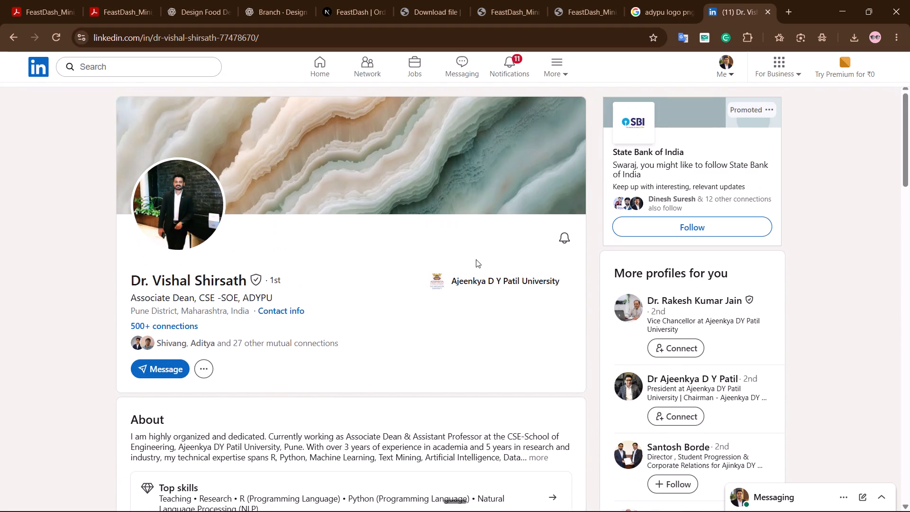
Return to the incognito Google results and refine the query to "is associate dean of department or hod ssame".
{"action": "key", "text": "alt+Tab"}
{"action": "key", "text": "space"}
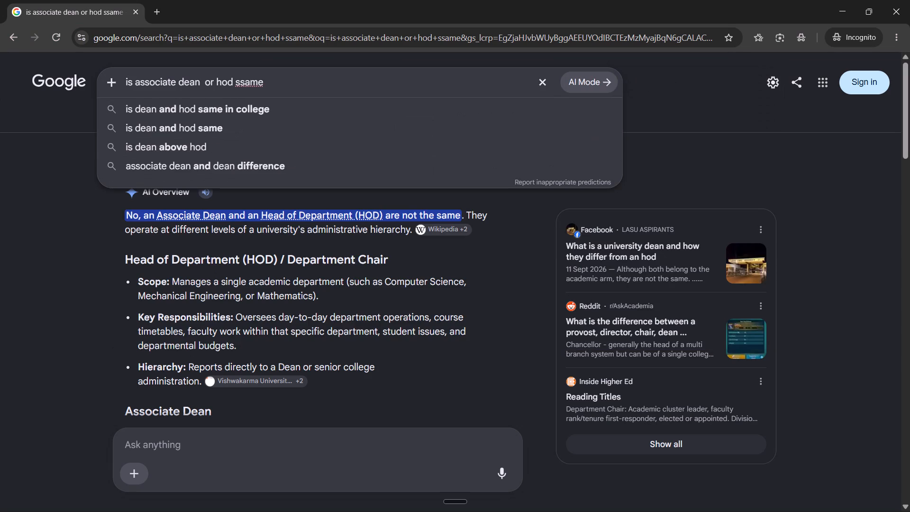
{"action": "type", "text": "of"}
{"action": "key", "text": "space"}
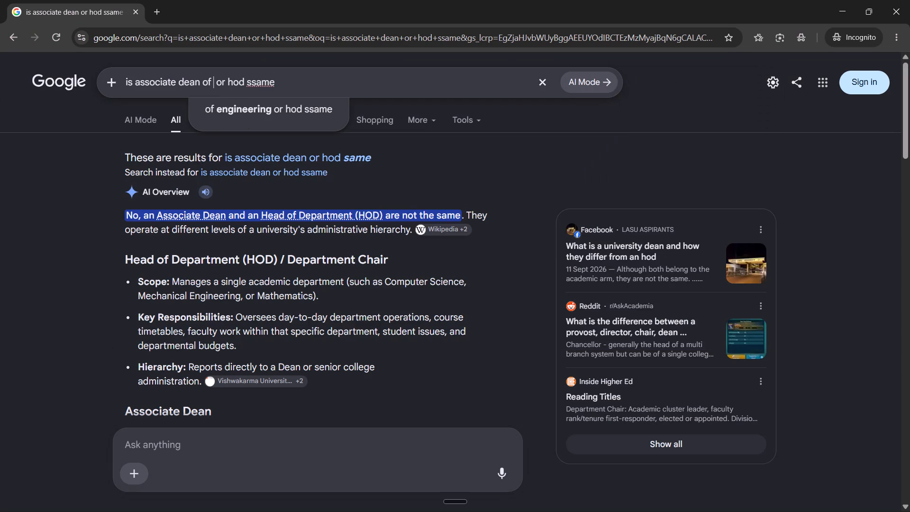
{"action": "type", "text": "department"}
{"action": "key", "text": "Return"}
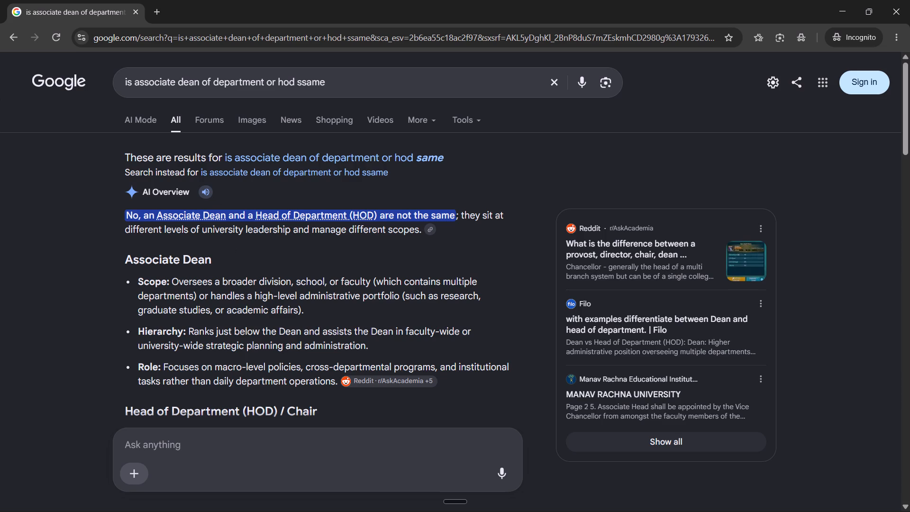
Change the search to "is associate dean cse department or hod of CSE" and read the AI Overview.
{"action": "left_click", "coordinate": [213, 85]}
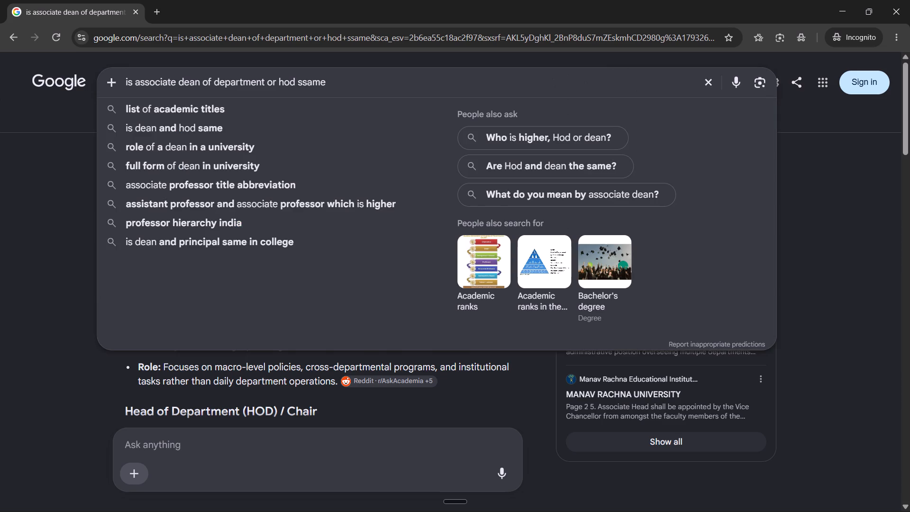
{"action": "type", "text": "specid"}
{"action": "key", "text": "BackSpace"}
{"action": "key", "text": "BackSpace"}
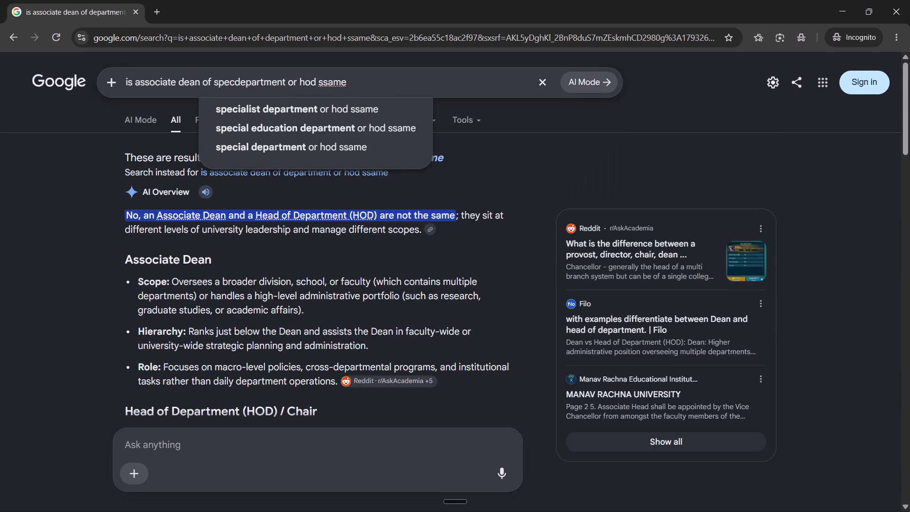
{"action": "key", "text": "BackSpace"}
{"action": "key", "text": "BackSpace"}
{"action": "key", "text": "BackSpace"}
{"action": "key", "text": "BackSpace"}
{"action": "key", "text": "Right"}
{"action": "key", "text": "Right"}
{"action": "key", "text": "Right"}
{"action": "key", "text": "Right"}
{"action": "key", "text": "Right"}
{"action": "key", "text": "Right"}
{"action": "key", "text": "Right"}
{"action": "key", "text": "Right"}
{"action": "key", "text": "Right"}
{"action": "key", "text": "Right"}
{"action": "key", "text": "Right"}
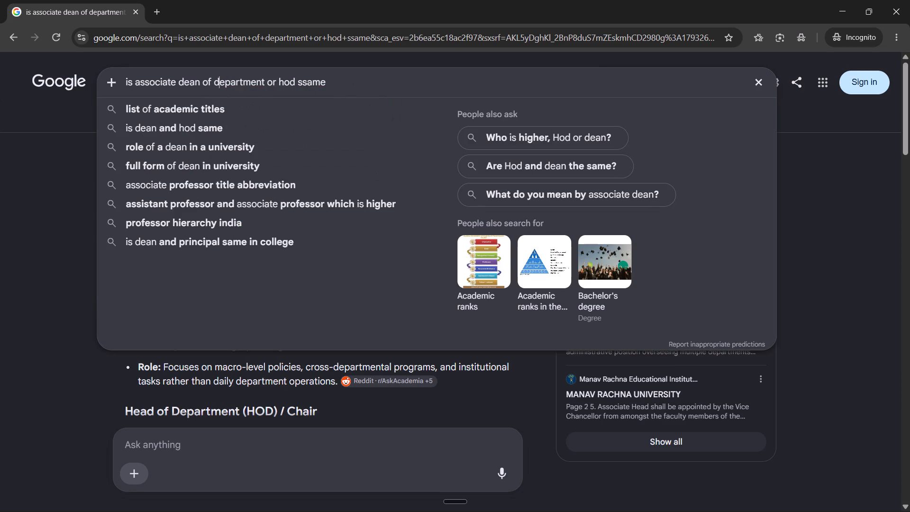
{"action": "key", "text": "BackSpace"}
{"action": "key", "text": "BackSpace"}
{"action": "key", "text": "BackSpace"}
{"action": "key", "text": "BackSpace"}
{"action": "key", "text": "BackSpace"}
{"action": "key", "text": "BackSpace"}
{"action": "key", "text": "BackSpace"}
{"action": "key", "text": "BackSpace"}
{"action": "key", "text": "BackSpace"}
{"action": "key", "text": "BackSpace"}
{"action": "key", "text": "BackSpace"}
{"action": "key", "text": "BackSpace"}
{"action": "key", "text": "BackSpace"}
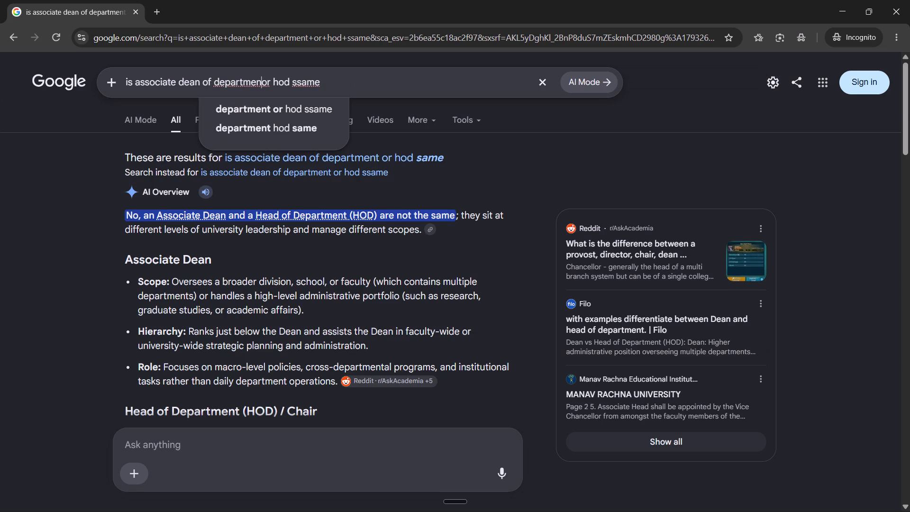
{"action": "key", "text": "BackSpace"}
{"action": "type", "text": "CSE"}
{"action": "key", "text": "space"}
{"action": "key", "text": "Down"}
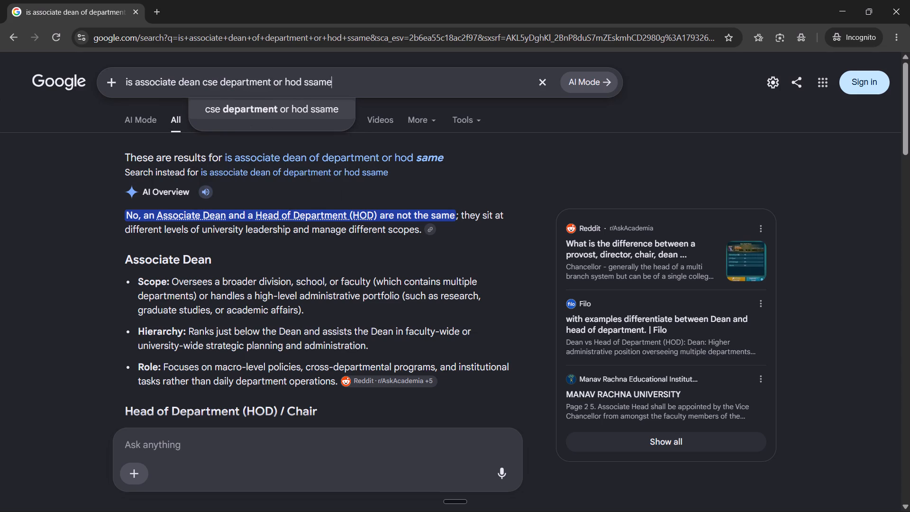
{"action": "key", "text": "BackSpace"}
{"action": "key", "text": "BackSpace"}
{"action": "key", "text": "BackSpace"}
{"action": "key", "text": "BackSpace"}
{"action": "key", "text": "BackSpace"}
{"action": "type", "text": "of CSE"}
{"action": "key", "text": "Return"}
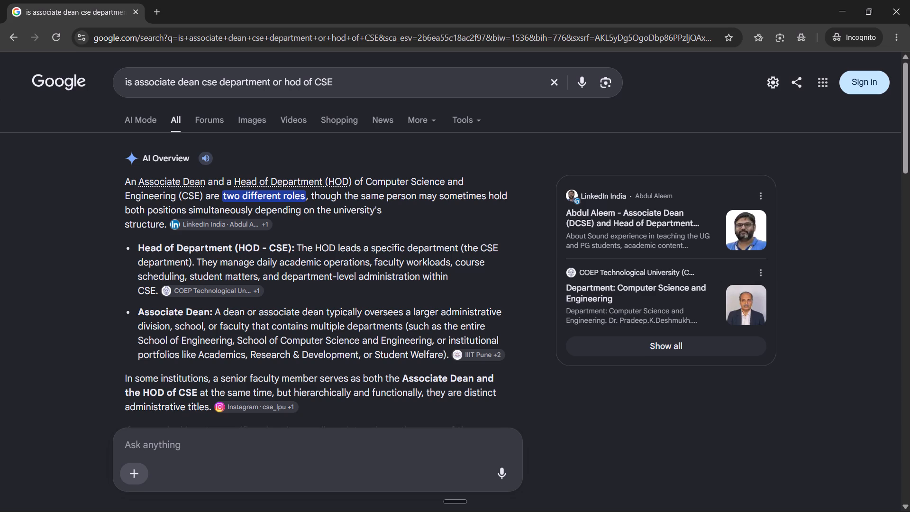
{"action": "scroll", "coordinate": [243, 347], "scroll_direction": "down", "scroll_amount": 3}
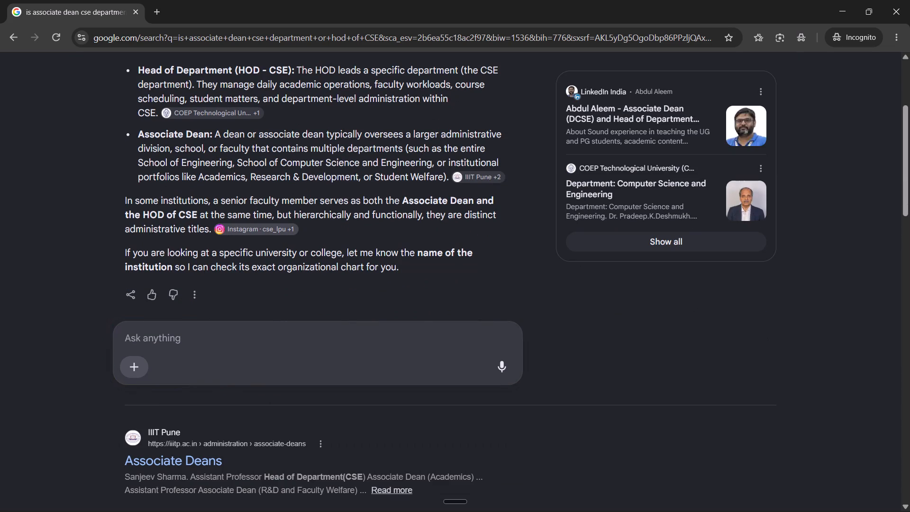
Switch to the CSE associate dean's LinkedIn profile and examine the experience, education and skills sections for the department role held at Ajeenkya D Y Patil University.
{"action": "key", "text": "alt+Tab"}
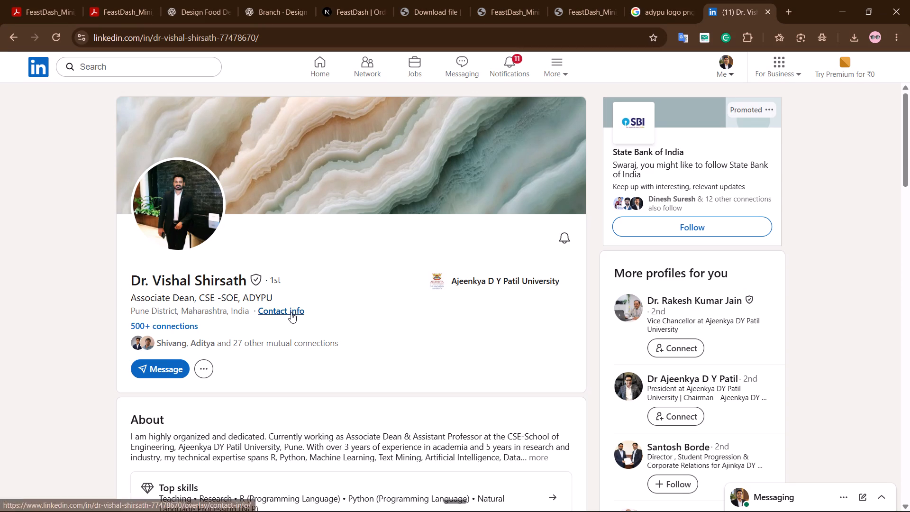
{"action": "scroll", "coordinate": [291, 312], "scroll_direction": "down", "scroll_amount": 5}
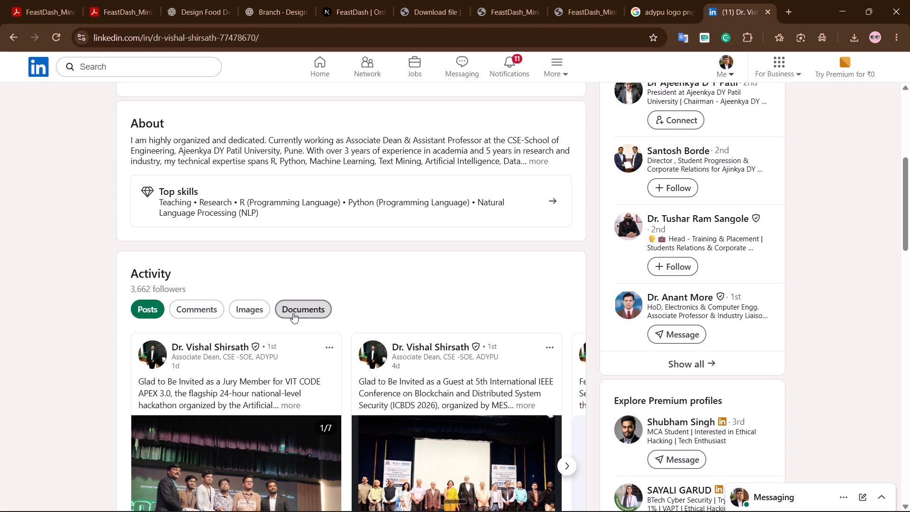
{"action": "scroll", "coordinate": [352, 401], "scroll_direction": "down", "scroll_amount": 8}
{"action": "scroll", "coordinate": [114, 397], "scroll_direction": "down", "scroll_amount": 2}
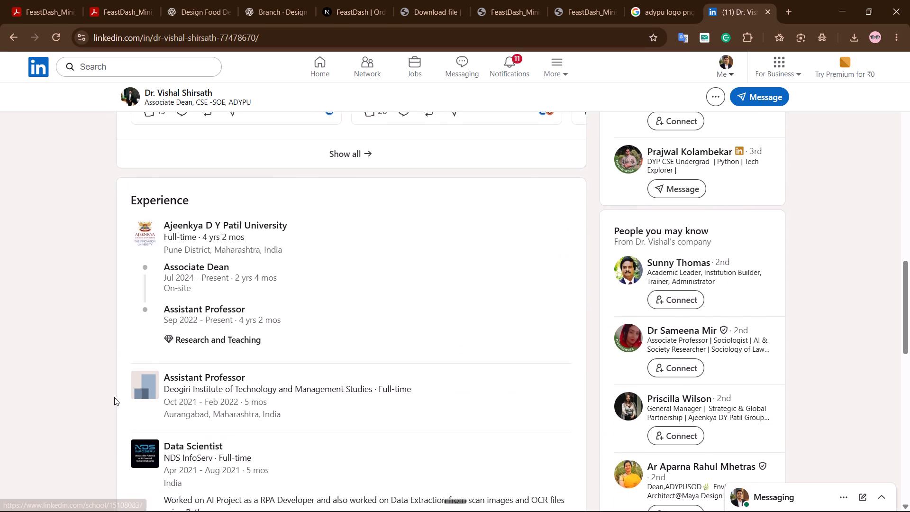
{"action": "scroll", "coordinate": [114, 397], "scroll_direction": "down", "scroll_amount": 4}
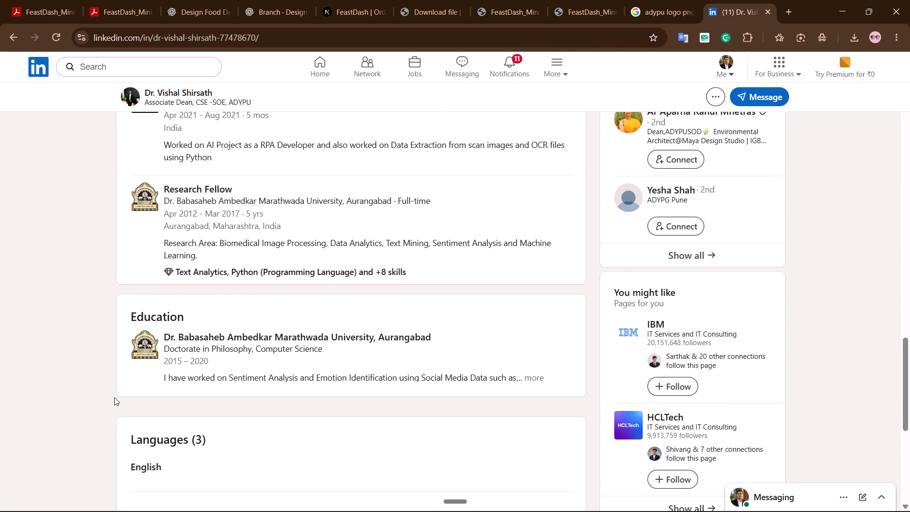
{"action": "scroll", "coordinate": [114, 397], "scroll_direction": "down", "scroll_amount": 2}
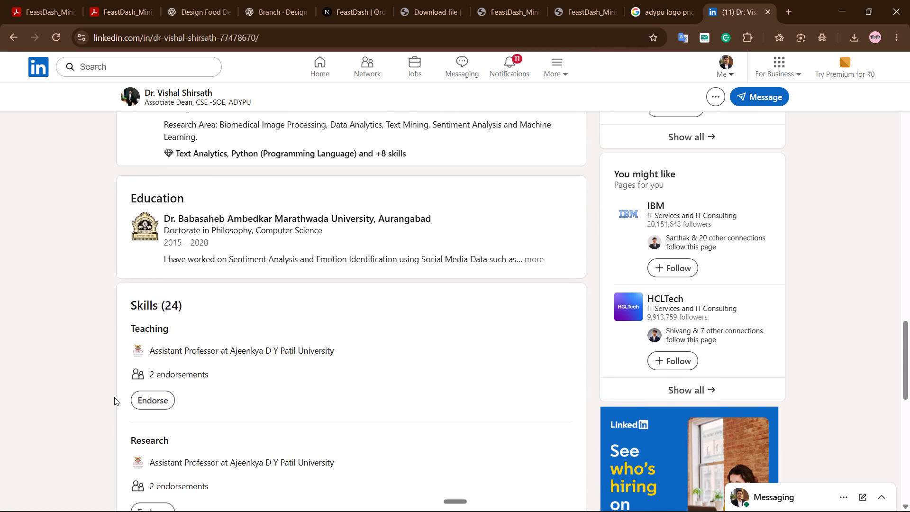
{"action": "scroll", "coordinate": [114, 397], "scroll_direction": "down", "scroll_amount": 2}
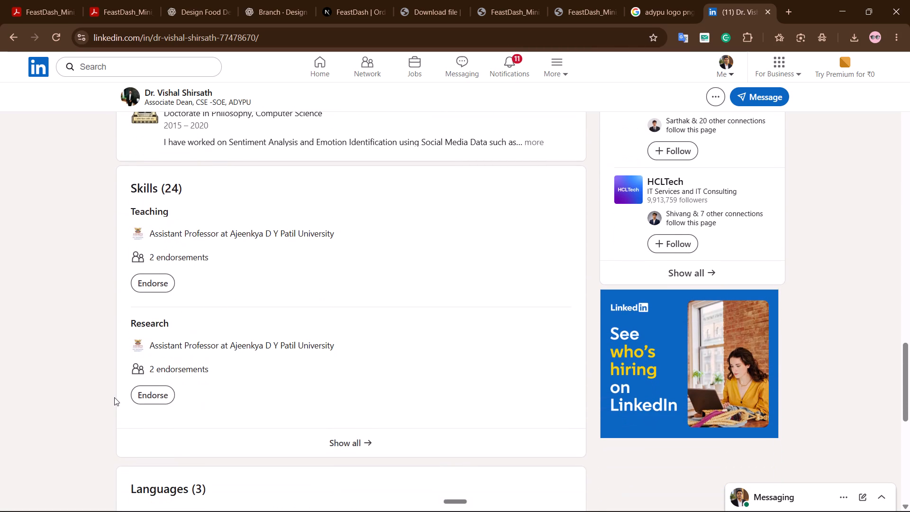
{"action": "scroll", "coordinate": [114, 397], "scroll_direction": "up", "scroll_amount": 1}
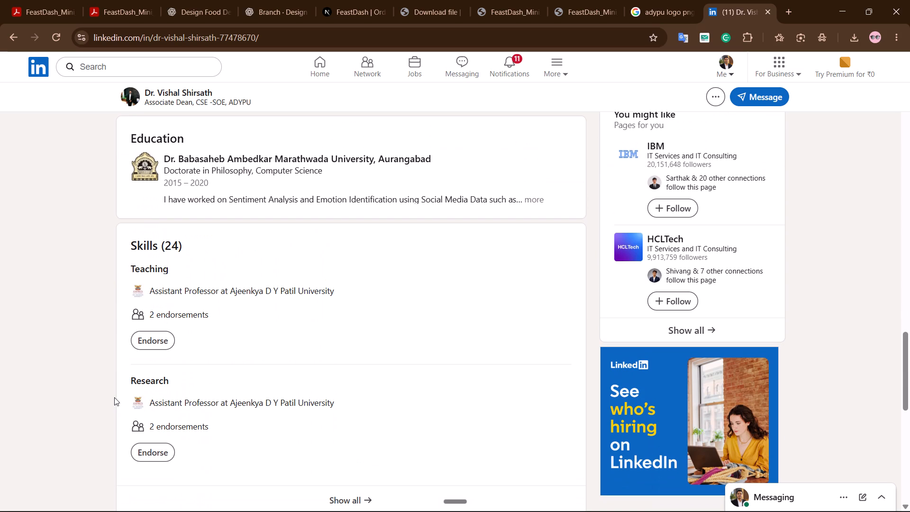
{"action": "scroll", "coordinate": [114, 397], "scroll_direction": "down", "scroll_amount": 8}
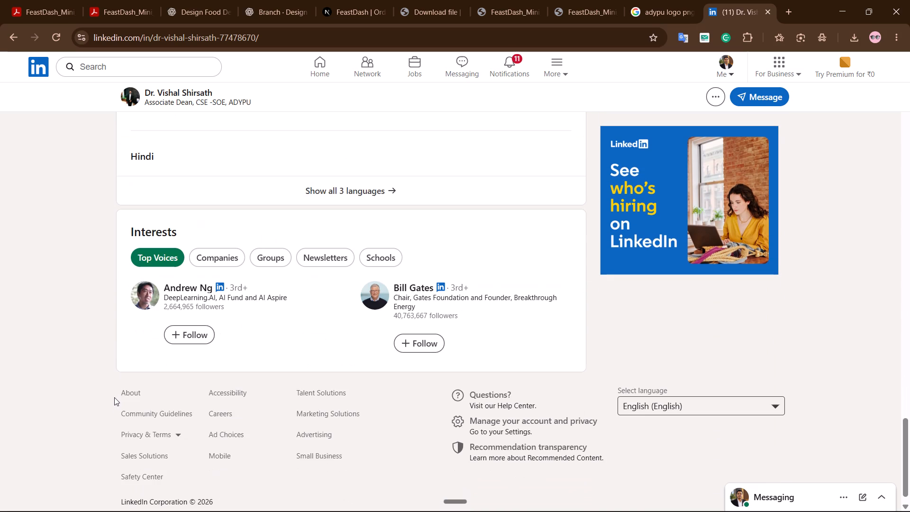
{"action": "scroll", "coordinate": [114, 397], "scroll_direction": "up", "scroll_amount": 16}
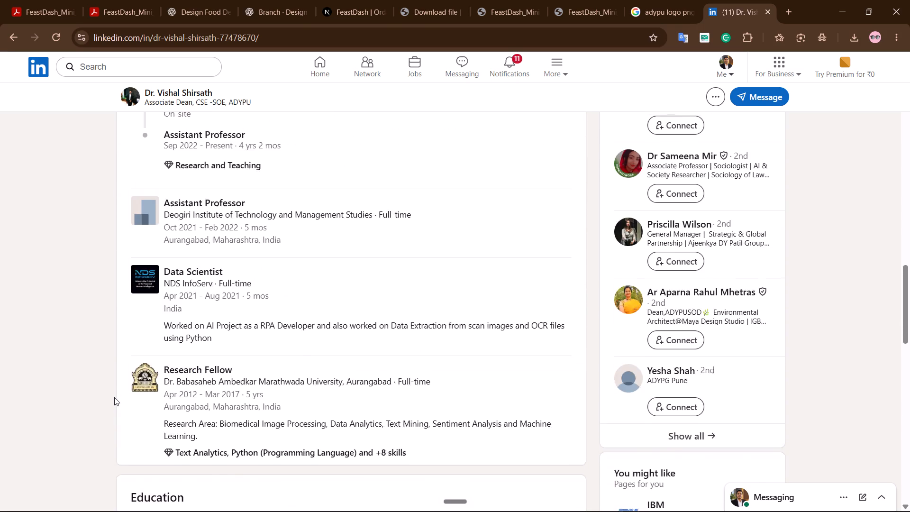
{"action": "scroll", "coordinate": [114, 397], "scroll_direction": "up", "scroll_amount": 17}
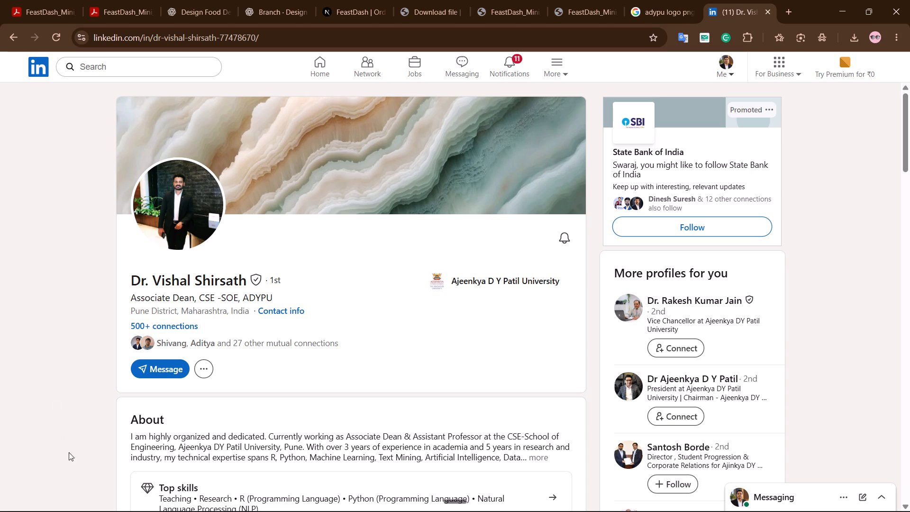
Expand the full About text on the associate dean's LinkedIn profile and read it.
{"action": "scroll", "coordinate": [473, 351], "scroll_direction": "down", "scroll_amount": 2}
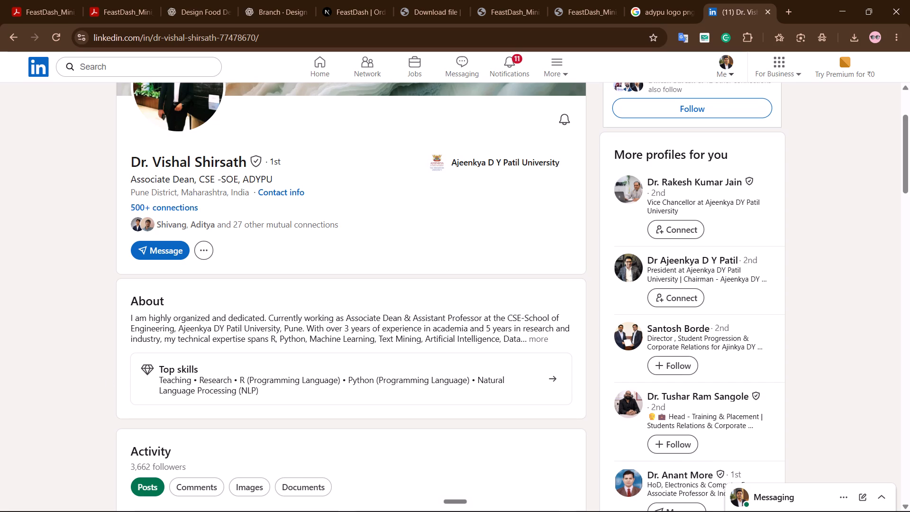
{"action": "left_click", "coordinate": [526, 339]}
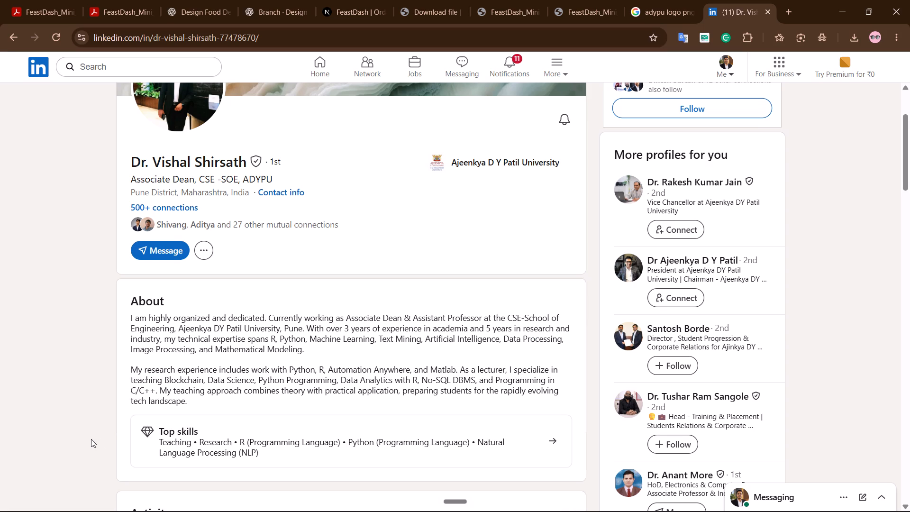
On LinkedIn, check the CSE associate dean's profile headline and About section for their position.
{"action": "scroll", "coordinate": [91, 439], "scroll_direction": "up", "scroll_amount": 7}
{"action": "scroll", "coordinate": [111, 445], "scroll_direction": "down", "scroll_amount": 2}
{"action": "scroll", "coordinate": [111, 445], "scroll_direction": "up", "scroll_amount": 4}
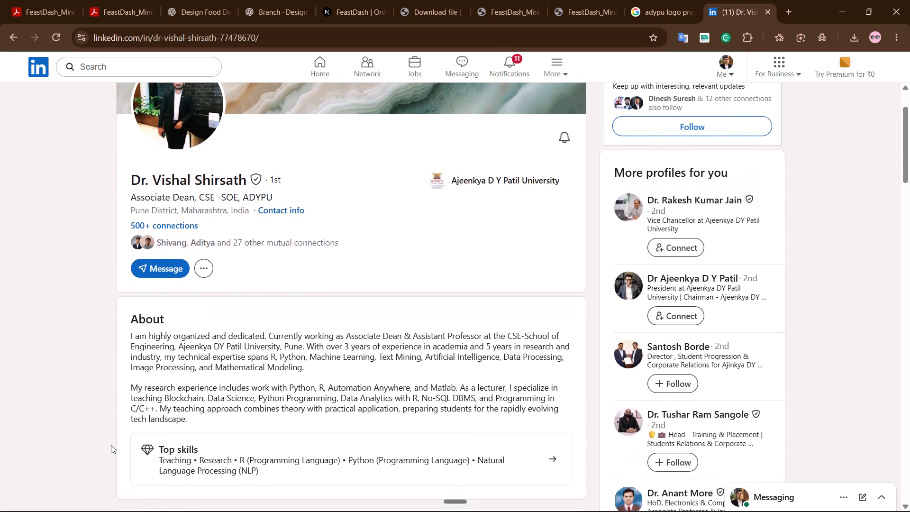
{"action": "scroll", "coordinate": [111, 445], "scroll_direction": "up", "scroll_amount": 4}
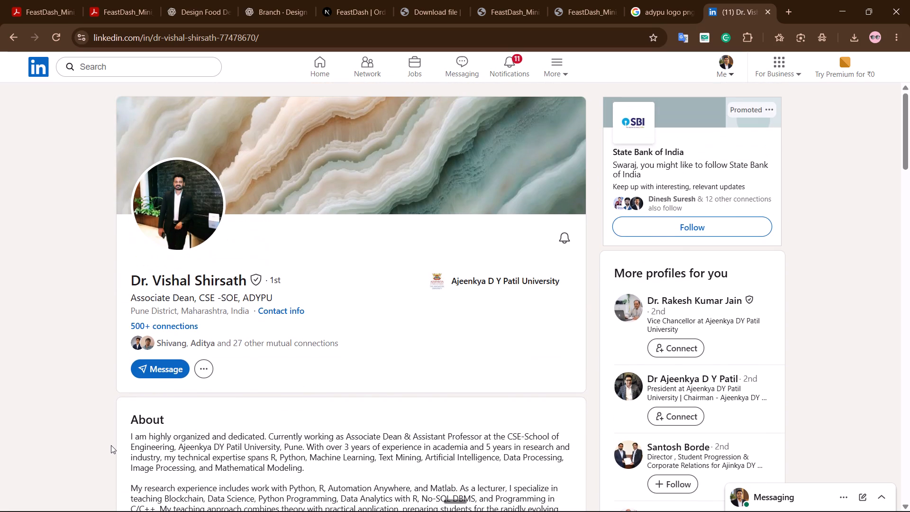
View the two LinkedIn conversations and the shared Myntra remote hiring post, and close the chats and the WhatsApp notification.
{"action": "left_click", "coordinate": [759, 493]}
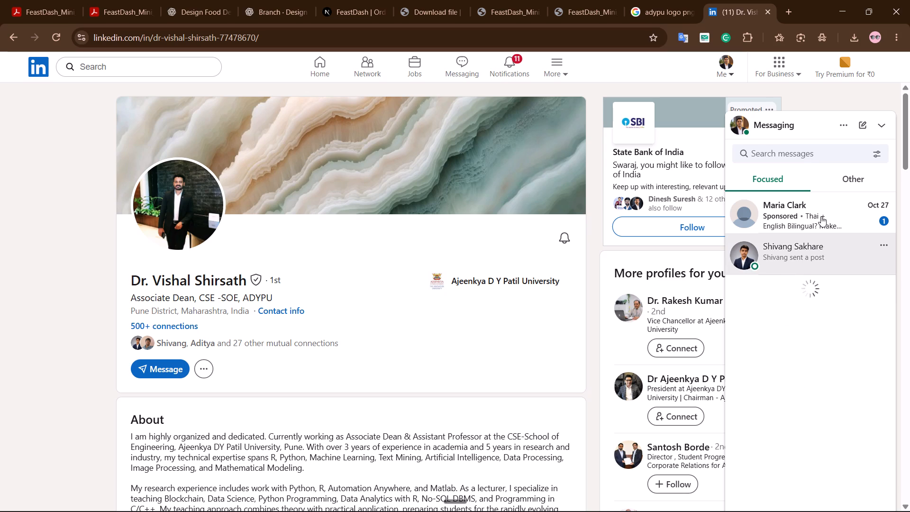
{"action": "left_click", "coordinate": [821, 216]}
{"action": "left_click", "coordinate": [821, 240]}
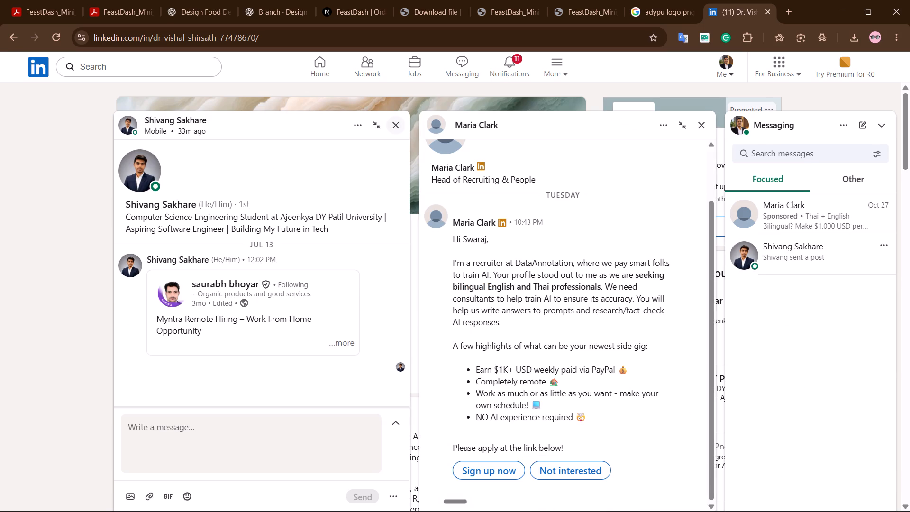
{"action": "left_click", "coordinate": [271, 312]}
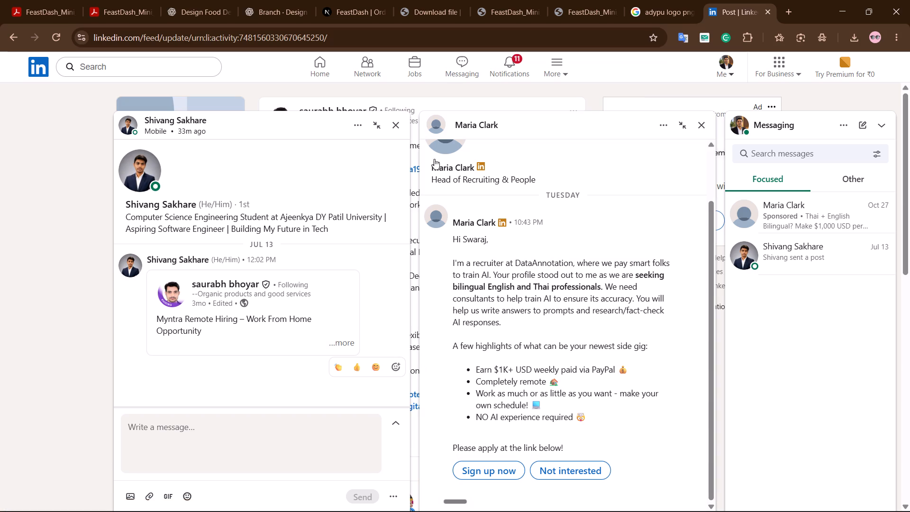
{"action": "left_click", "coordinate": [401, 124]}
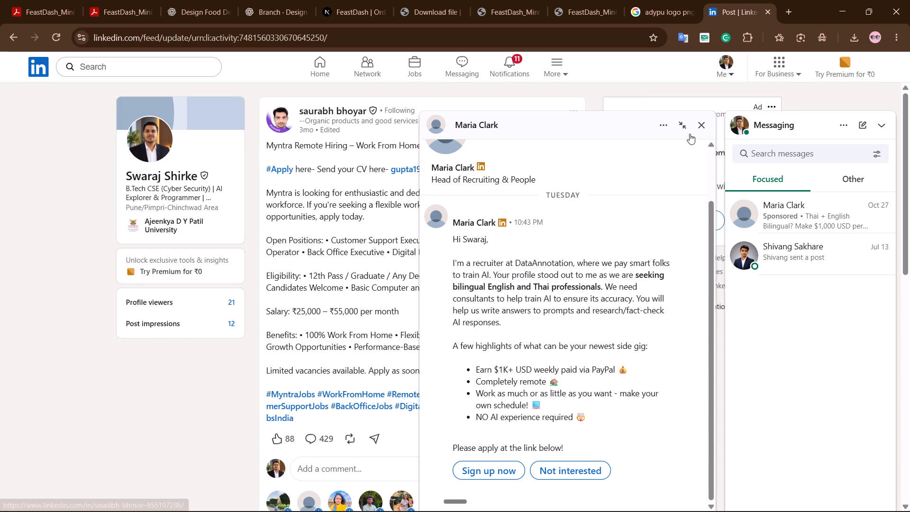
{"action": "left_click", "coordinate": [701, 127]}
{"action": "left_click", "coordinate": [882, 131]}
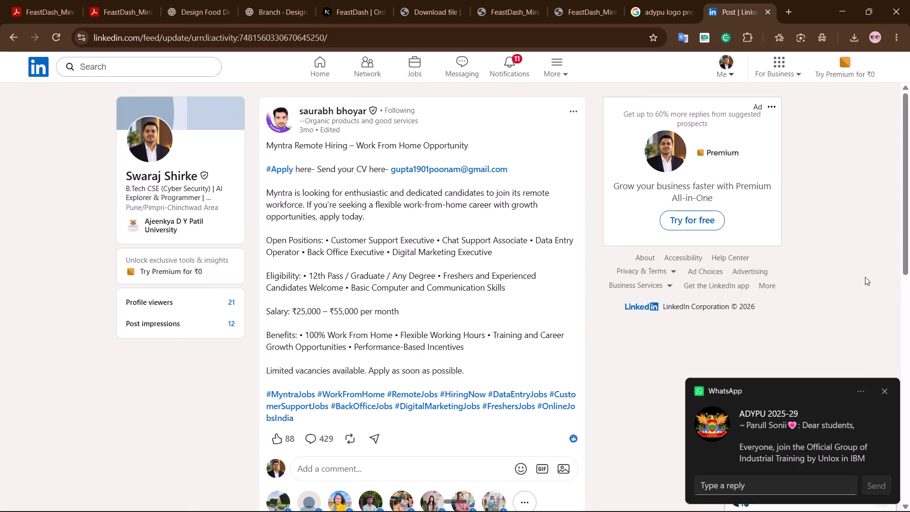
{"action": "left_click", "coordinate": [883, 393]}
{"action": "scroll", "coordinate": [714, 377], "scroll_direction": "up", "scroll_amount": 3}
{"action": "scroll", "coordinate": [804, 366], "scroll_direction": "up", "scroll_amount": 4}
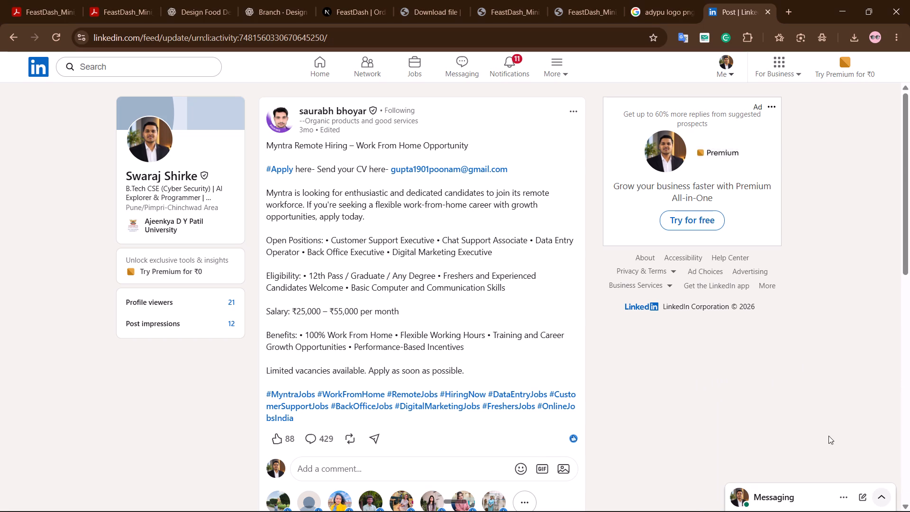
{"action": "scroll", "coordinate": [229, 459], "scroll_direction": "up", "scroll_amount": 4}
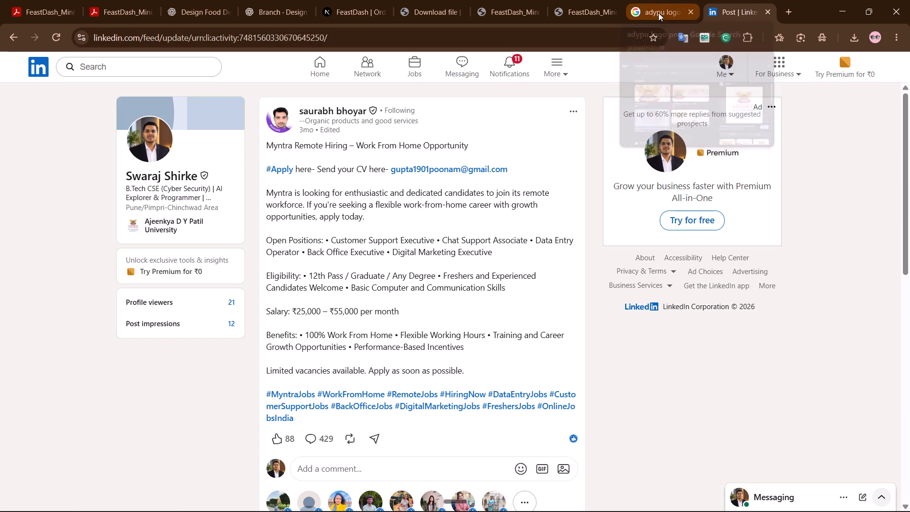
In a new incognito window, search for the department head's name with "adypu", open their LinkedIn profile and dismiss the sign-in prompt.
{"action": "key", "text": "ctrl+shift+n"}
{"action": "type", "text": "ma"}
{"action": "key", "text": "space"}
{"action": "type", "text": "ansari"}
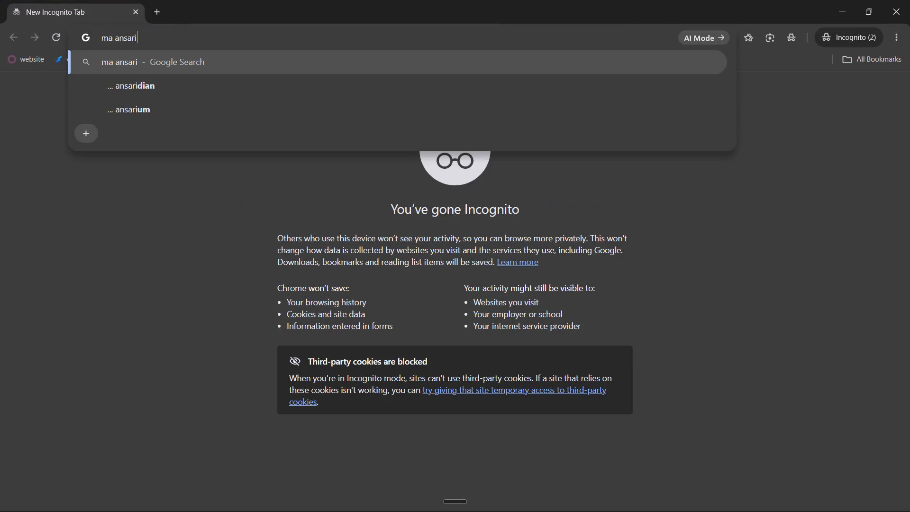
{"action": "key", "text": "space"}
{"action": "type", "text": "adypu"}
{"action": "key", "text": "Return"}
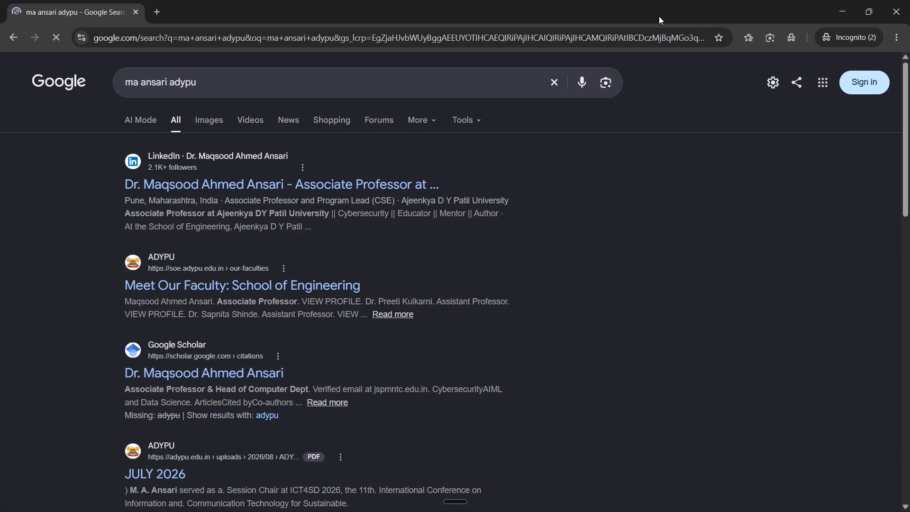
{"action": "left_click", "coordinate": [401, 178]}
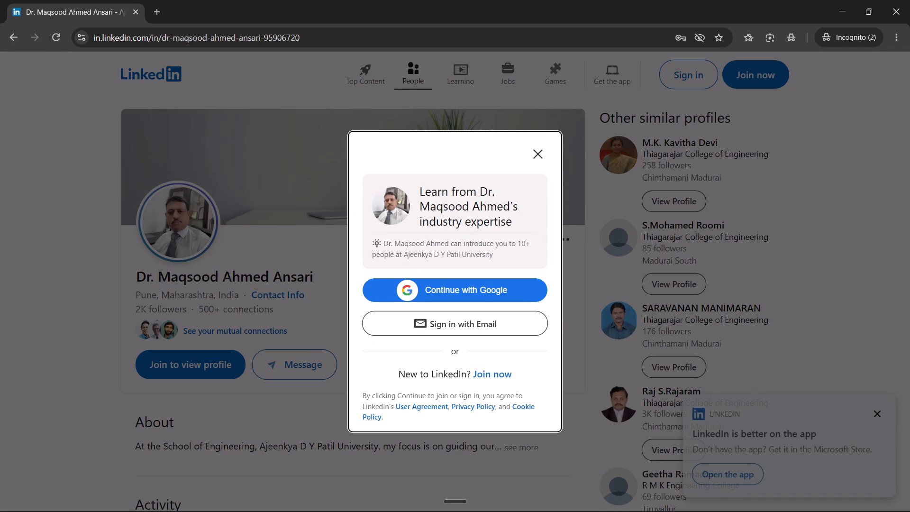
{"action": "left_click", "coordinate": [542, 151]}
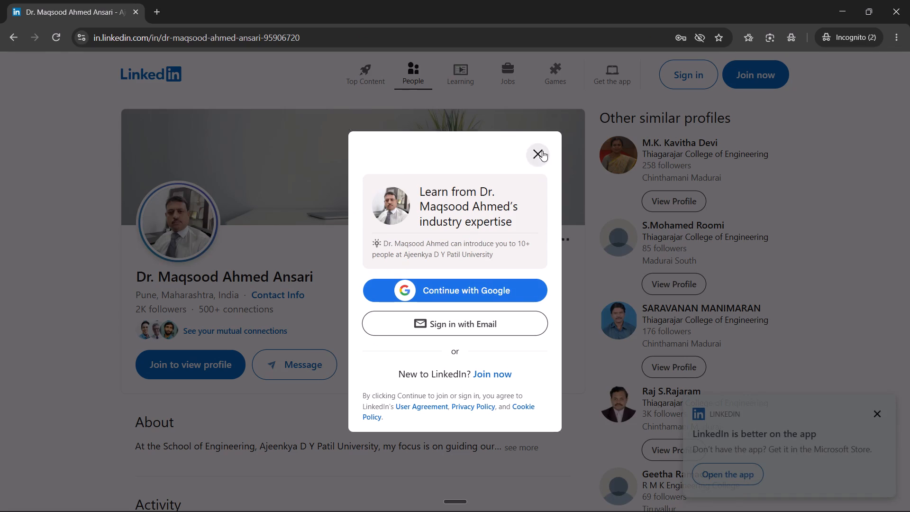
Copy the name from the LinkedIn profile into the blank line above "Head of Department" on the Word report's Certificate page, without an extra line, and save.
{"action": "left_click_drag", "start_coordinate": [331, 271], "coordinate": [137, 279]}
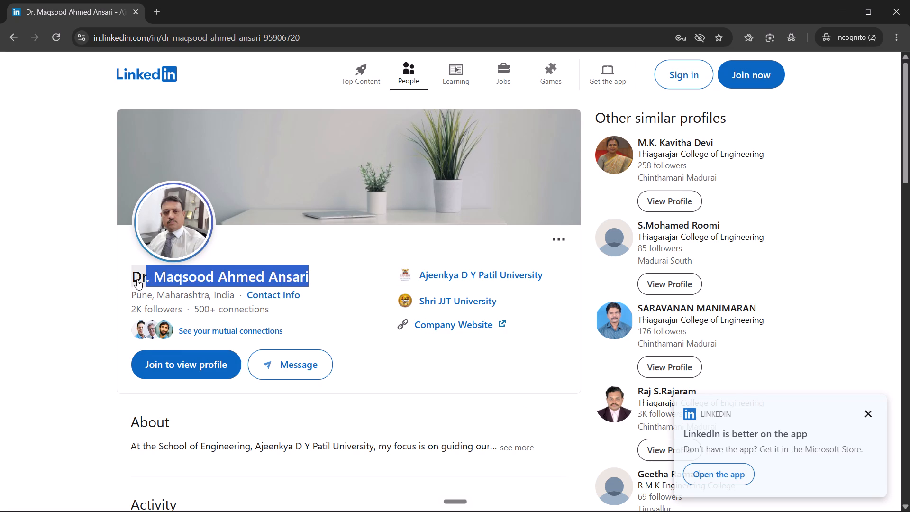
{"action": "left_click_drag", "start_coordinate": [137, 279], "coordinate": [133, 278]}
{"action": "key", "text": "ctrl+c"}
{"action": "key", "text": "alt+Tab"}
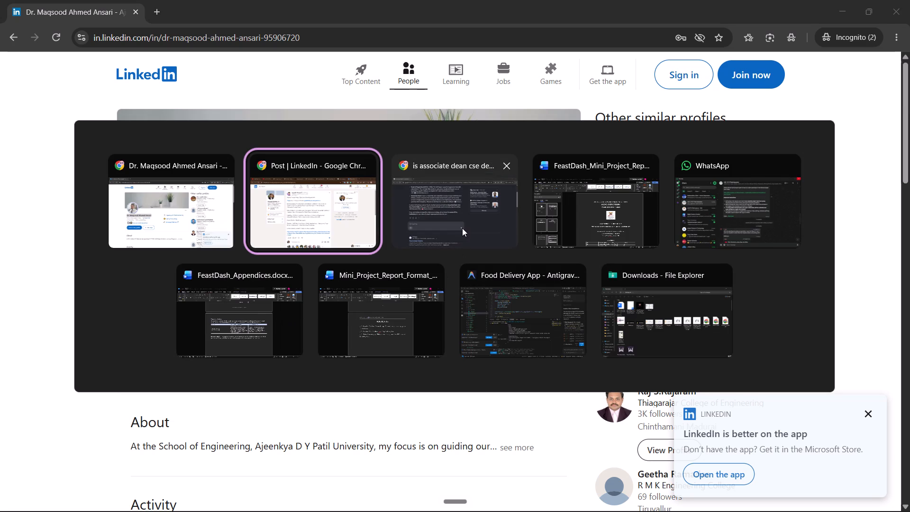
{"action": "left_click", "coordinate": [568, 210], "text": "alt"}
{"action": "scroll", "coordinate": [471, 357], "scroll_direction": "down", "scroll_amount": 17}
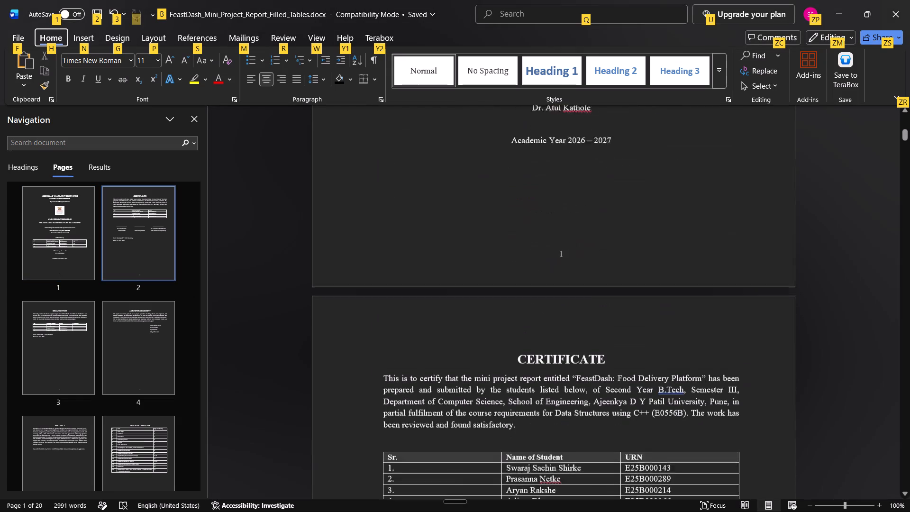
{"action": "left_click", "coordinate": [551, 354]}
{"action": "scroll", "coordinate": [551, 354], "scroll_direction": "down", "scroll_amount": 10}
{"action": "left_click", "coordinate": [561, 264]}
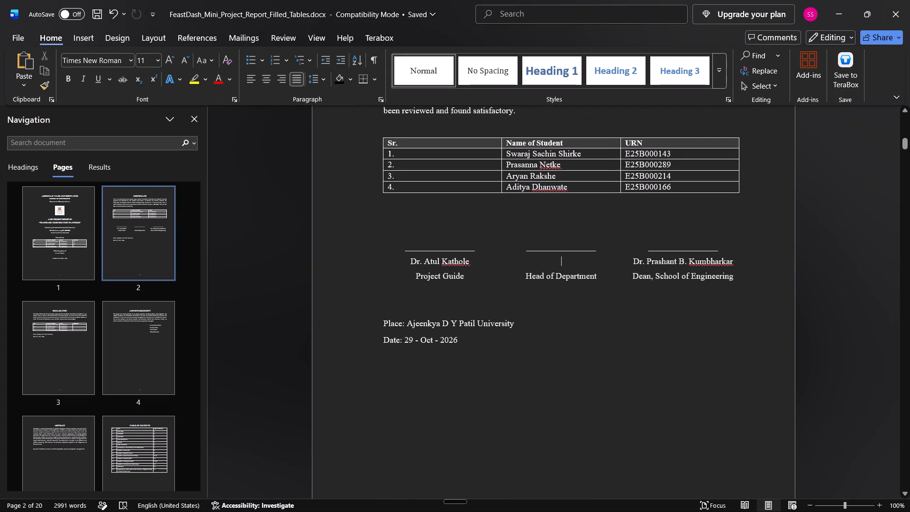
{"action": "key", "text": "ctrl+v"}
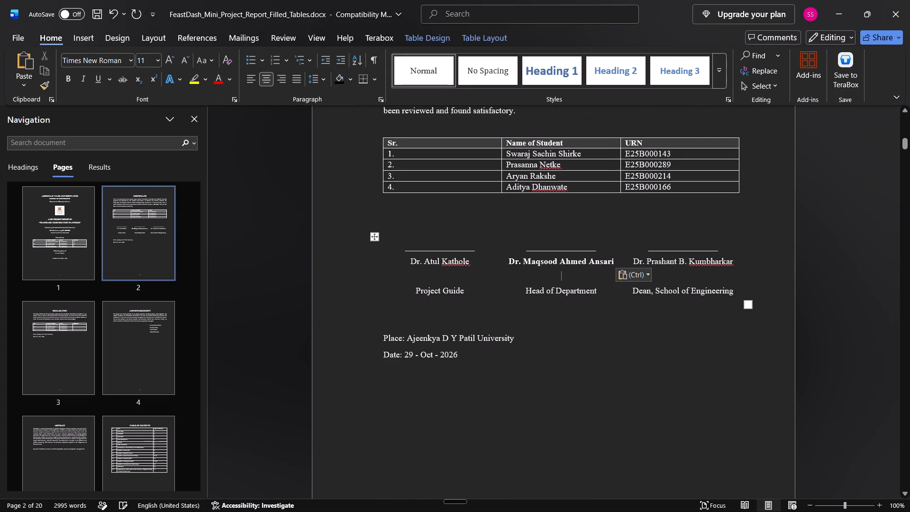
{"action": "key", "text": "BackSpace"}
{"action": "key", "text": "BackSpace"}
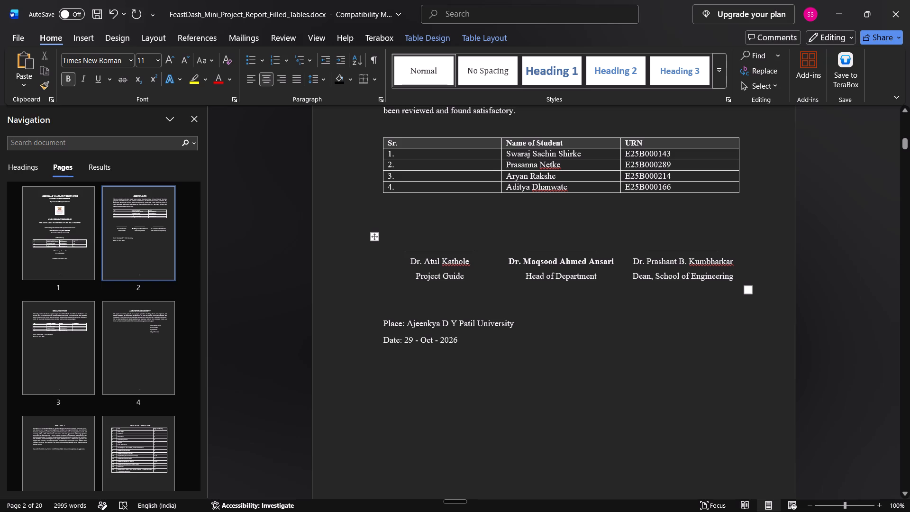
{"action": "left_click", "coordinate": [97, 18]}
Switch back to the incognito browser window and close the LinkedIn profile.
{"action": "key", "text": "alt+Tab"}
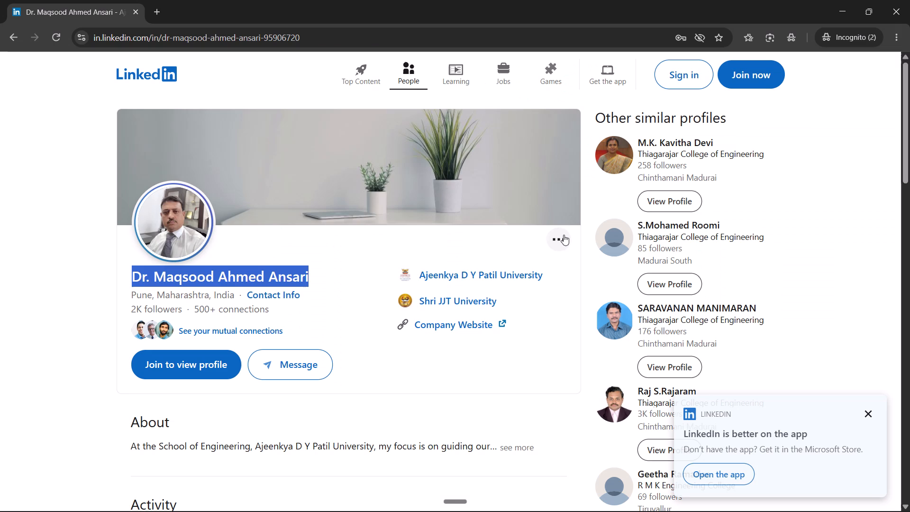
{"action": "key", "text": "ctrl+w"}
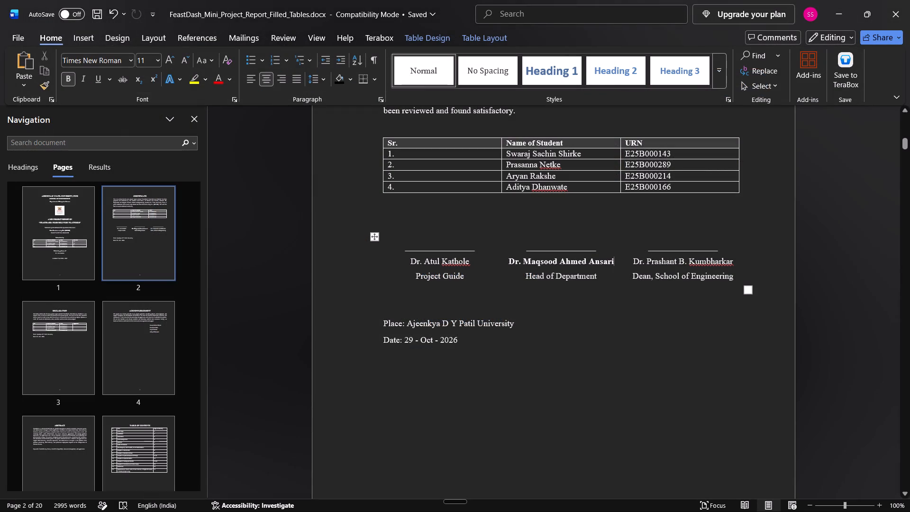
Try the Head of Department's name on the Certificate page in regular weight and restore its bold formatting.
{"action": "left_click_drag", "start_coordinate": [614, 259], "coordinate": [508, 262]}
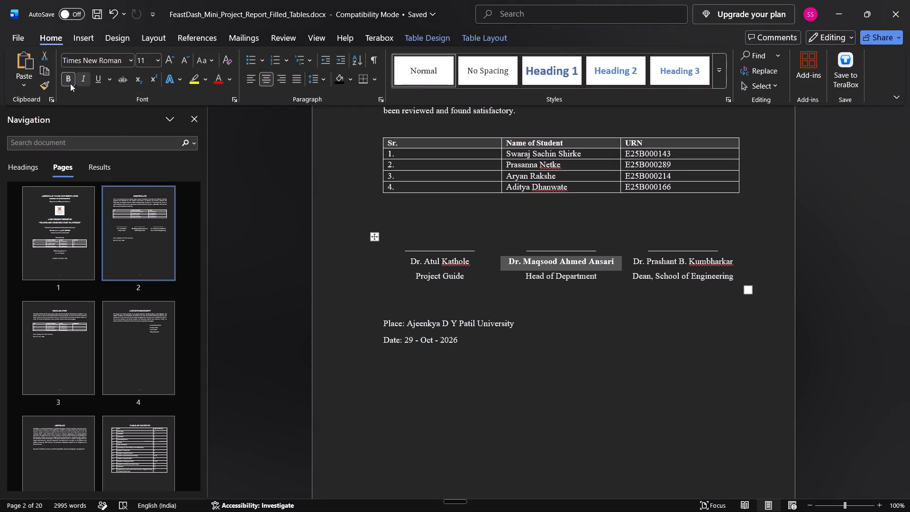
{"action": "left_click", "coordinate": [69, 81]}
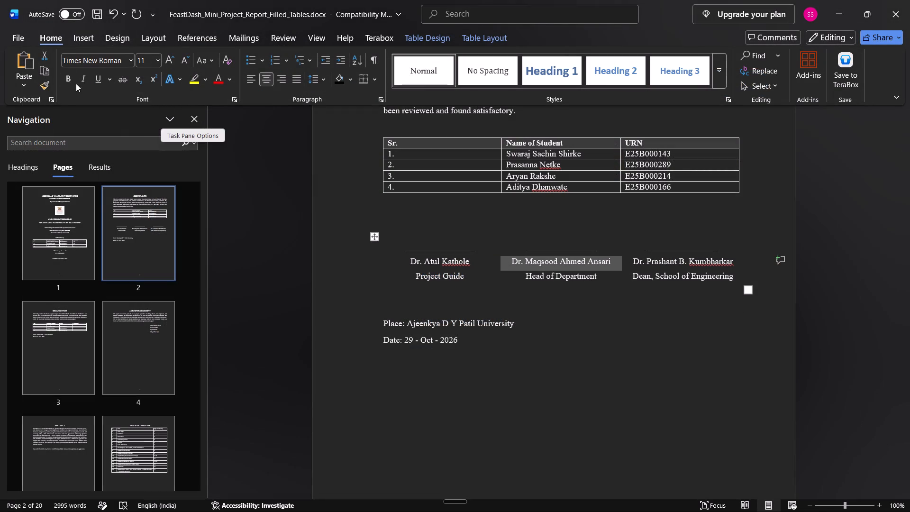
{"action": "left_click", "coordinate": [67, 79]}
Make the Project Guide's and Dean's names in the Certificate signature block bold and save the report.
{"action": "triple_click", "coordinate": [431, 259]}
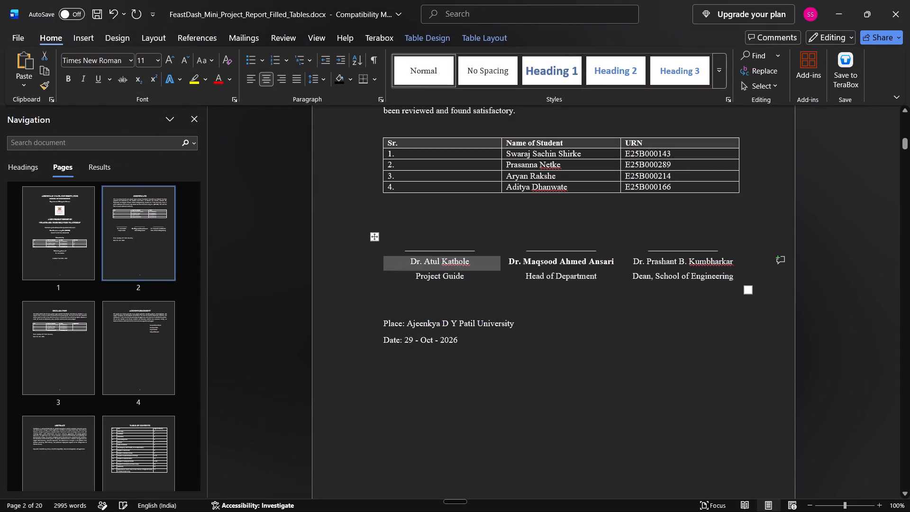
{"action": "left_click", "coordinate": [71, 77]}
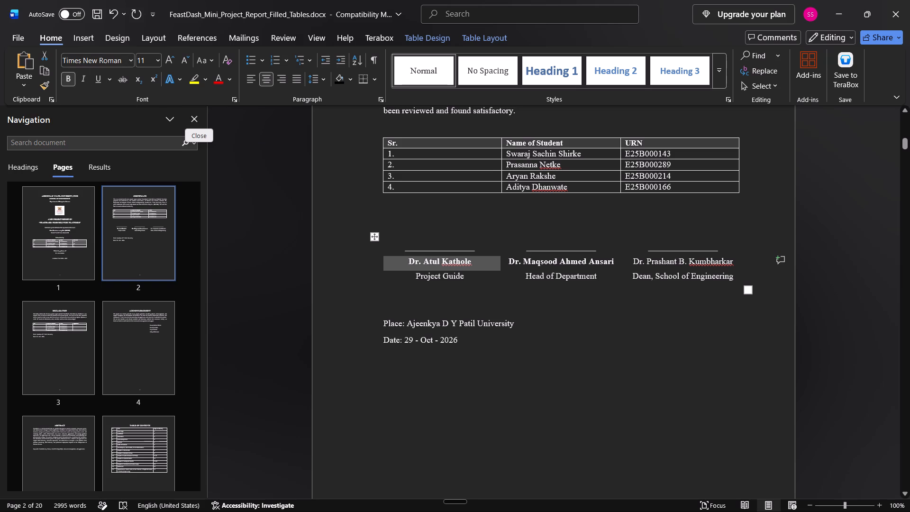
{"action": "triple_click", "coordinate": [685, 262]}
{"action": "left_click", "coordinate": [64, 74]}
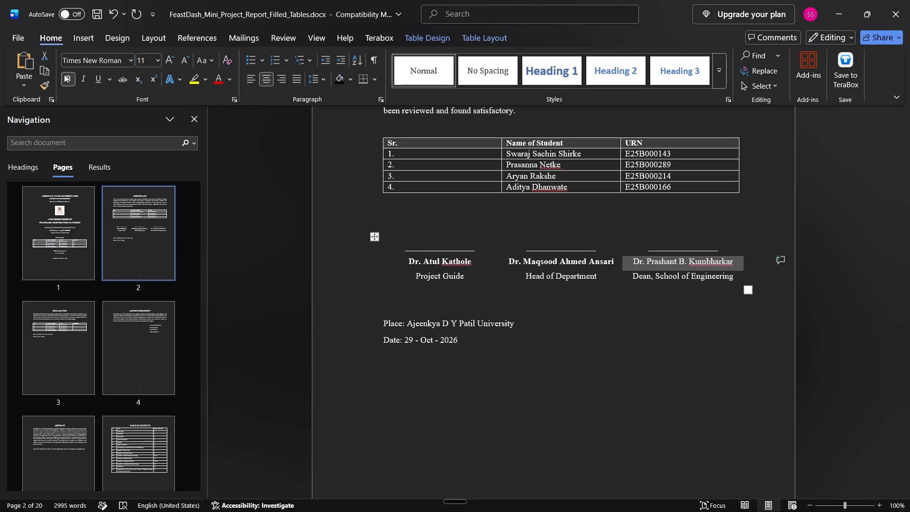
{"action": "left_click", "coordinate": [559, 299]}
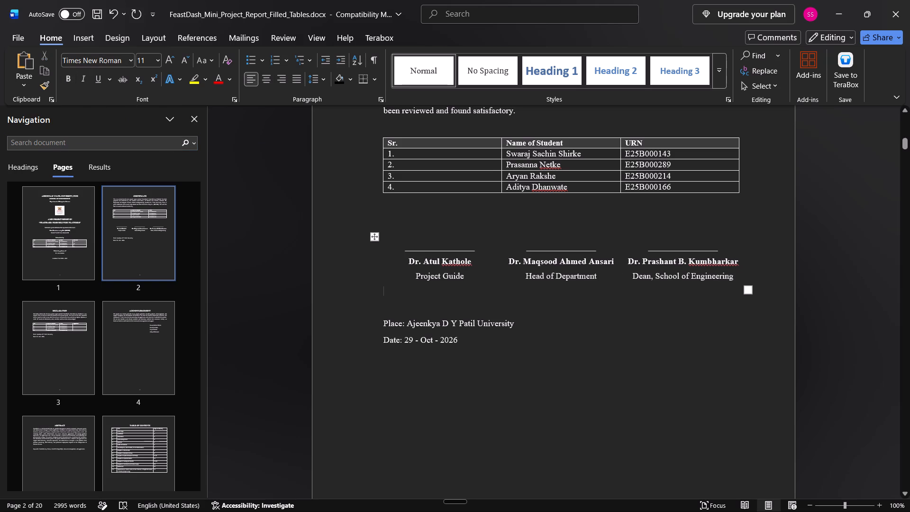
{"action": "left_click", "coordinate": [93, 15]}
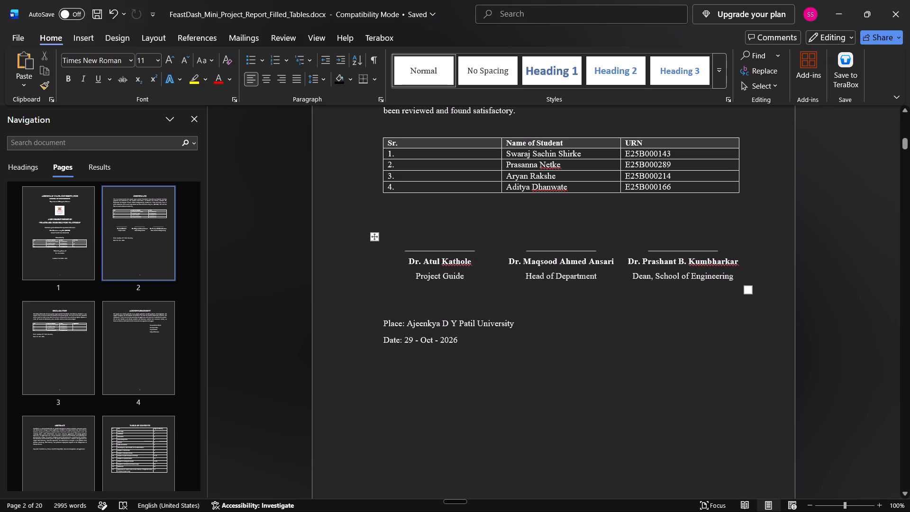
Switch to the Chrome window that holds the FeastDash project tabs.
{"action": "key", "text": "alt+Tab"}
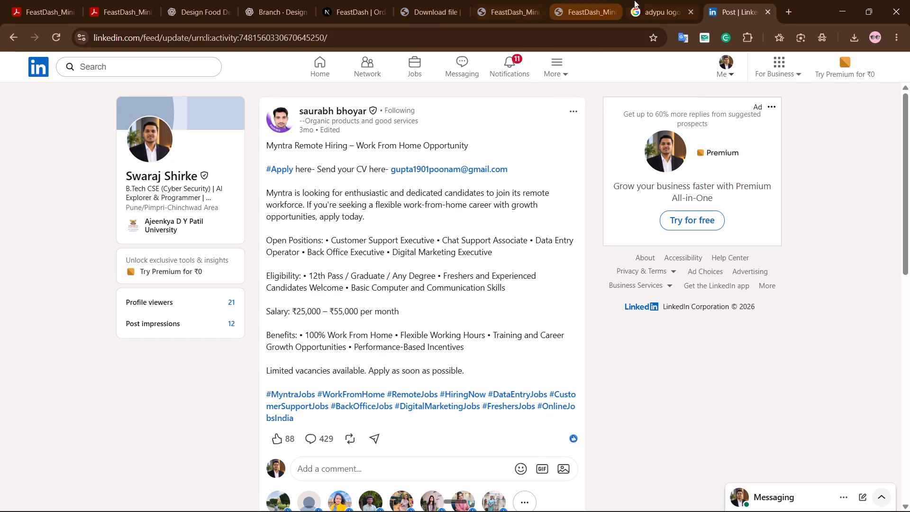
Close the LinkedIn post, the adypu logo search and the two rightmost FeastDash report PDFs.
{"action": "key", "text": "alt+Tab"}
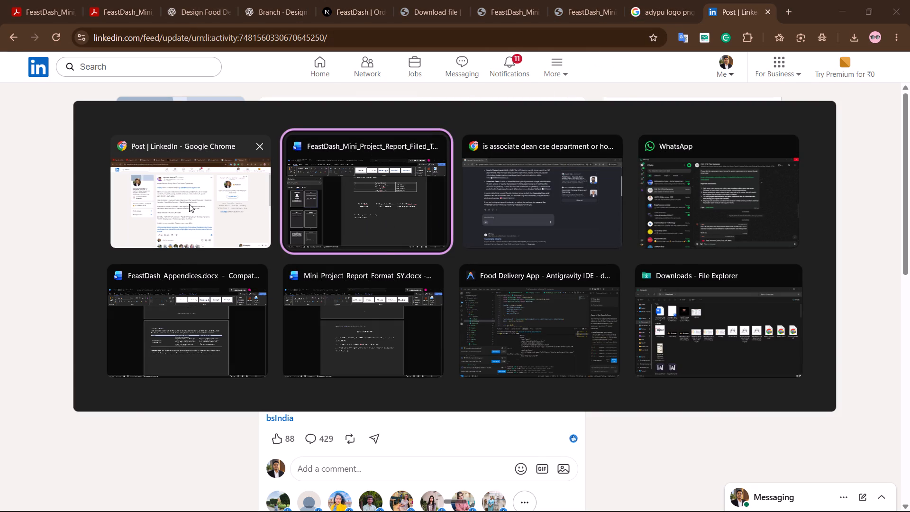
{"action": "left_click", "coordinate": [224, 201], "text": "alt"}
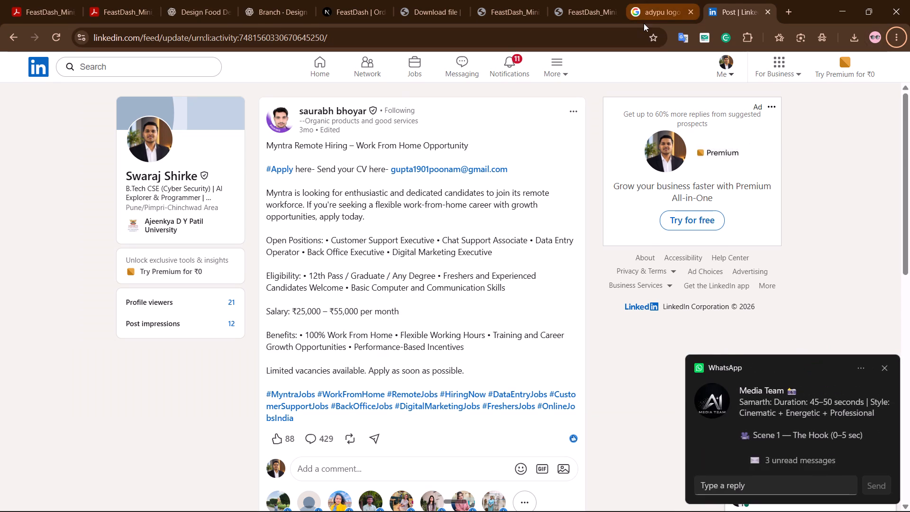
{"action": "key", "text": "ctrl+w"}
{"action": "key", "text": "ctrl+w"}
{"action": "key", "text": "ctrl+w"}
{"action": "key", "text": "ctrl+w"}
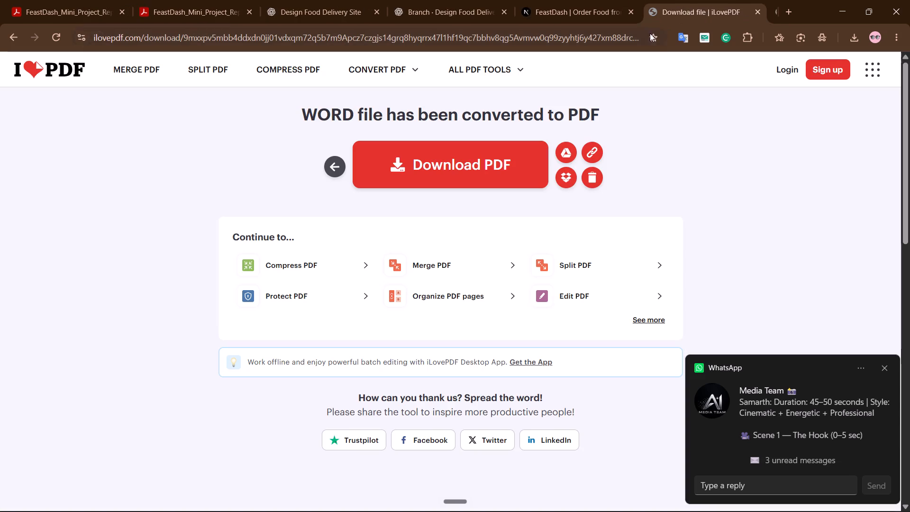
Convert FeastDash_Mini_Project_Report_Filled_Tables.docx to PDF with iLovePDF's Word to PDF tool.
{"action": "left_click", "coordinate": [611, 0]}
{"action": "left_click", "coordinate": [695, 0]}
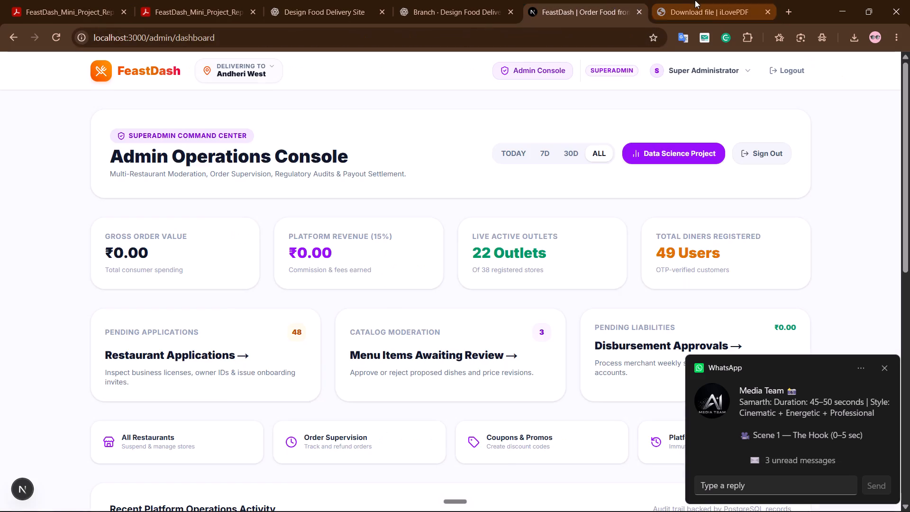
{"action": "left_click_drag", "start_coordinate": [697, 0], "coordinate": [703, 4]}
{"action": "left_click", "coordinate": [520, 200]}
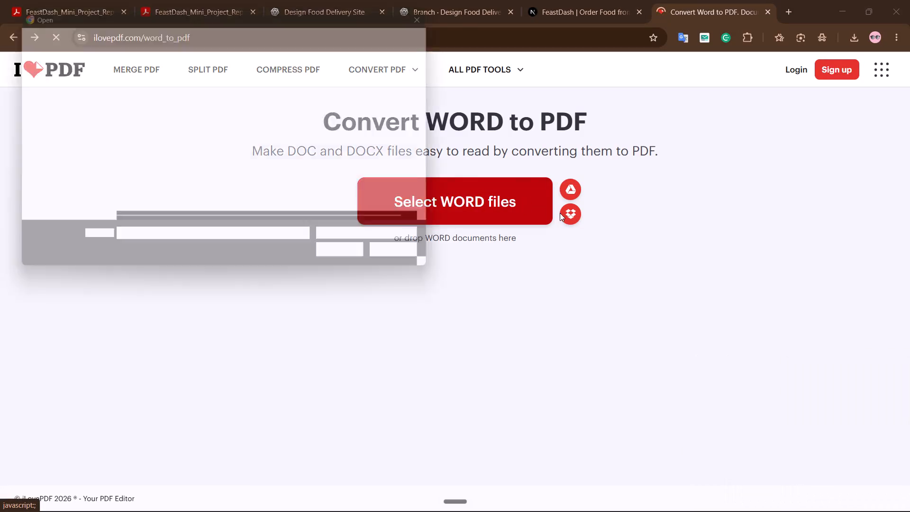
{"action": "left_click", "coordinate": [187, 119]}
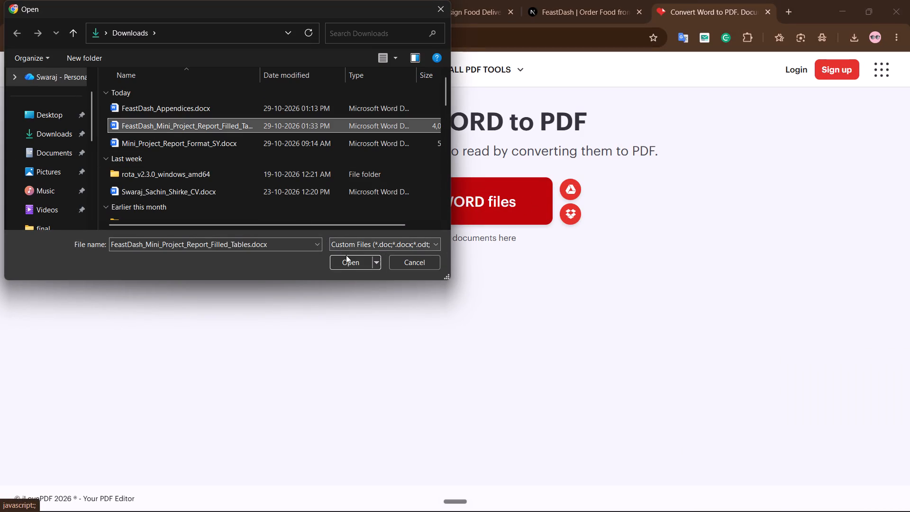
{"action": "left_click", "coordinate": [347, 261]}
{"action": "left_click", "coordinate": [800, 472]}
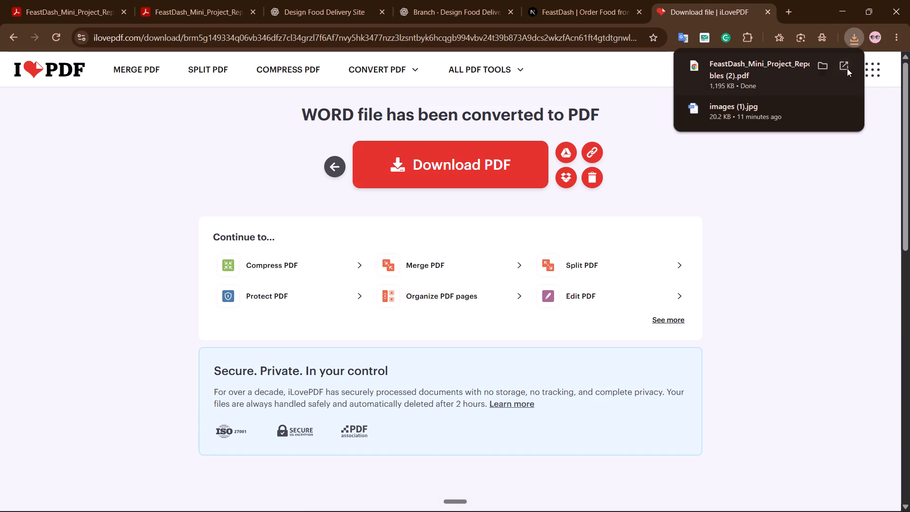
Open the newly downloaded report PDF and check its cover page and the names on the certificate page.
{"action": "left_click", "coordinate": [847, 68]}
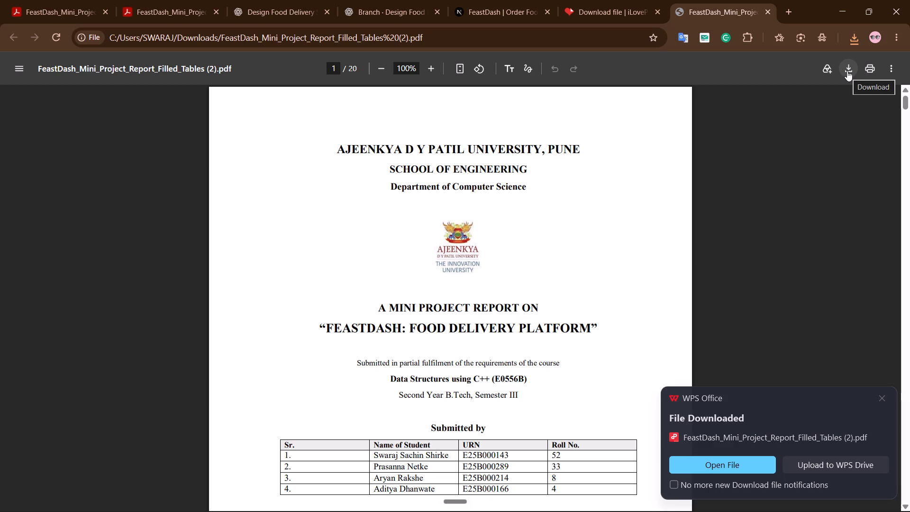
{"action": "scroll", "coordinate": [507, 293], "scroll_direction": "down", "scroll_amount": 5}
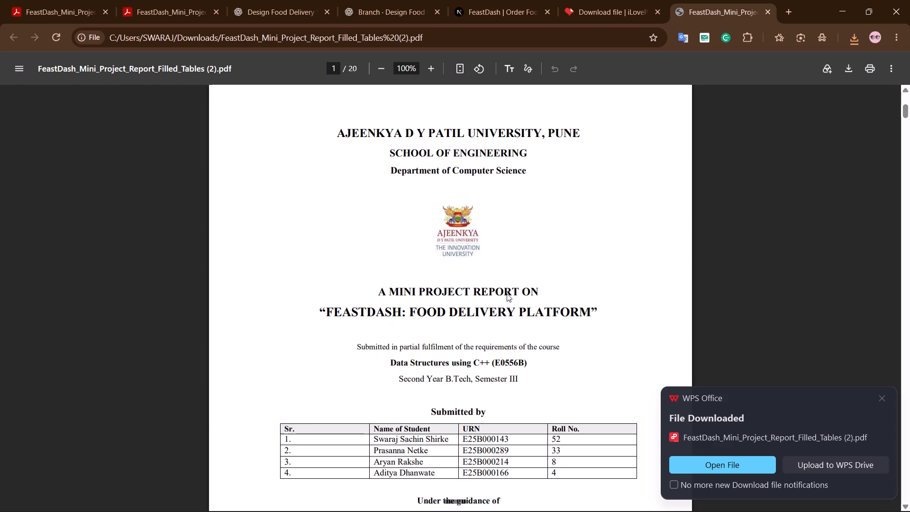
{"action": "scroll", "coordinate": [507, 293], "scroll_direction": "down", "scroll_amount": 9}
{"action": "scroll", "coordinate": [507, 293], "scroll_direction": "up", "scroll_amount": 8}
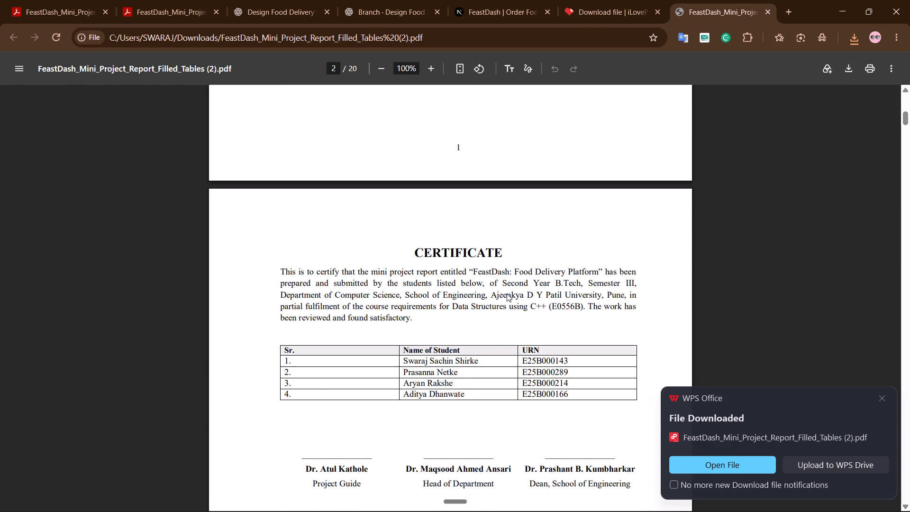
{"action": "scroll", "coordinate": [507, 293], "scroll_direction": "down", "scroll_amount": 5}
{"action": "scroll", "coordinate": [507, 293], "scroll_direction": "up", "scroll_amount": 5}
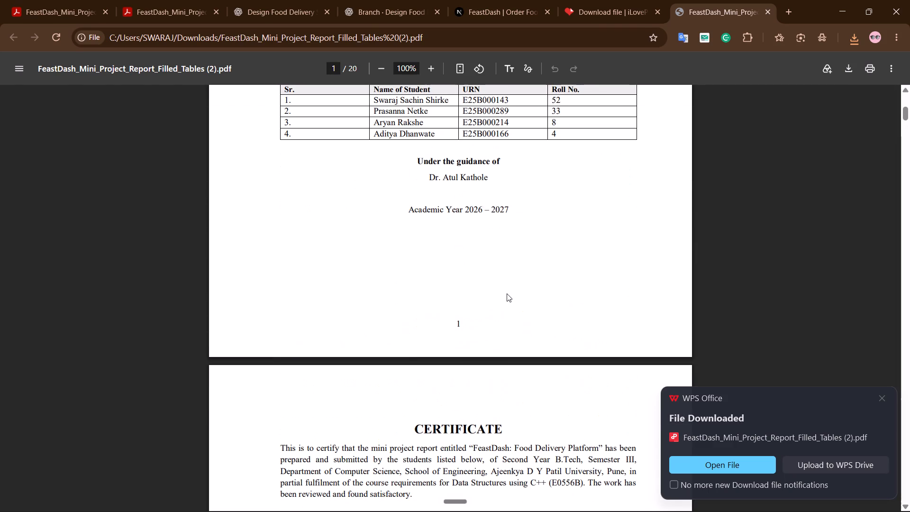
{"action": "scroll", "coordinate": [507, 293], "scroll_direction": "down", "scroll_amount": 7}
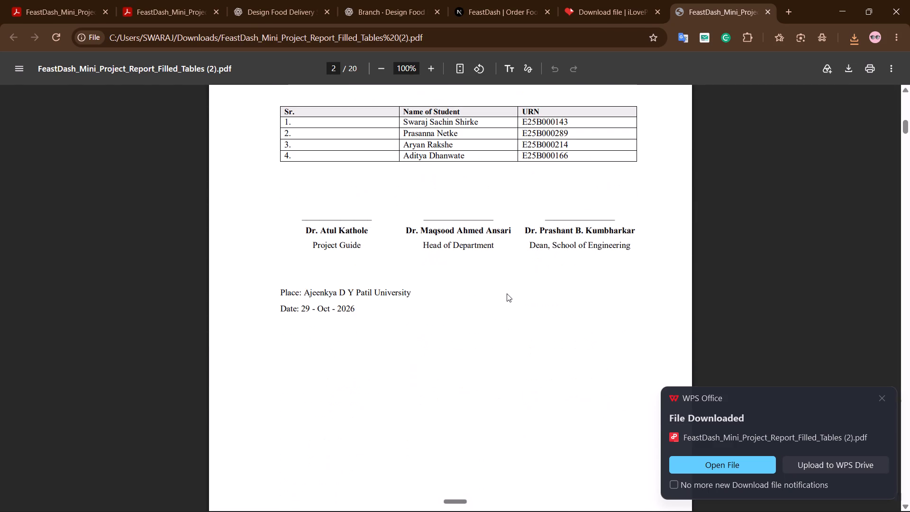
Review the converted report PDF from the certificate page through the chapters to the Appendix D progress log on the last pages.
{"action": "scroll", "coordinate": [507, 293], "scroll_direction": "down", "scroll_amount": 20}
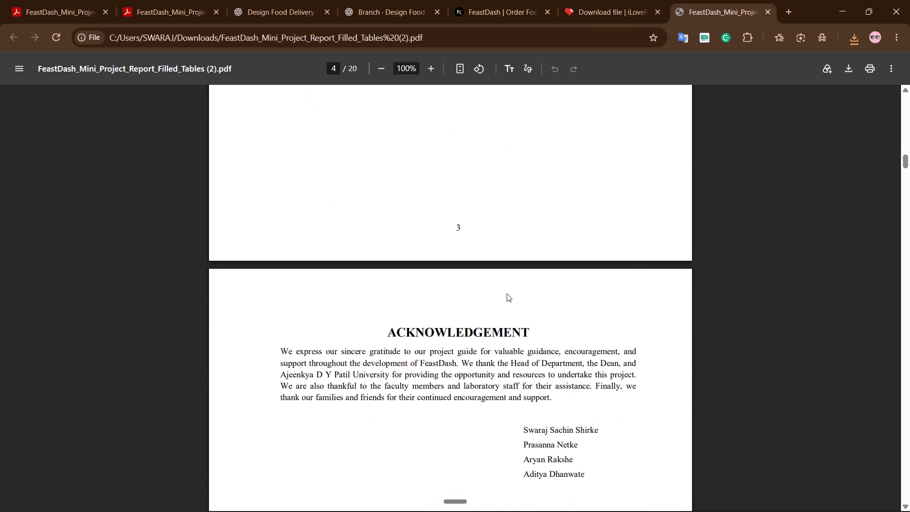
{"action": "scroll", "coordinate": [507, 293], "scroll_direction": "down", "scroll_amount": 20}
{"action": "scroll", "coordinate": [507, 293], "scroll_direction": "down", "scroll_amount": 9}
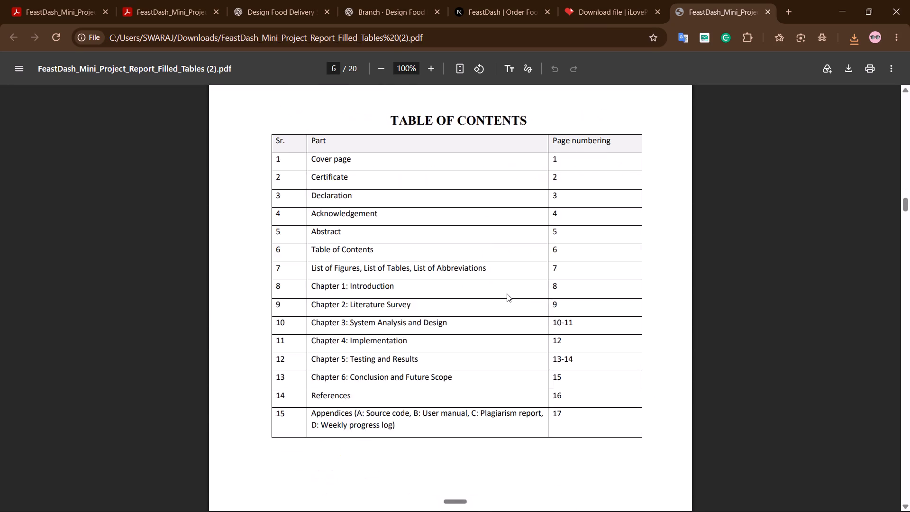
{"action": "scroll", "coordinate": [507, 293], "scroll_direction": "down", "scroll_amount": 20}
{"action": "scroll", "coordinate": [507, 293], "scroll_direction": "down", "scroll_amount": 14}
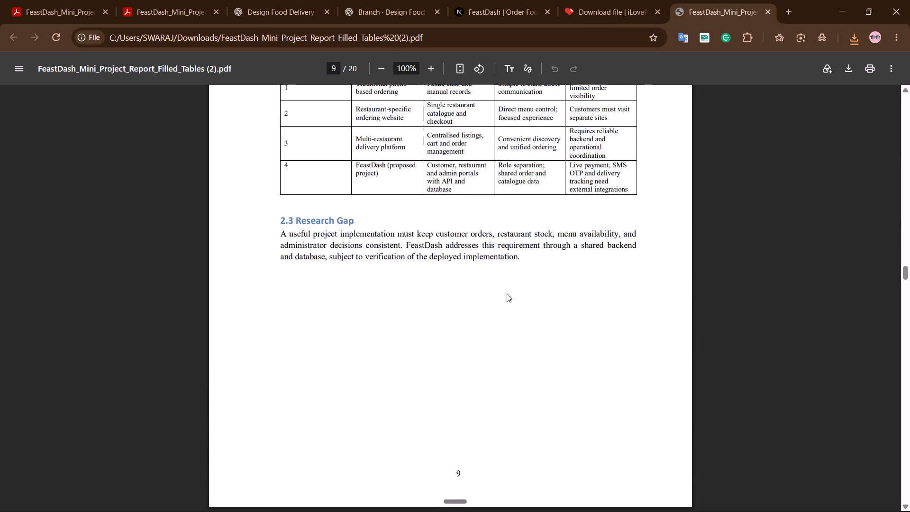
{"action": "scroll", "coordinate": [507, 293], "scroll_direction": "down", "scroll_amount": 20}
{"action": "scroll", "coordinate": [507, 293], "scroll_direction": "down", "scroll_amount": 14}
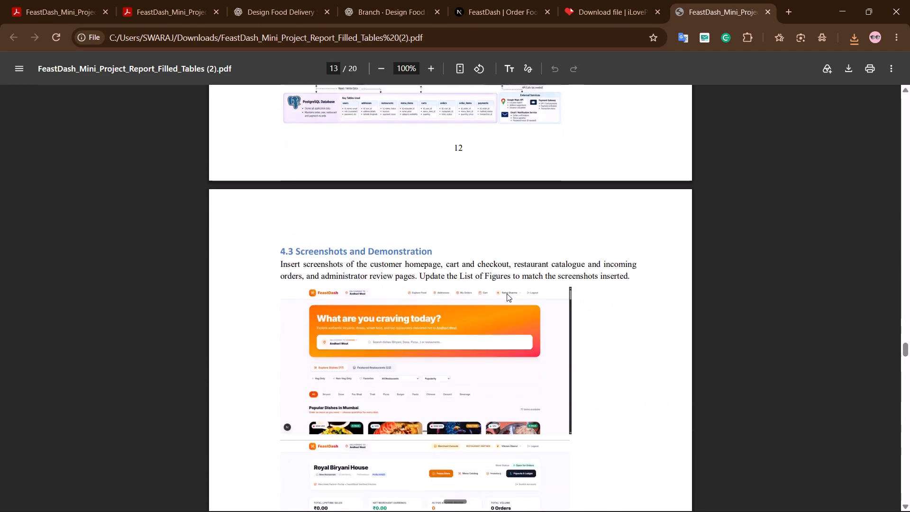
{"action": "scroll", "coordinate": [507, 293], "scroll_direction": "down", "scroll_amount": 20}
{"action": "scroll", "coordinate": [507, 293], "scroll_direction": "down", "scroll_amount": 14}
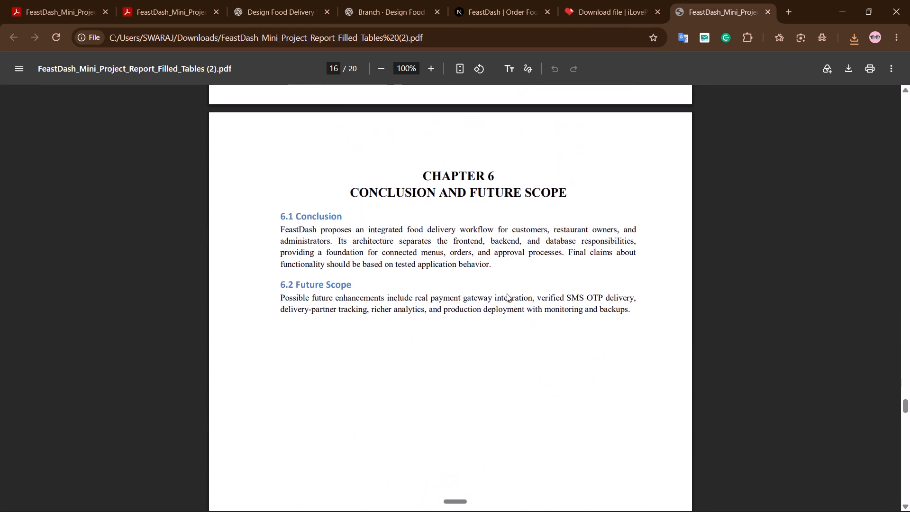
{"action": "scroll", "coordinate": [507, 293], "scroll_direction": "down", "scroll_amount": 12}
{"action": "scroll", "coordinate": [507, 293], "scroll_direction": "down", "scroll_amount": 16}
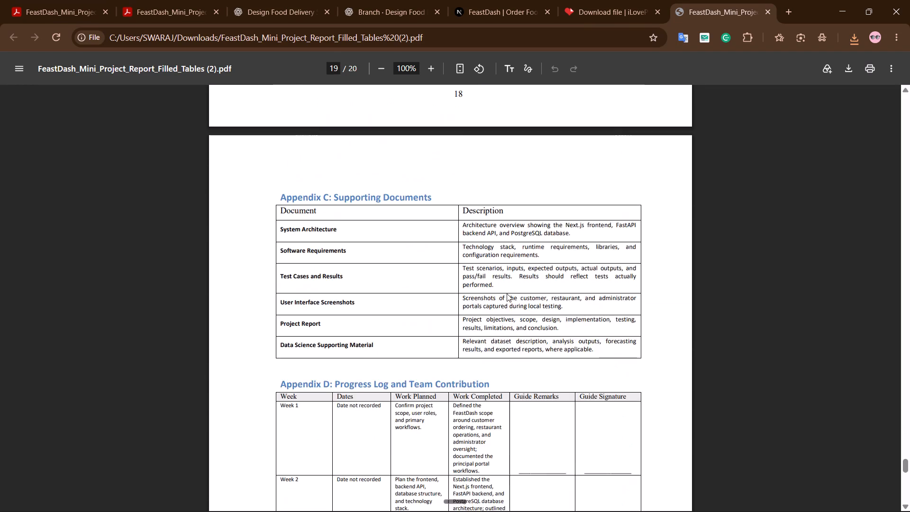
{"action": "scroll", "coordinate": [507, 293], "scroll_direction": "down", "scroll_amount": 17}
Go back through the report from the progress log, rechecking the test cases, tables and abbreviations, up to the Declaration page.
{"action": "scroll", "coordinate": [507, 293], "scroll_direction": "up", "scroll_amount": 7}
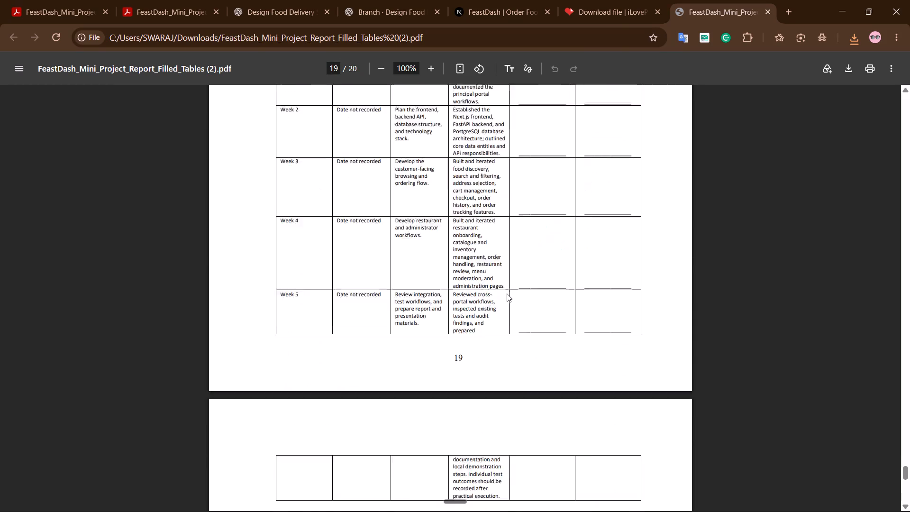
{"action": "scroll", "coordinate": [507, 293], "scroll_direction": "up", "scroll_amount": 20}
{"action": "scroll", "coordinate": [507, 293], "scroll_direction": "up", "scroll_amount": 20}
{"action": "scroll", "coordinate": [507, 293], "scroll_direction": "up", "scroll_amount": 3}
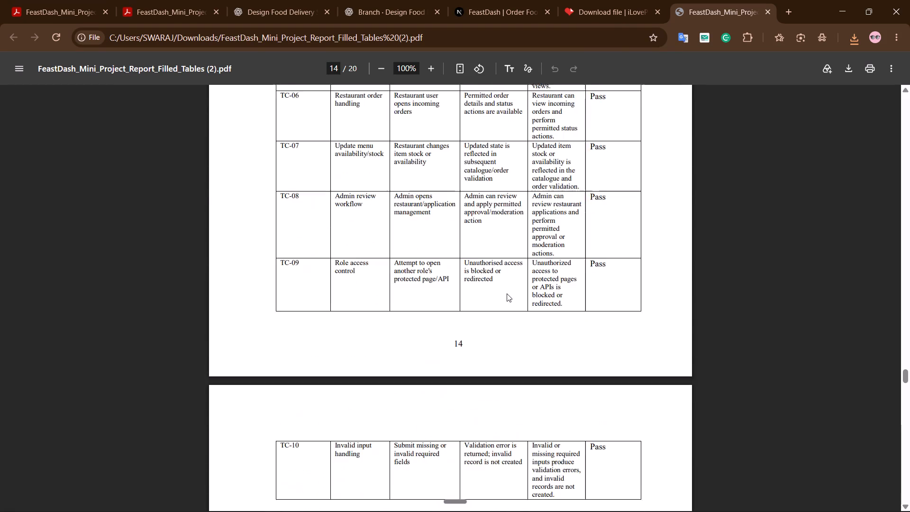
{"action": "scroll", "coordinate": [507, 293], "scroll_direction": "up", "scroll_amount": 20}
{"action": "scroll", "coordinate": [507, 293], "scroll_direction": "up", "scroll_amount": 20}
{"action": "scroll", "coordinate": [507, 293], "scroll_direction": "up", "scroll_amount": 3}
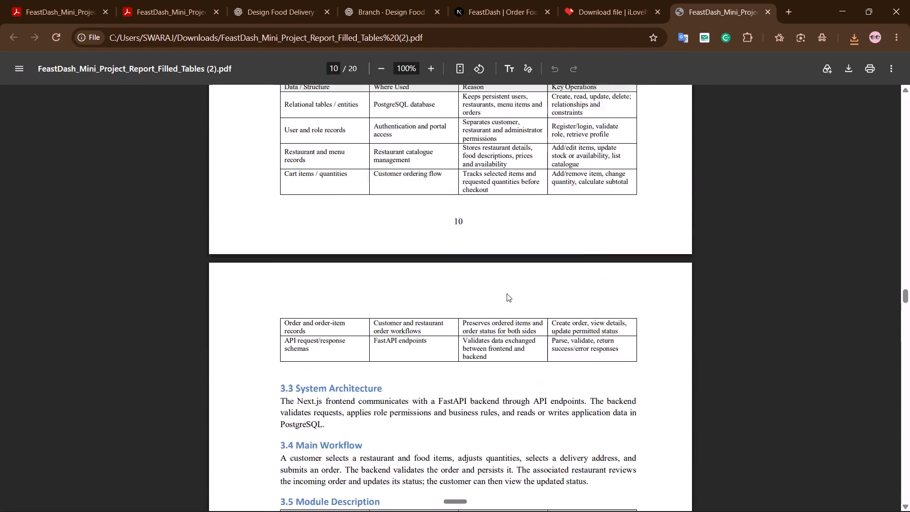
{"action": "scroll", "coordinate": [507, 293], "scroll_direction": "up", "scroll_amount": 20}
{"action": "scroll", "coordinate": [507, 293], "scroll_direction": "up", "scroll_amount": 20}
{"action": "scroll", "coordinate": [507, 293], "scroll_direction": "up", "scroll_amount": 3}
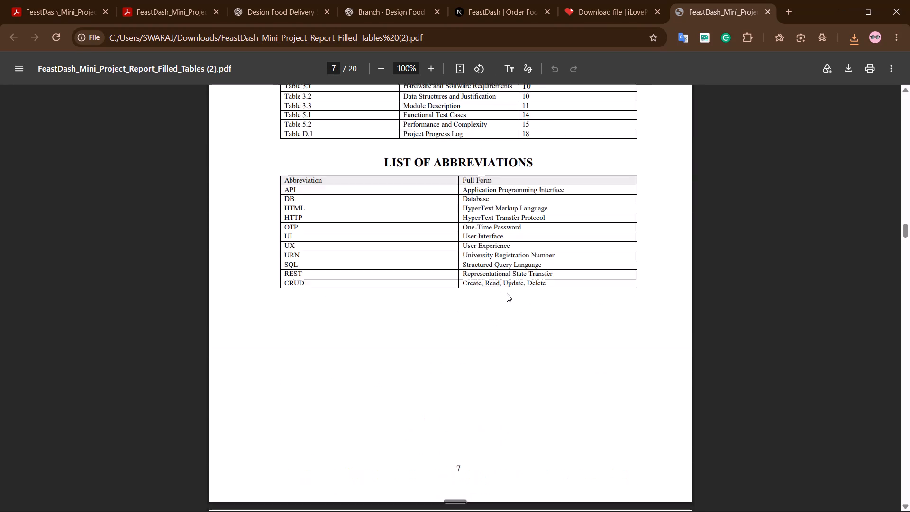
{"action": "scroll", "coordinate": [507, 293], "scroll_direction": "up", "scroll_amount": 17}
{"action": "scroll", "coordinate": [507, 293], "scroll_direction": "up", "scroll_amount": 10}
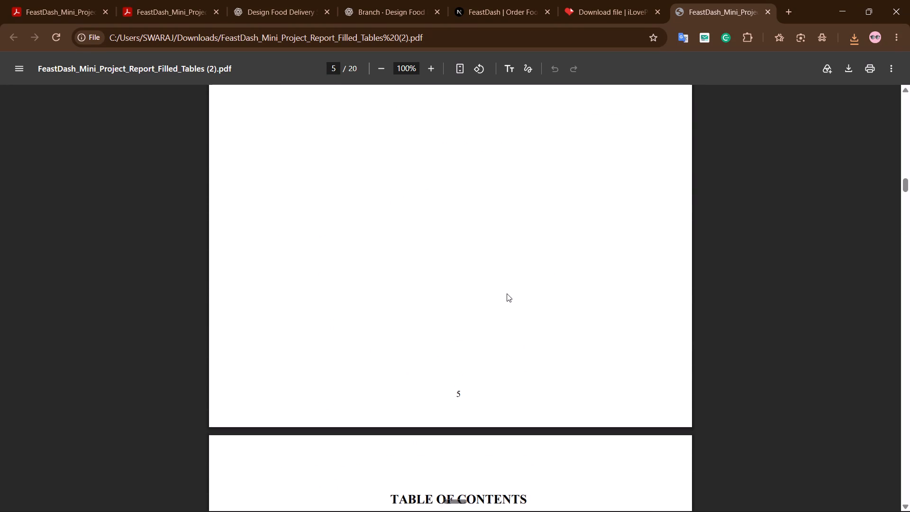
{"action": "scroll", "coordinate": [507, 293], "scroll_direction": "up", "scroll_amount": 20}
{"action": "scroll", "coordinate": [507, 293], "scroll_direction": "up", "scroll_amount": 7}
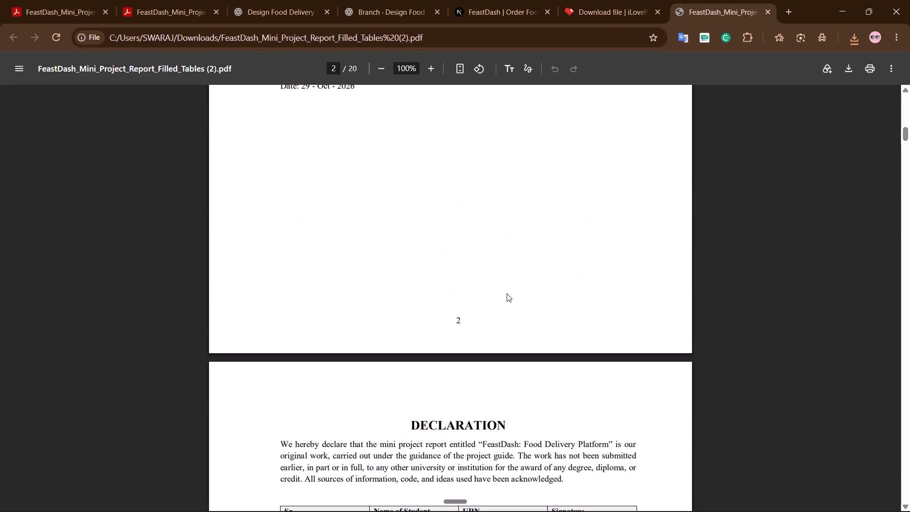
{"action": "scroll", "coordinate": [507, 293], "scroll_direction": "down", "scroll_amount": 3}
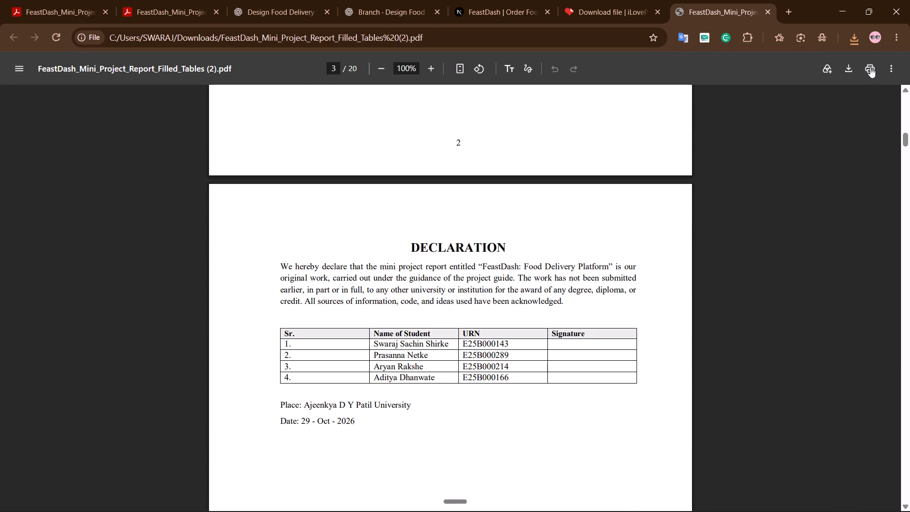
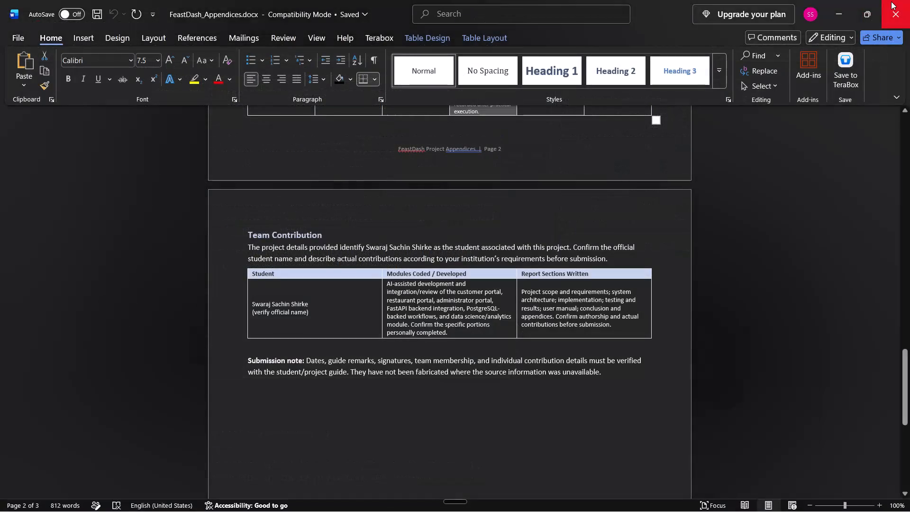
Close FeastDash_Appendices.docx and the remaining open Word and Antigravity IDE windows, leaving the desktop clear.
{"action": "left_click", "coordinate": [891, 1]}
{"action": "left_click", "coordinate": [891, 1]}
{"action": "left_click", "coordinate": [891, 1]}
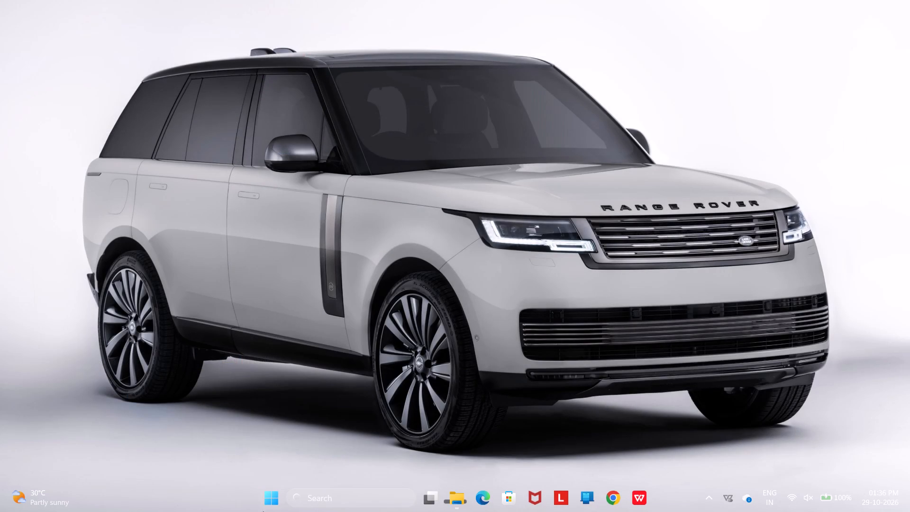
Open the Windows power options to shut down the computer.
{"action": "left_click", "coordinate": [264, 500]}
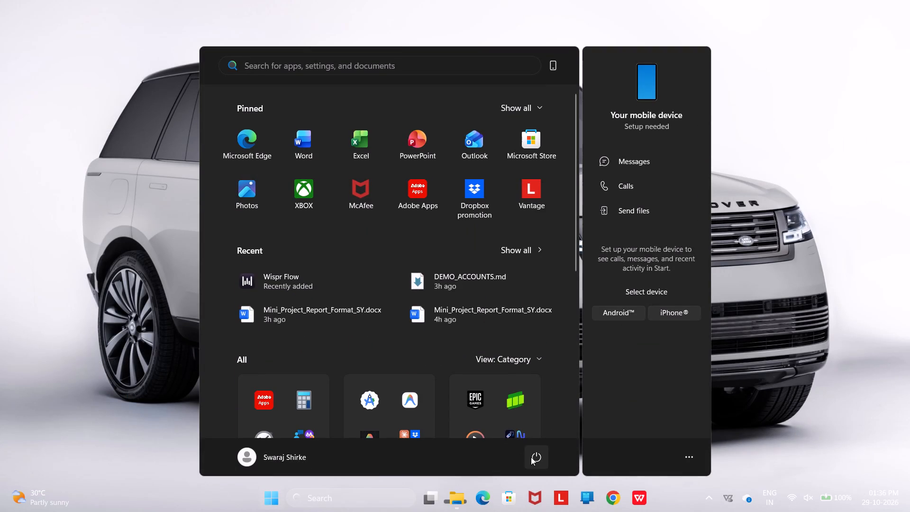
{"action": "left_click", "coordinate": [531, 457]}
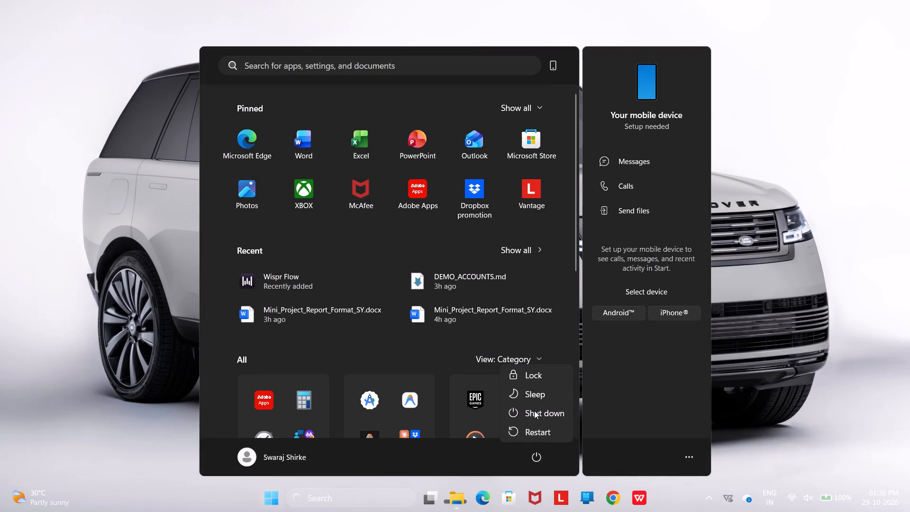